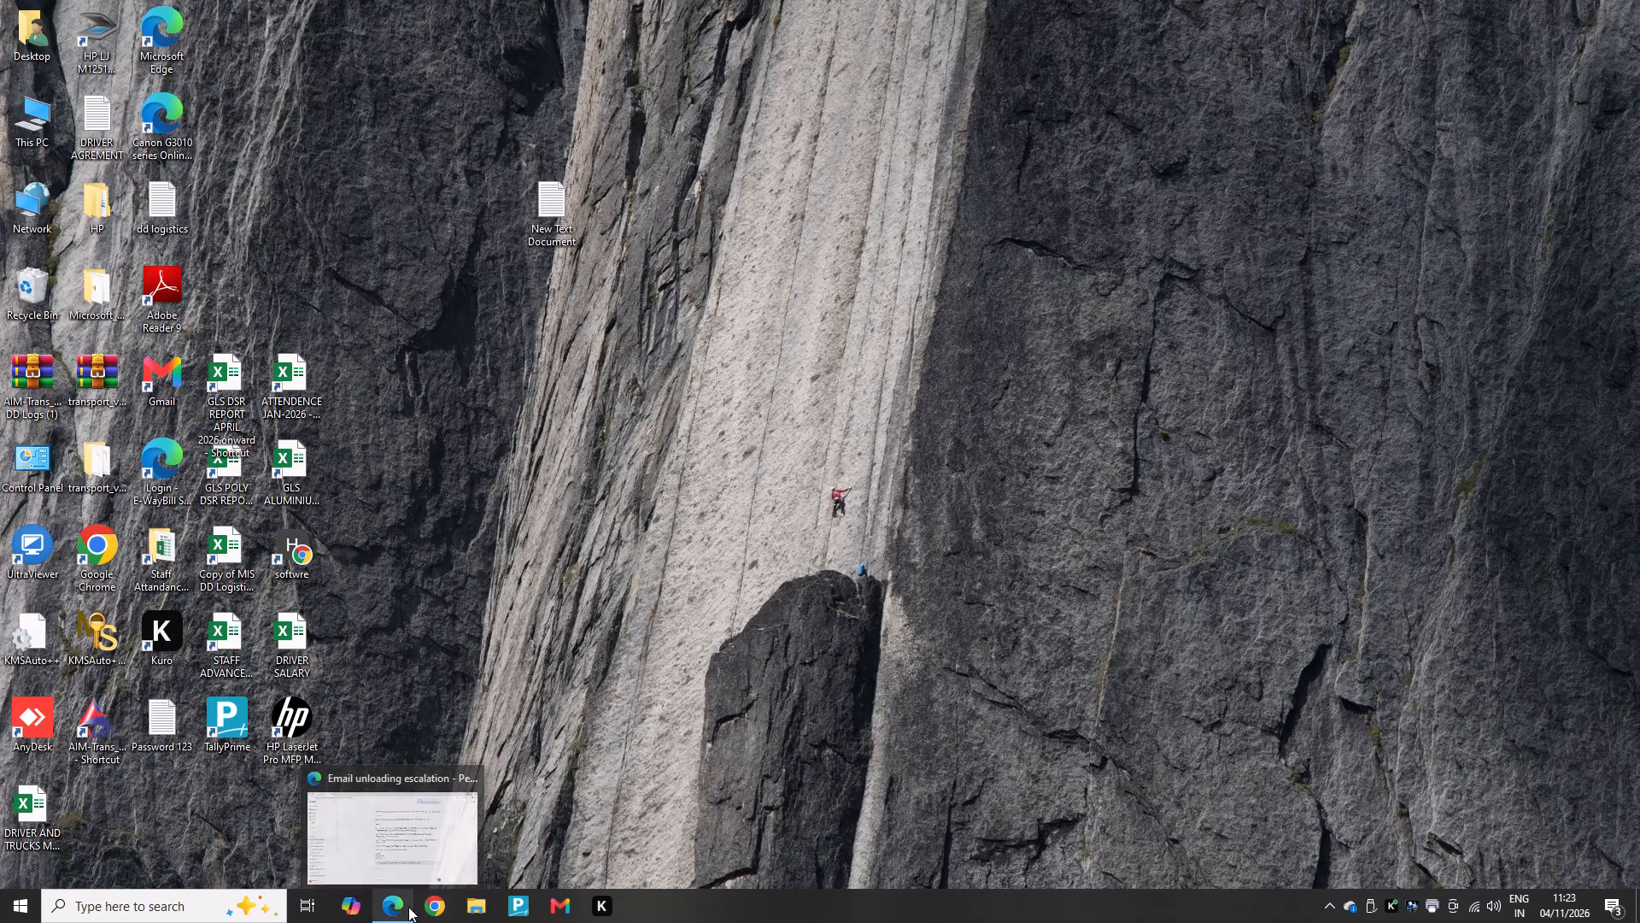
Open the STAFF ADVANCE workbook from the desktop and go to the UDAY sheet.
{"action": "left_click", "coordinate": [676, 655]}
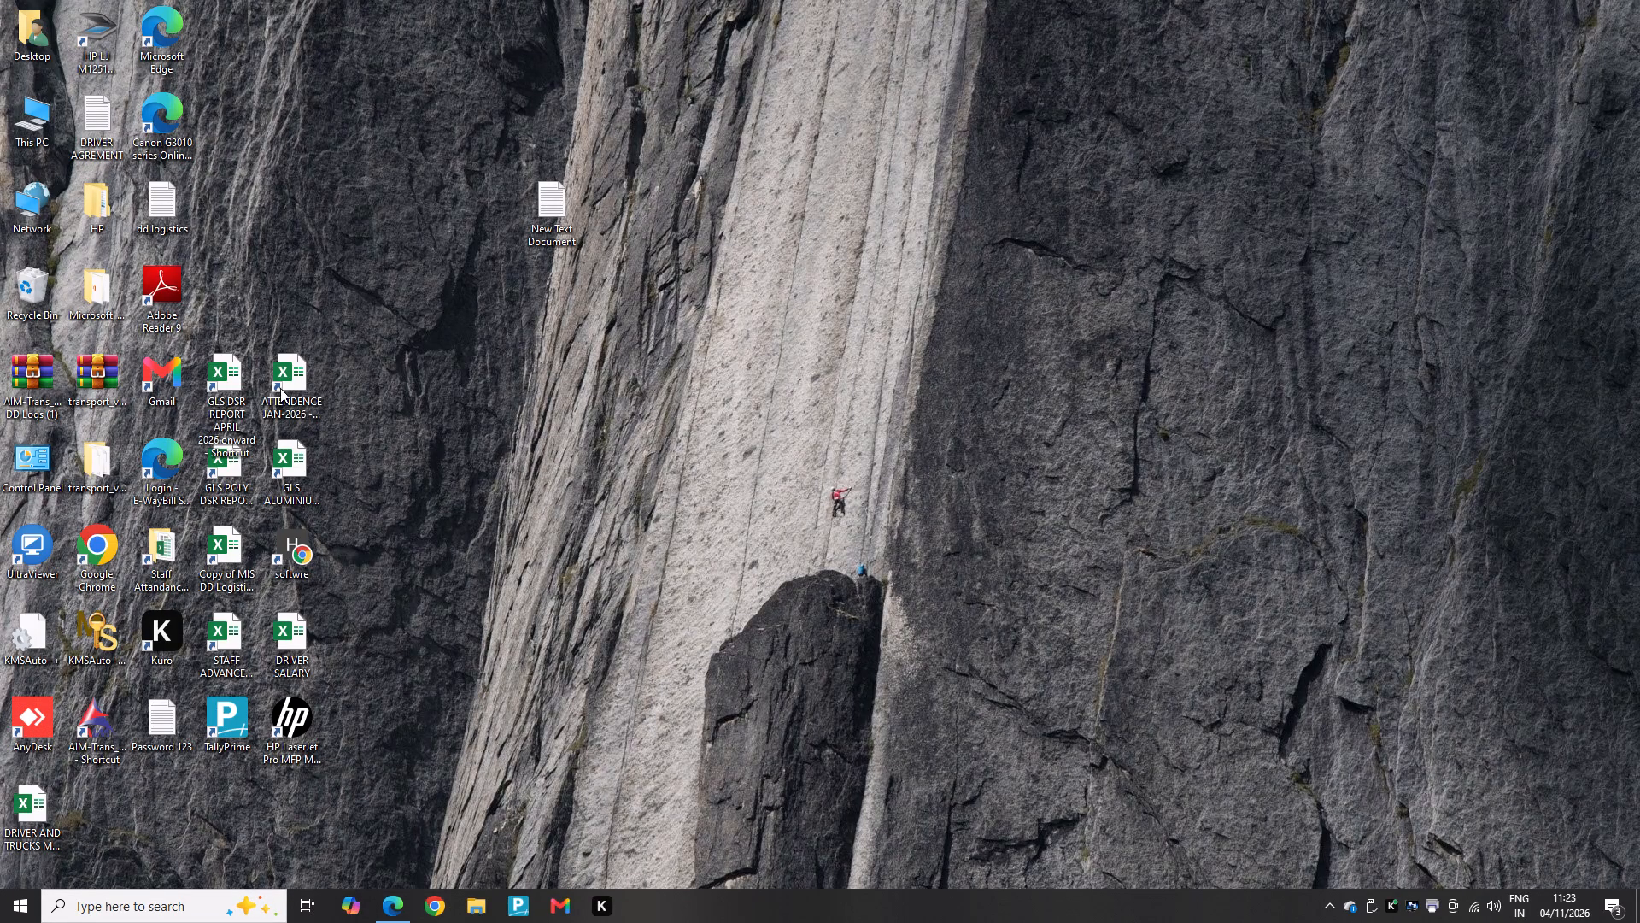
{"action": "triple_click", "coordinate": [219, 657]}
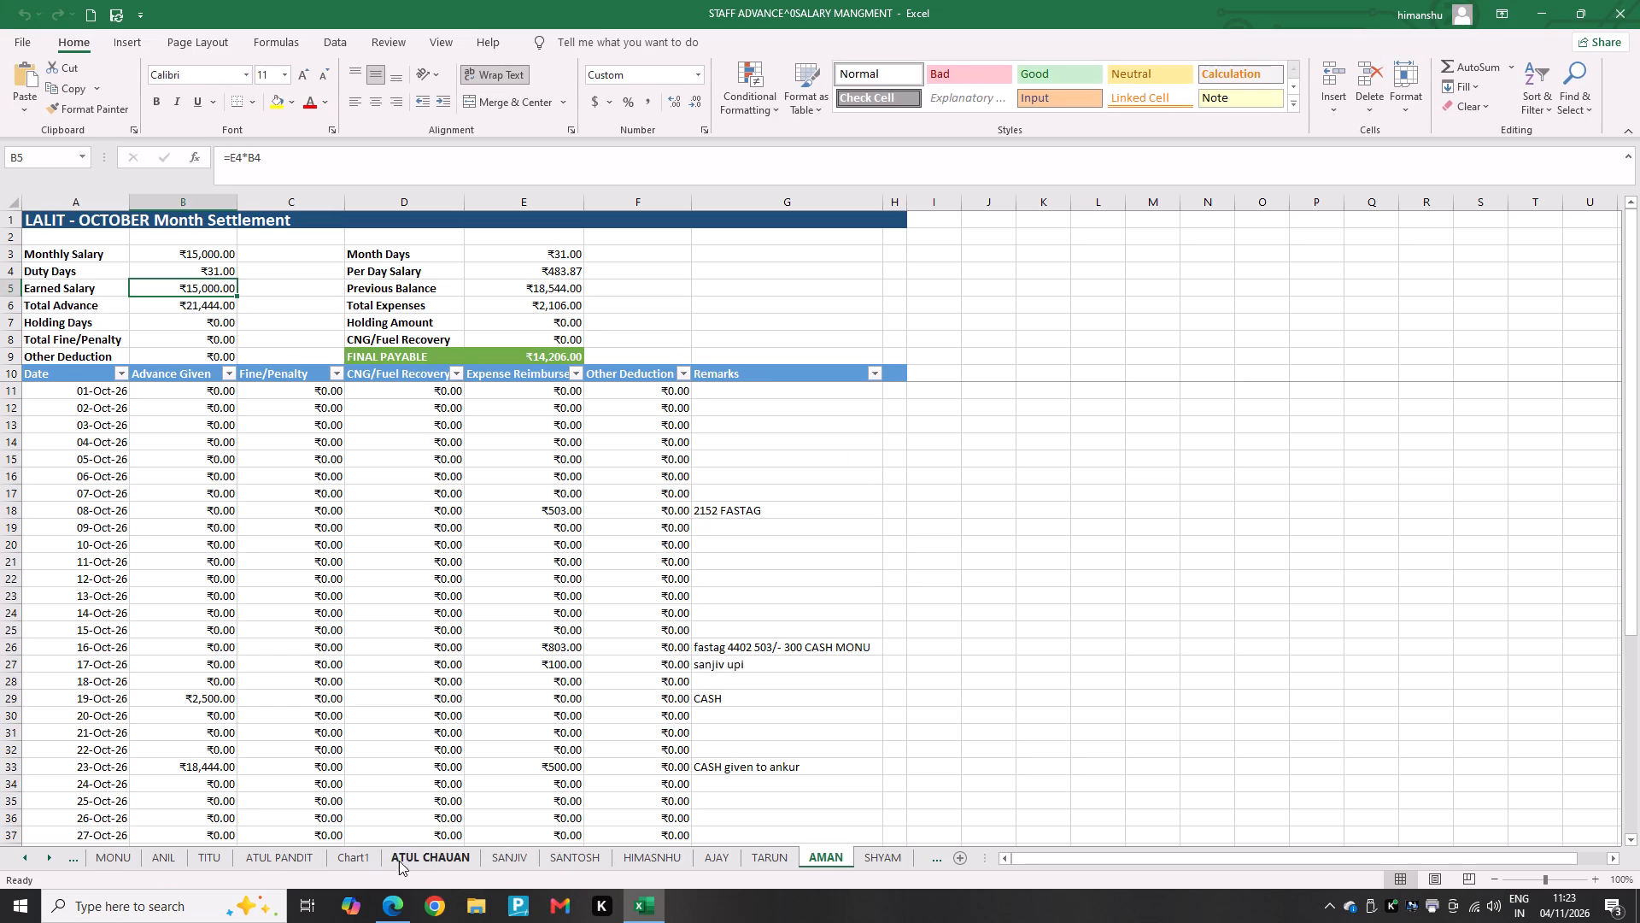
{"action": "triple_click", "coordinate": [936, 855]}
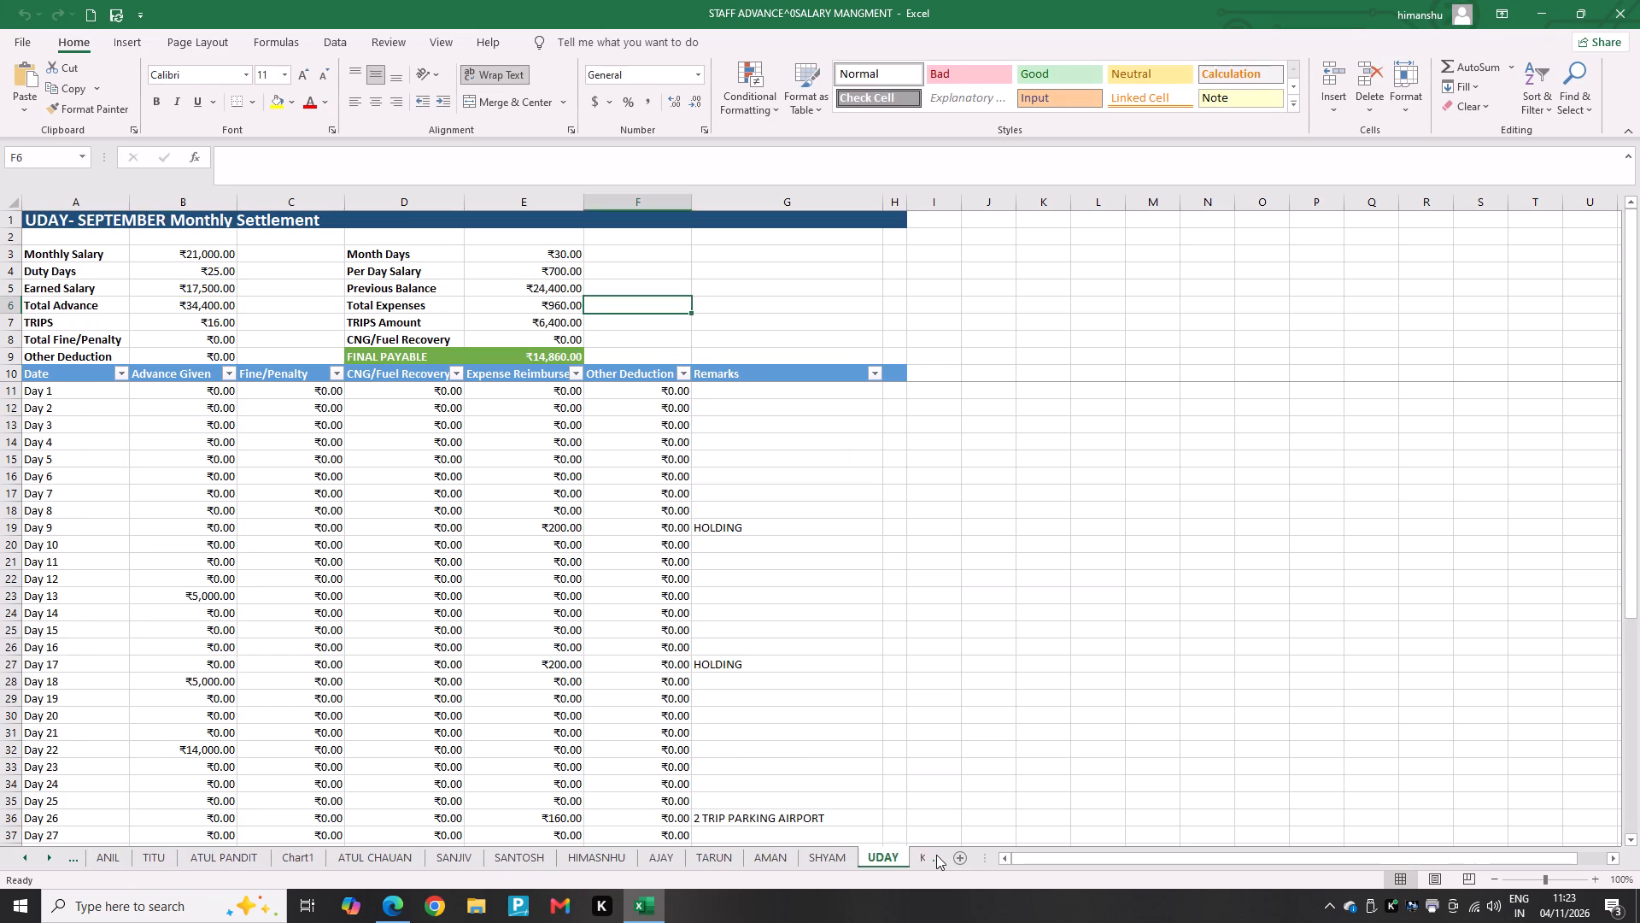
{"action": "left_click", "coordinate": [800, 861]}
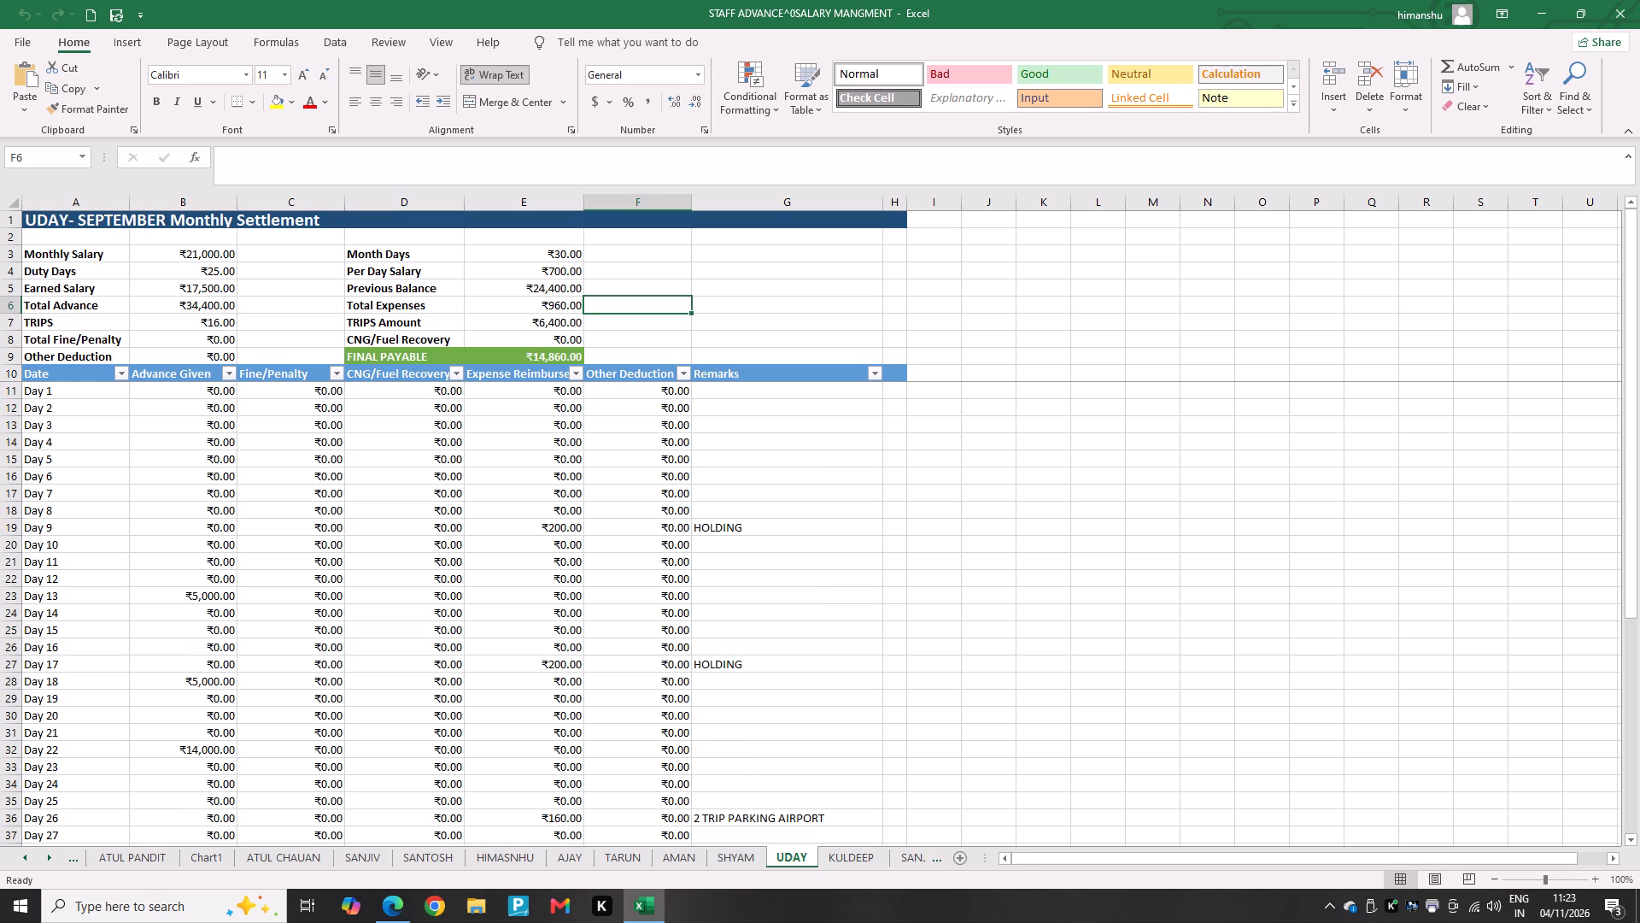
Examine the Total Expenses and Final Payable formulas and the daily advance and expense entries on the UDAY sheet.
{"action": "left_click", "coordinate": [530, 298]}
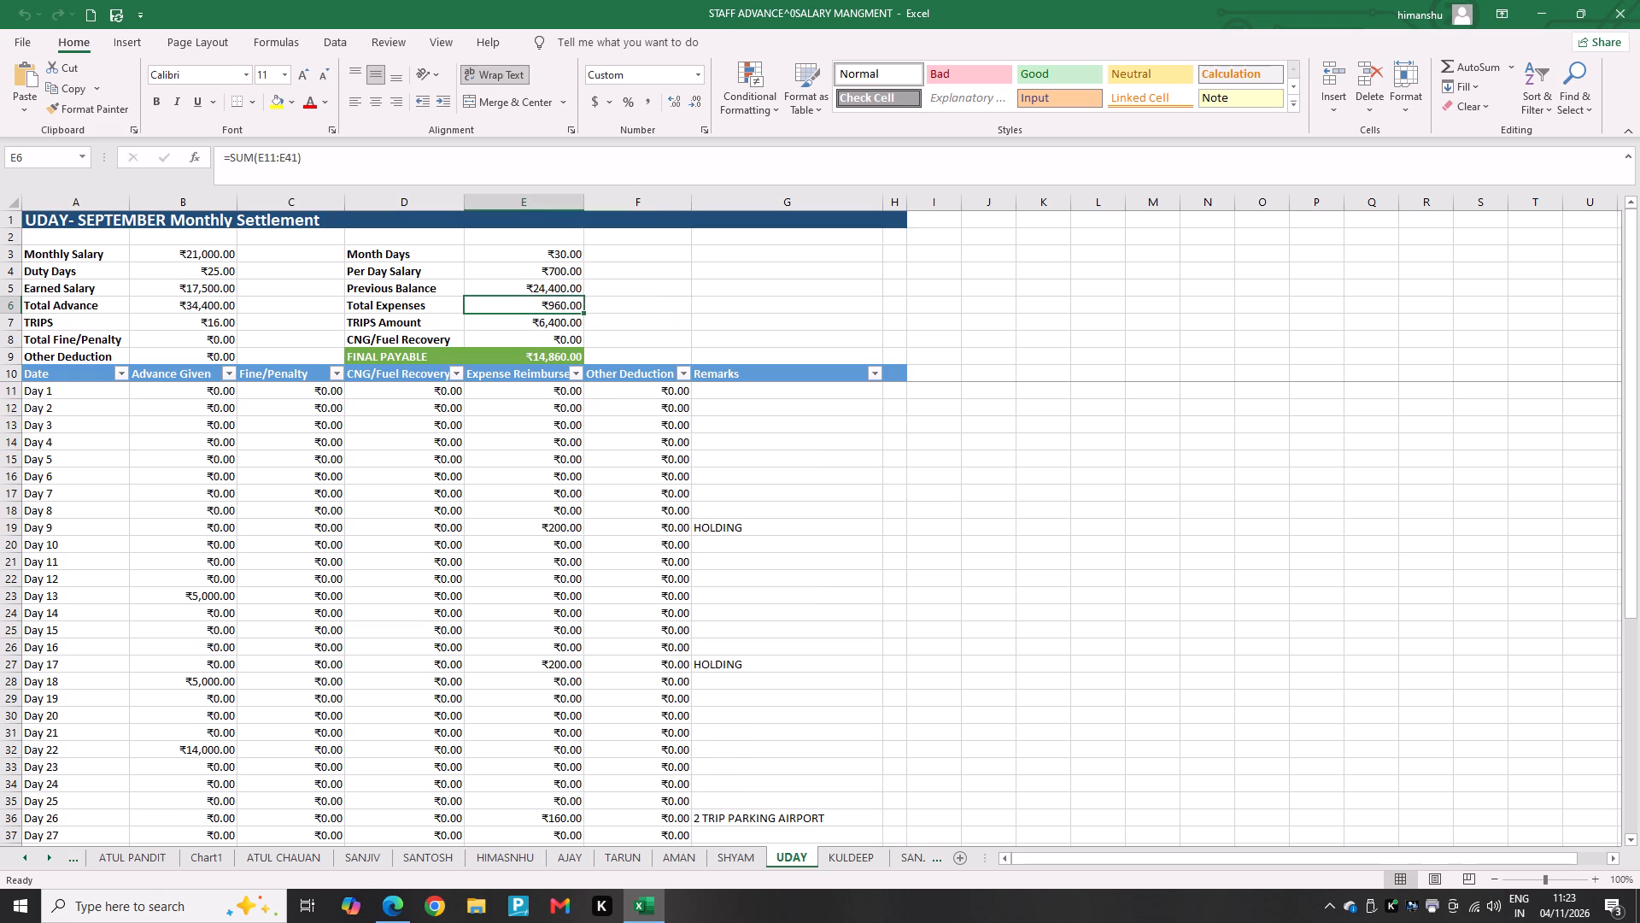
{"action": "left_click", "coordinate": [534, 362]}
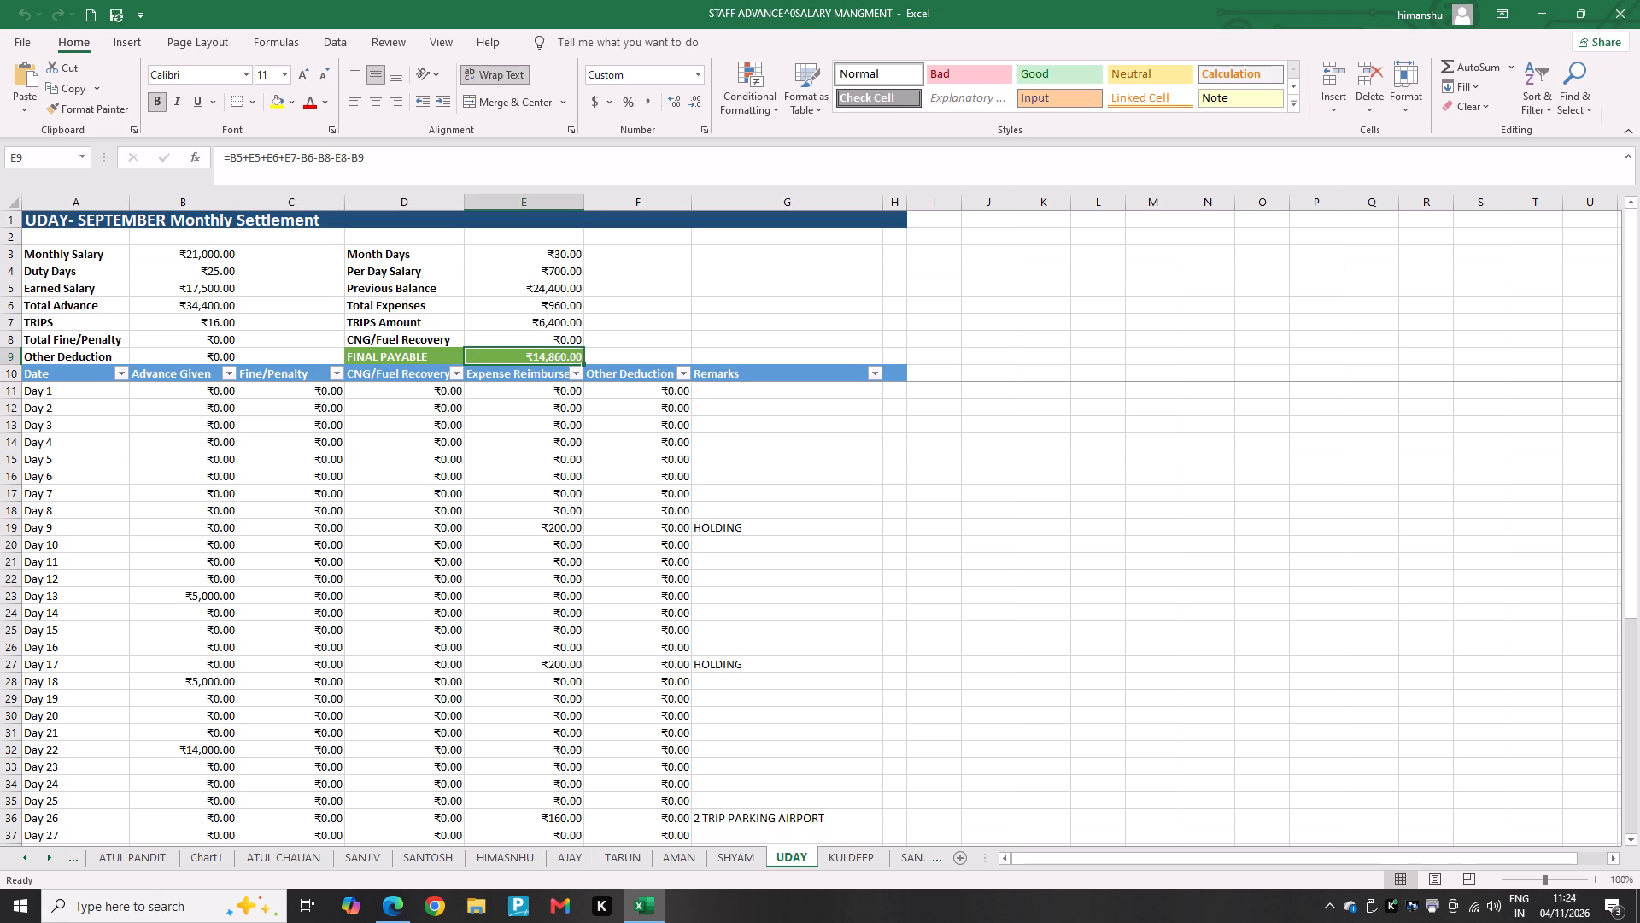
{"action": "scroll", "coordinate": [583, 597], "scroll_direction": "down", "scroll_amount": 3}
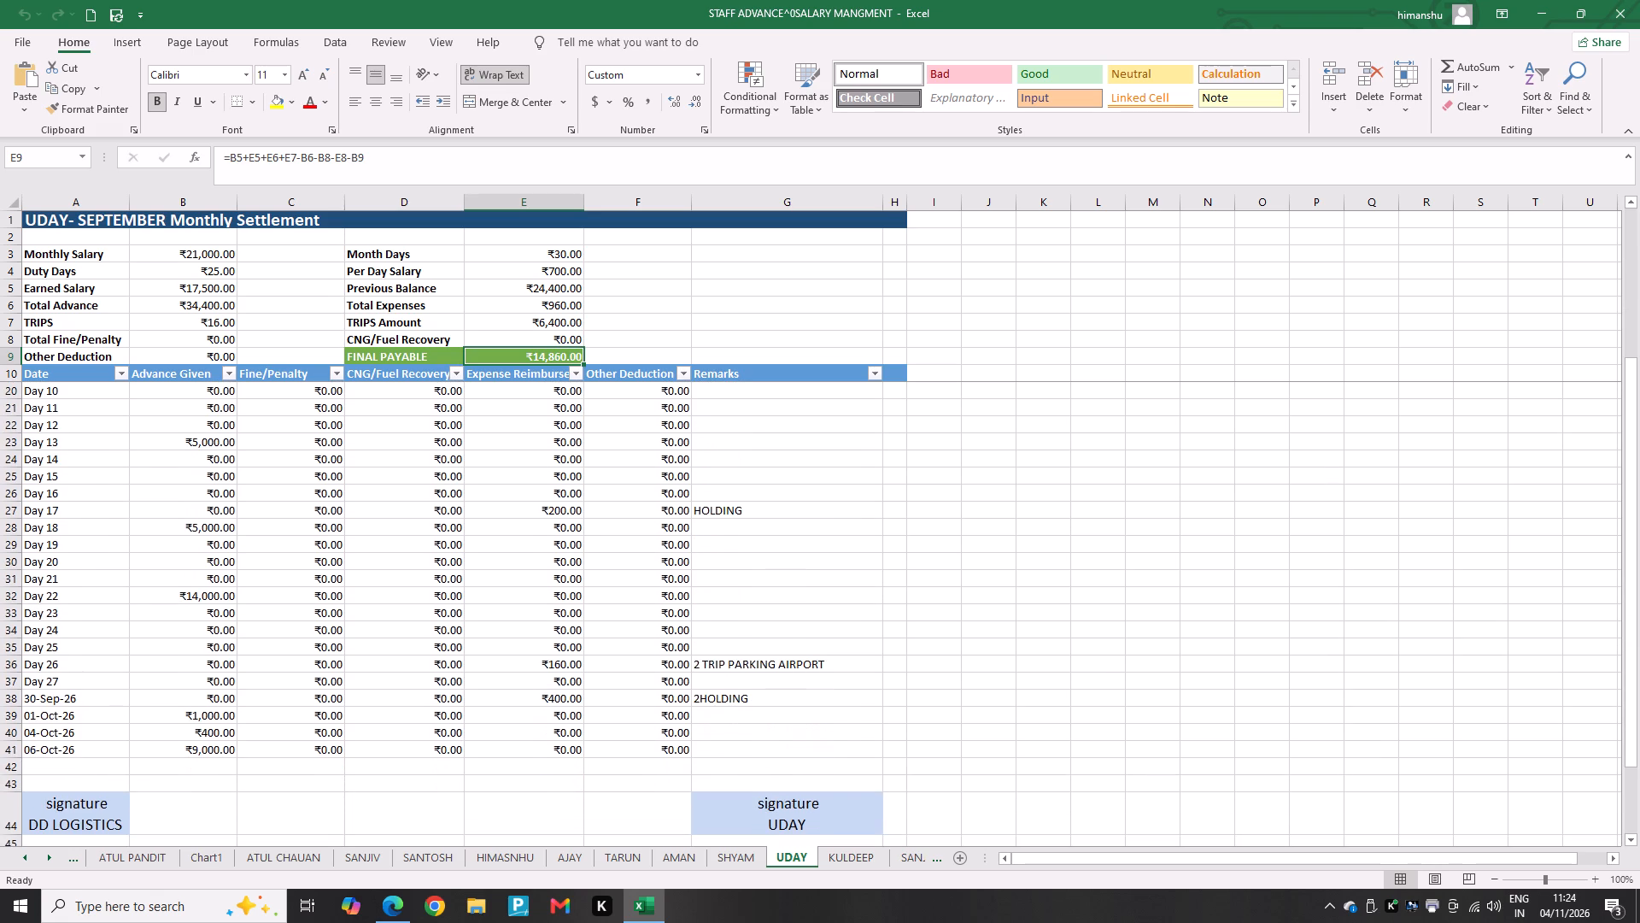
{"action": "scroll", "coordinate": [583, 597], "scroll_direction": "up", "scroll_amount": 2}
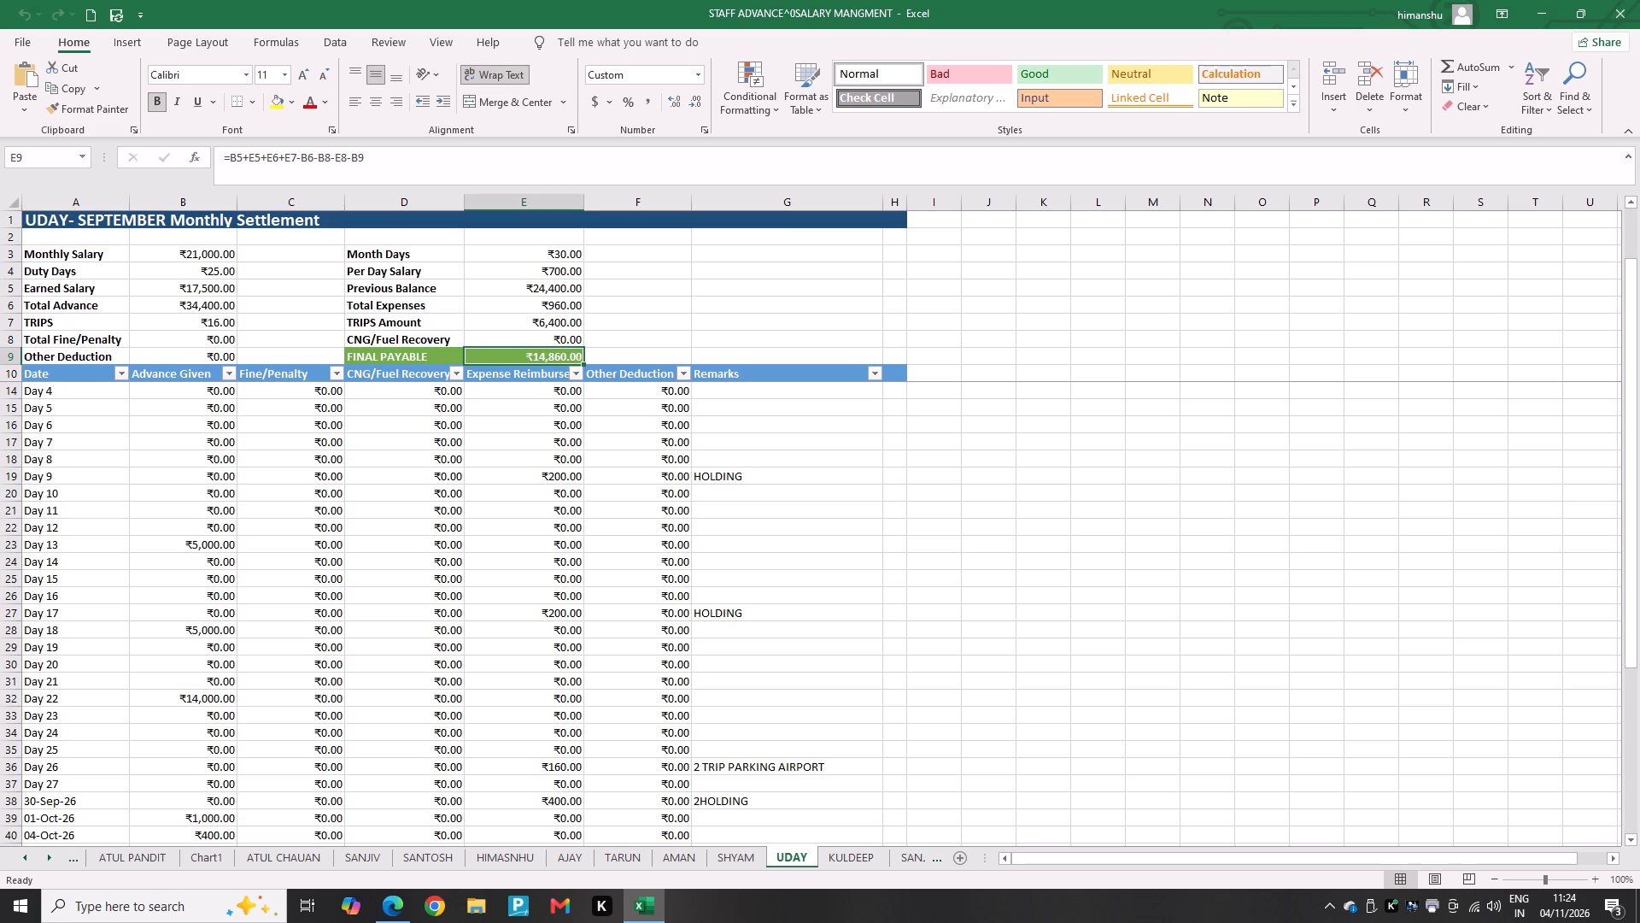
{"action": "scroll", "coordinate": [583, 597], "scroll_direction": "down", "scroll_amount": 2}
{"action": "scroll", "coordinate": [583, 597], "scroll_direction": "up", "scroll_amount": 1}
{"action": "scroll", "coordinate": [568, 591], "scroll_direction": "down", "scroll_amount": 1}
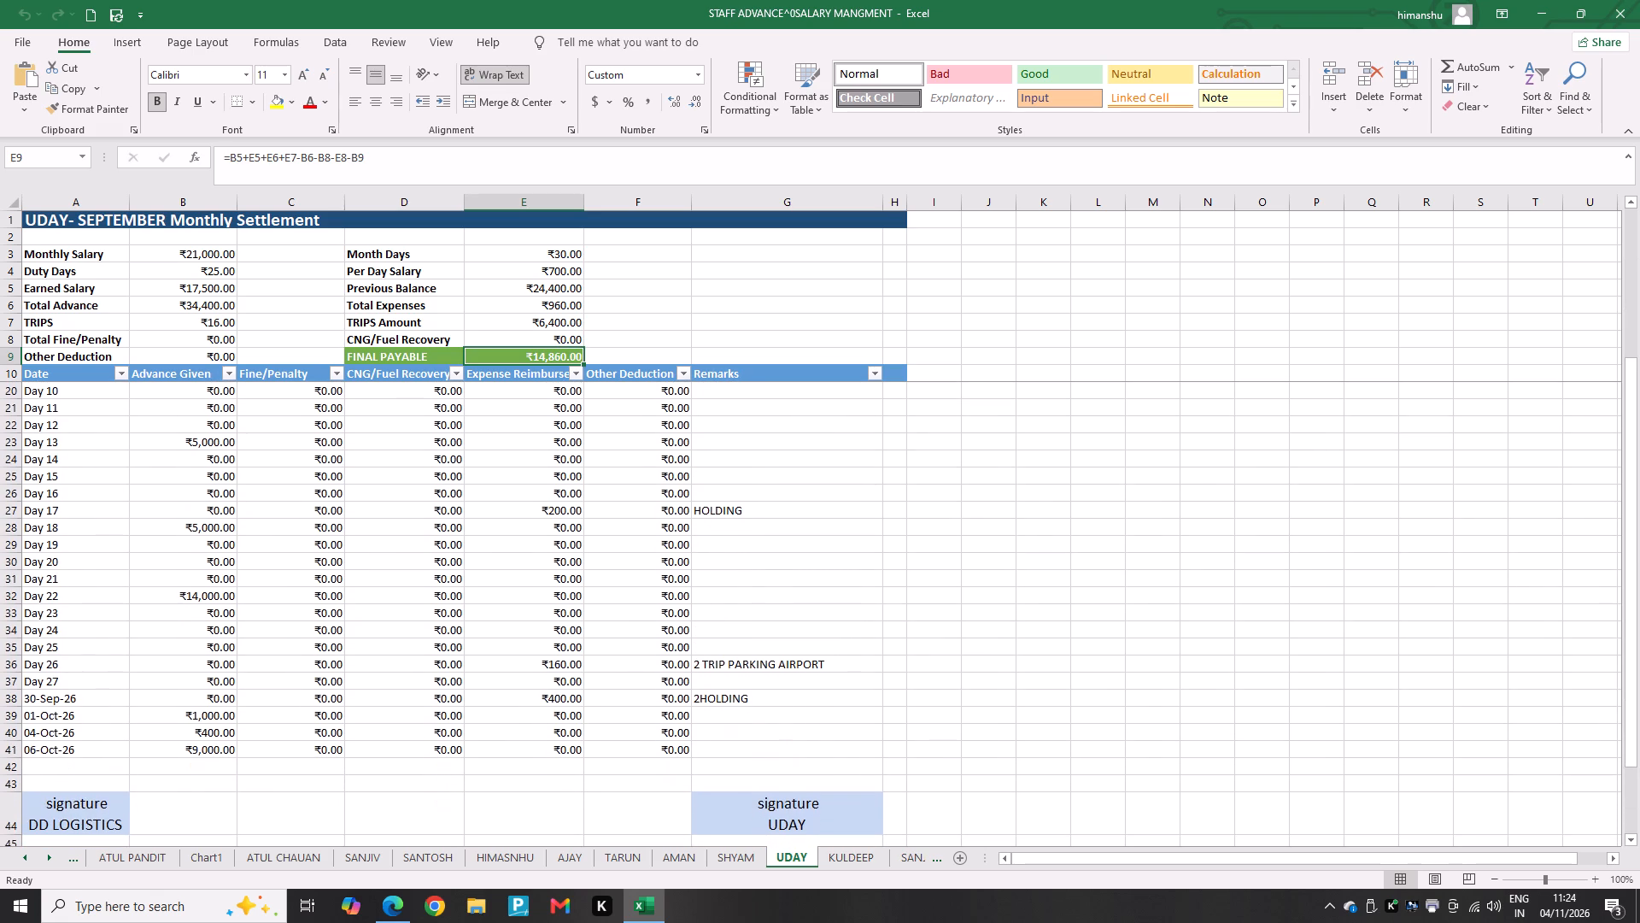
Set the Day 26 expense reimbursement to 430 and replace its remark with "parking karcha".
{"action": "left_click", "coordinate": [542, 660]}
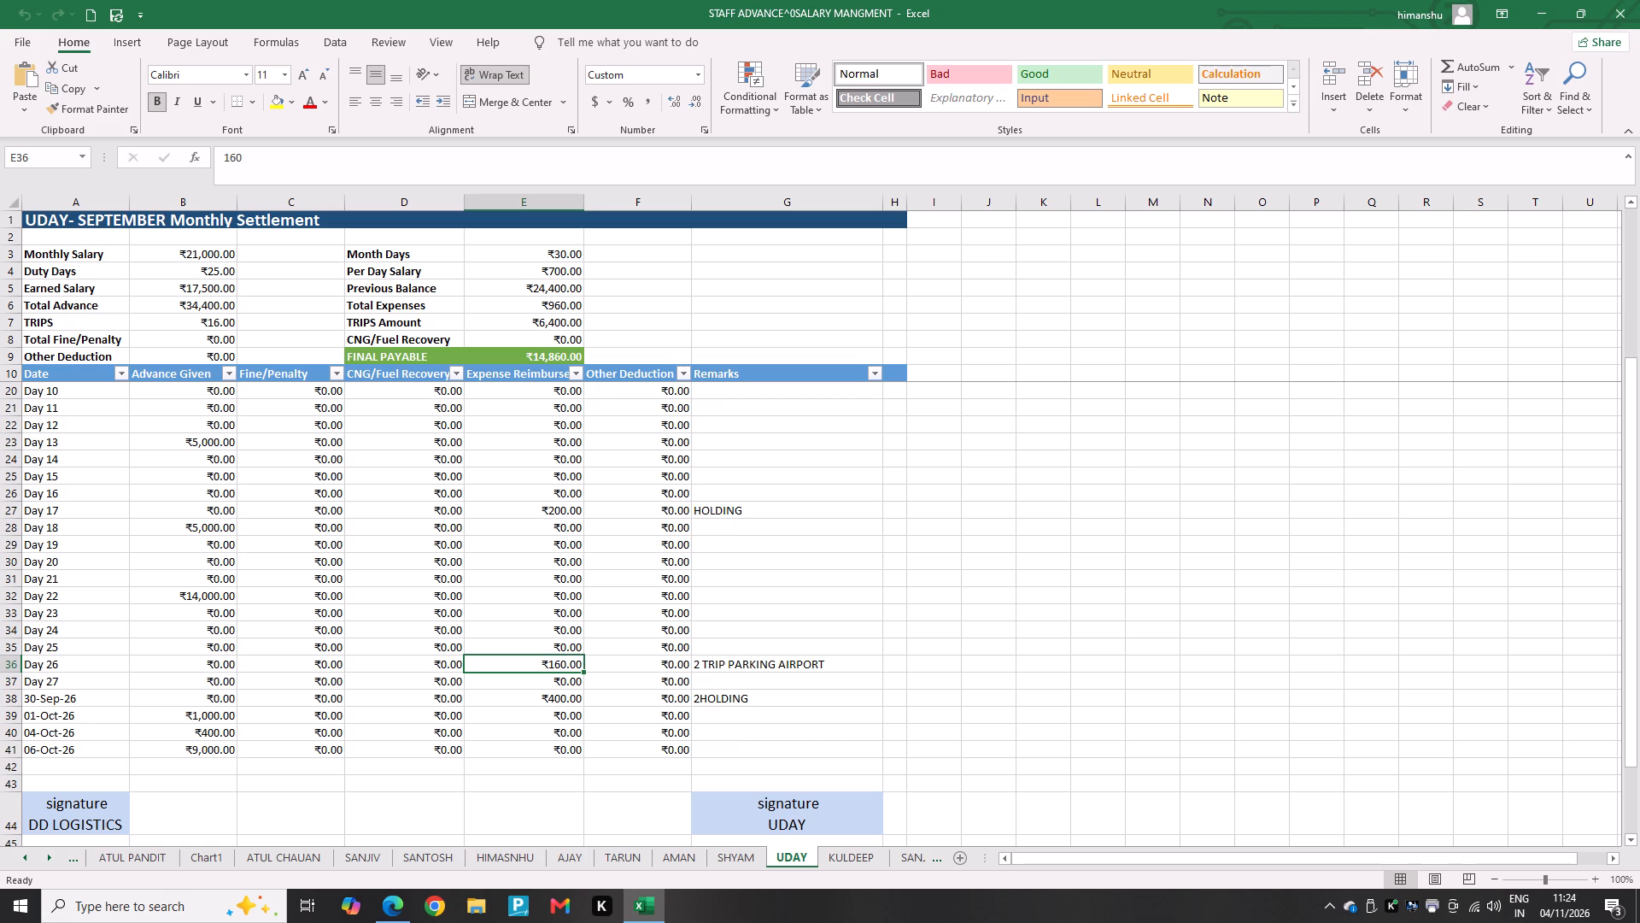
{"action": "type", "text": "430"}
{"action": "key", "text": "Right"}
{"action": "key", "text": "Right"}
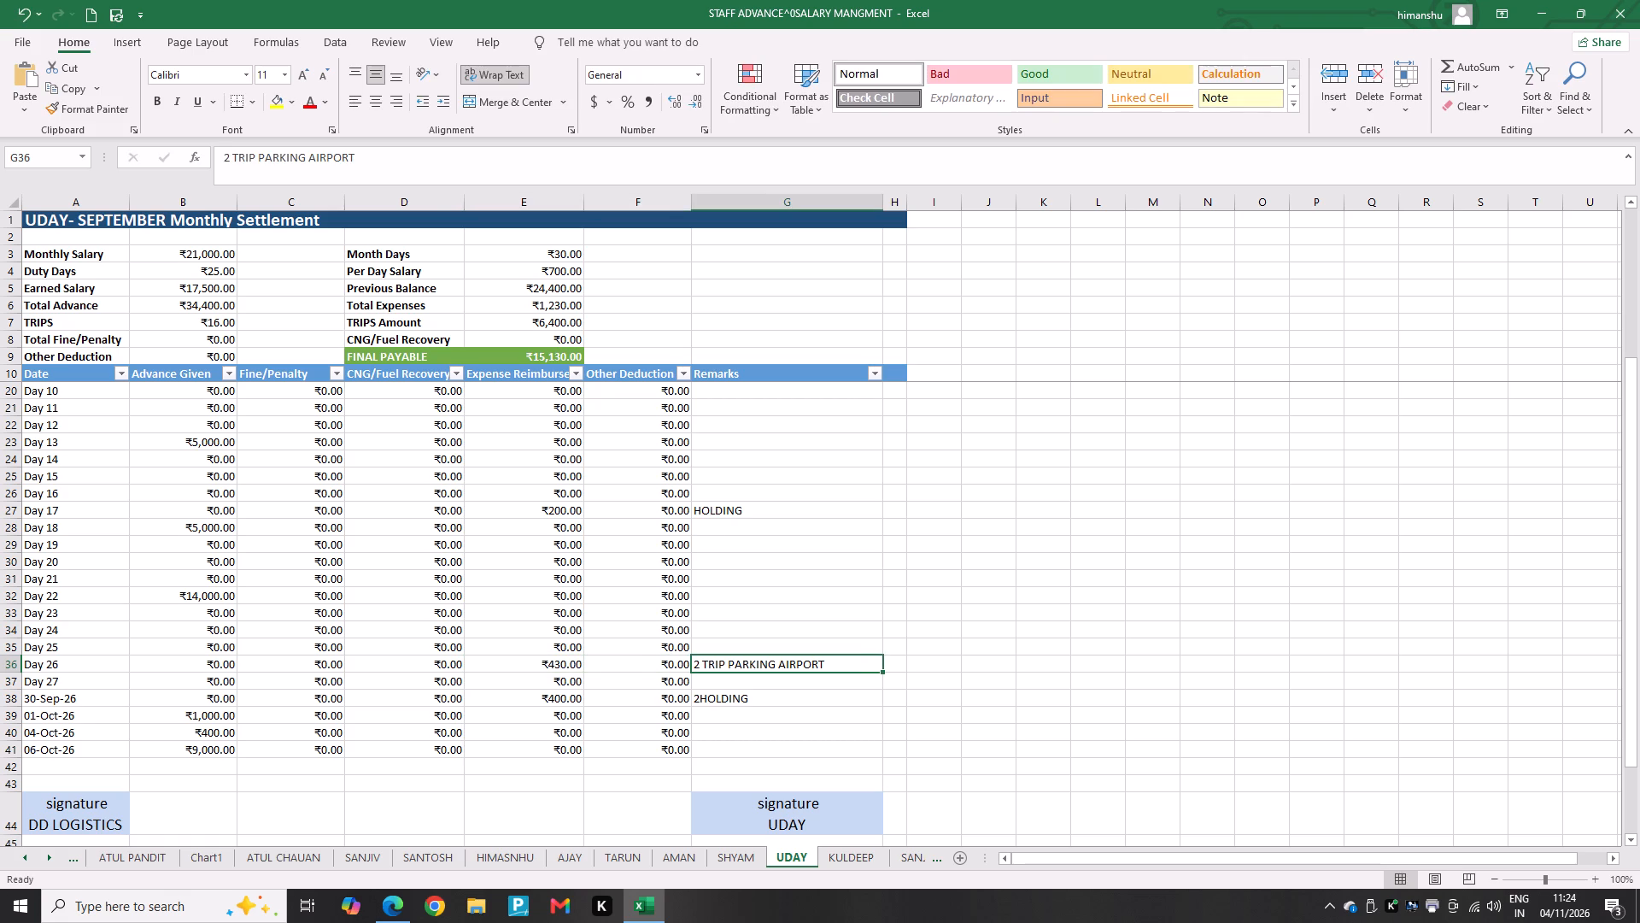
{"action": "type", "text": "parking karcha"}
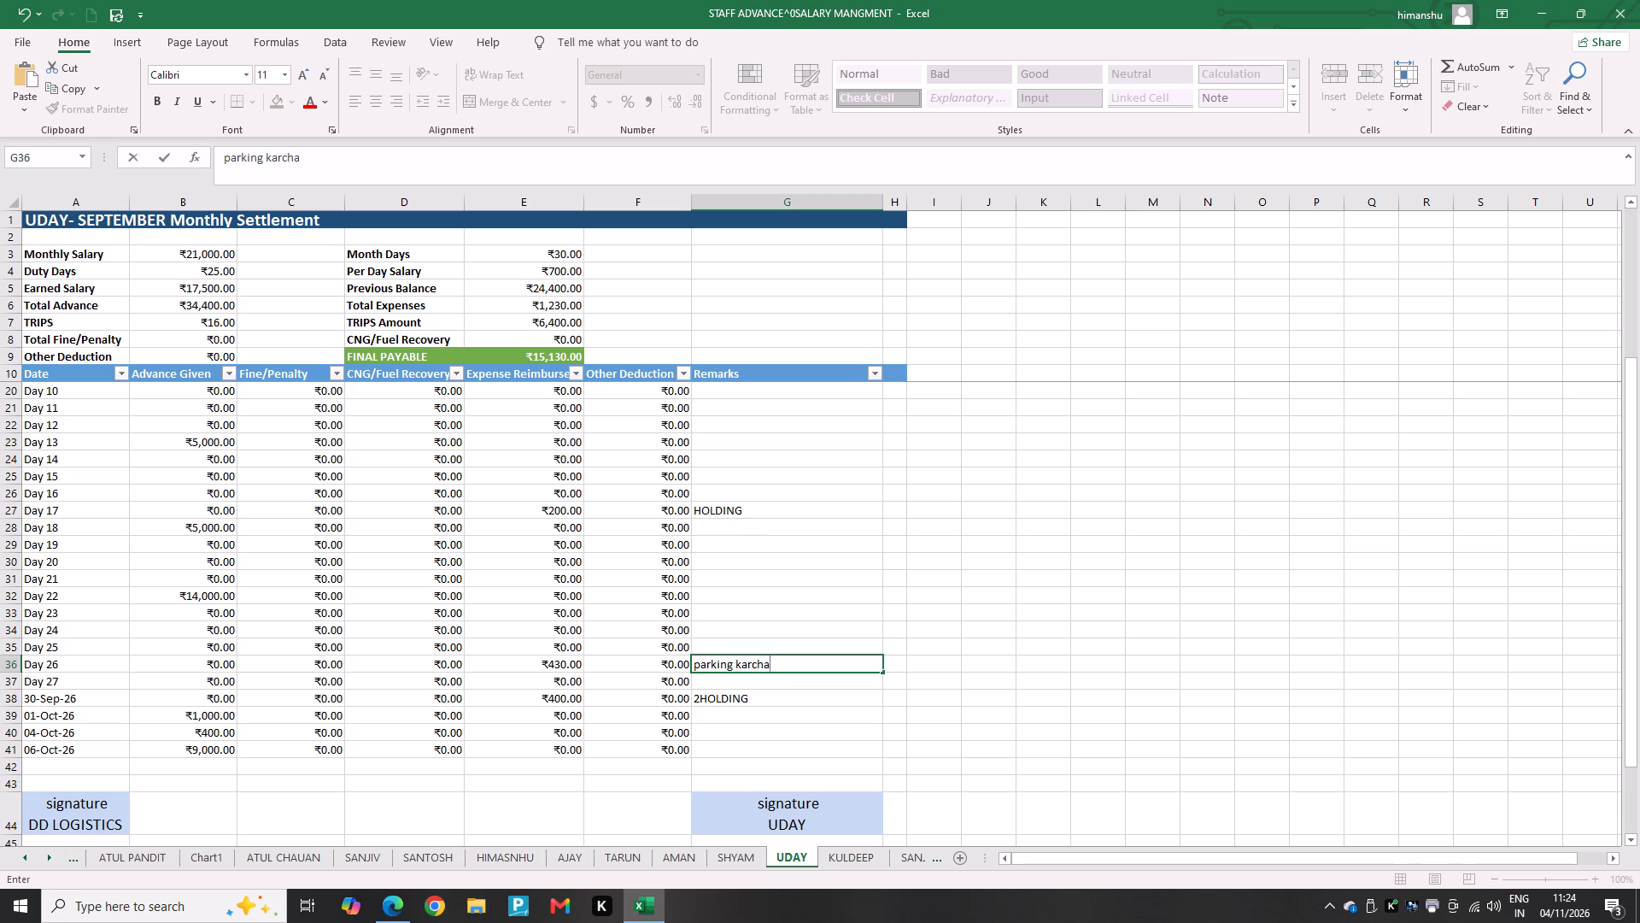
{"action": "key", "text": "Return"}
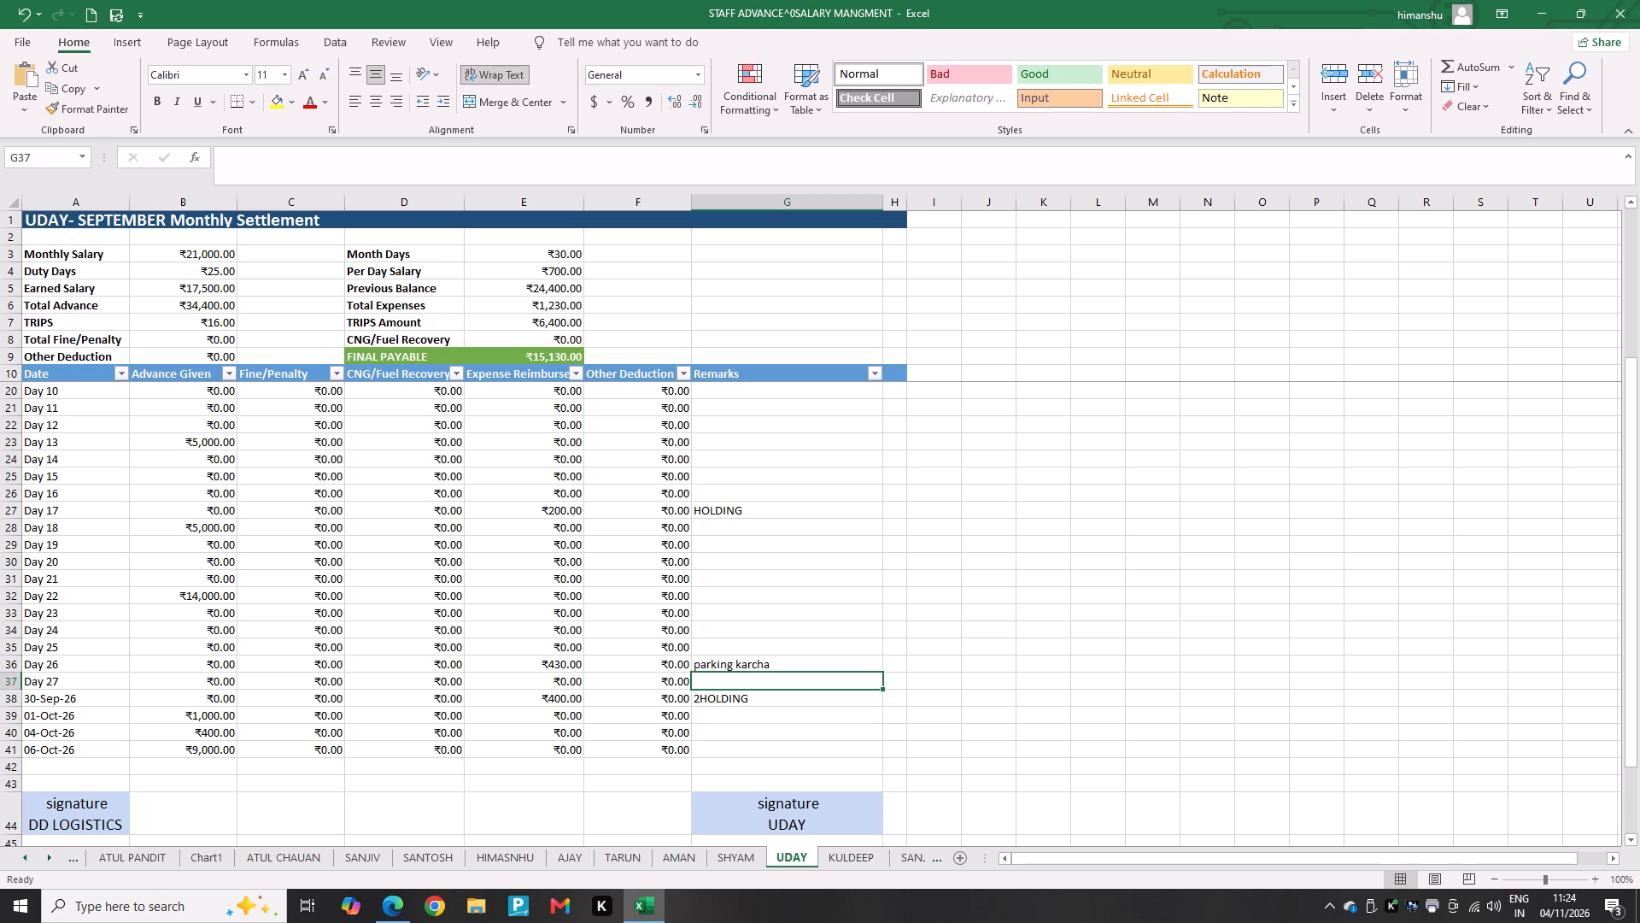
{"action": "double_click", "coordinate": [805, 662]}
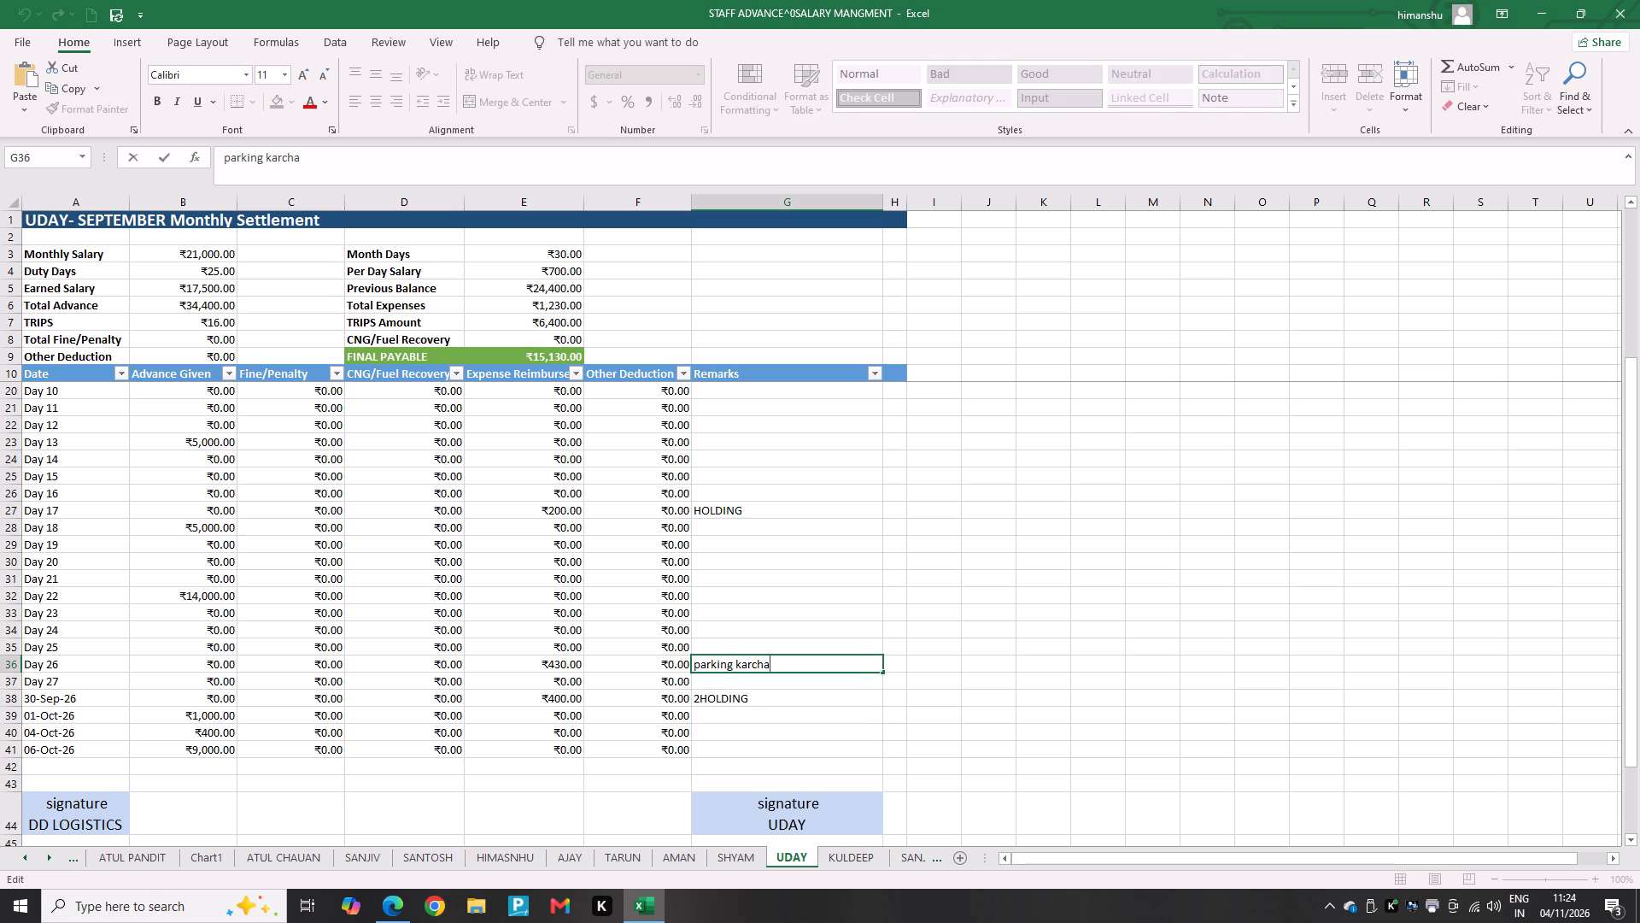
{"action": "left_click", "coordinate": [823, 620]}
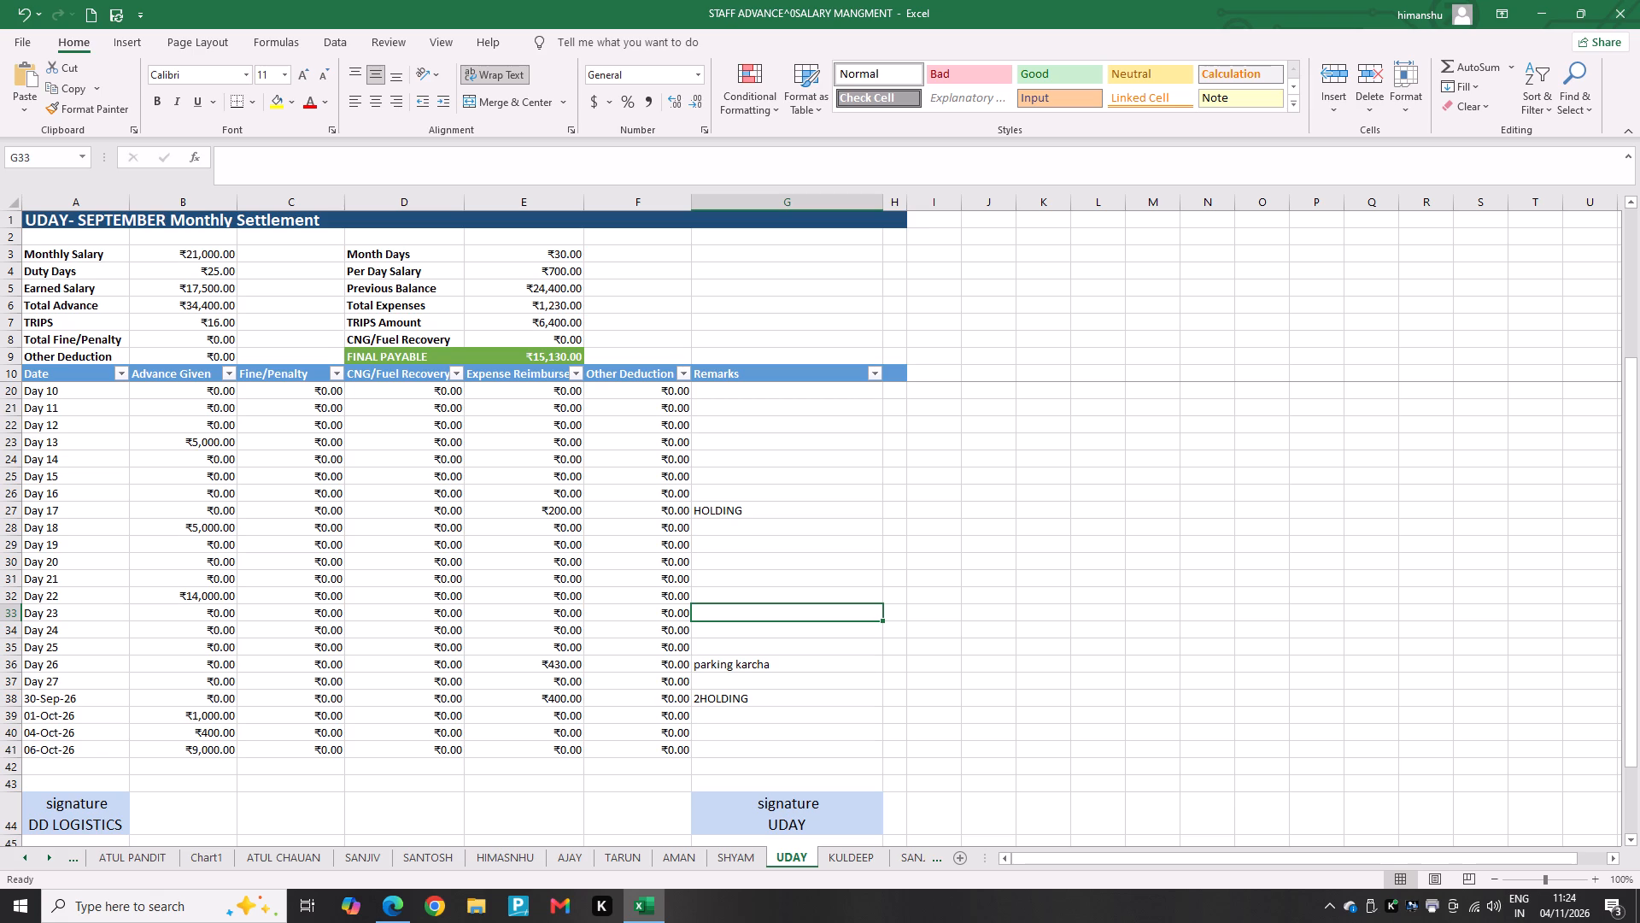
Enter an expense reimbursement of 5650 for 04-Oct-26.
{"action": "left_click", "coordinate": [540, 736]}
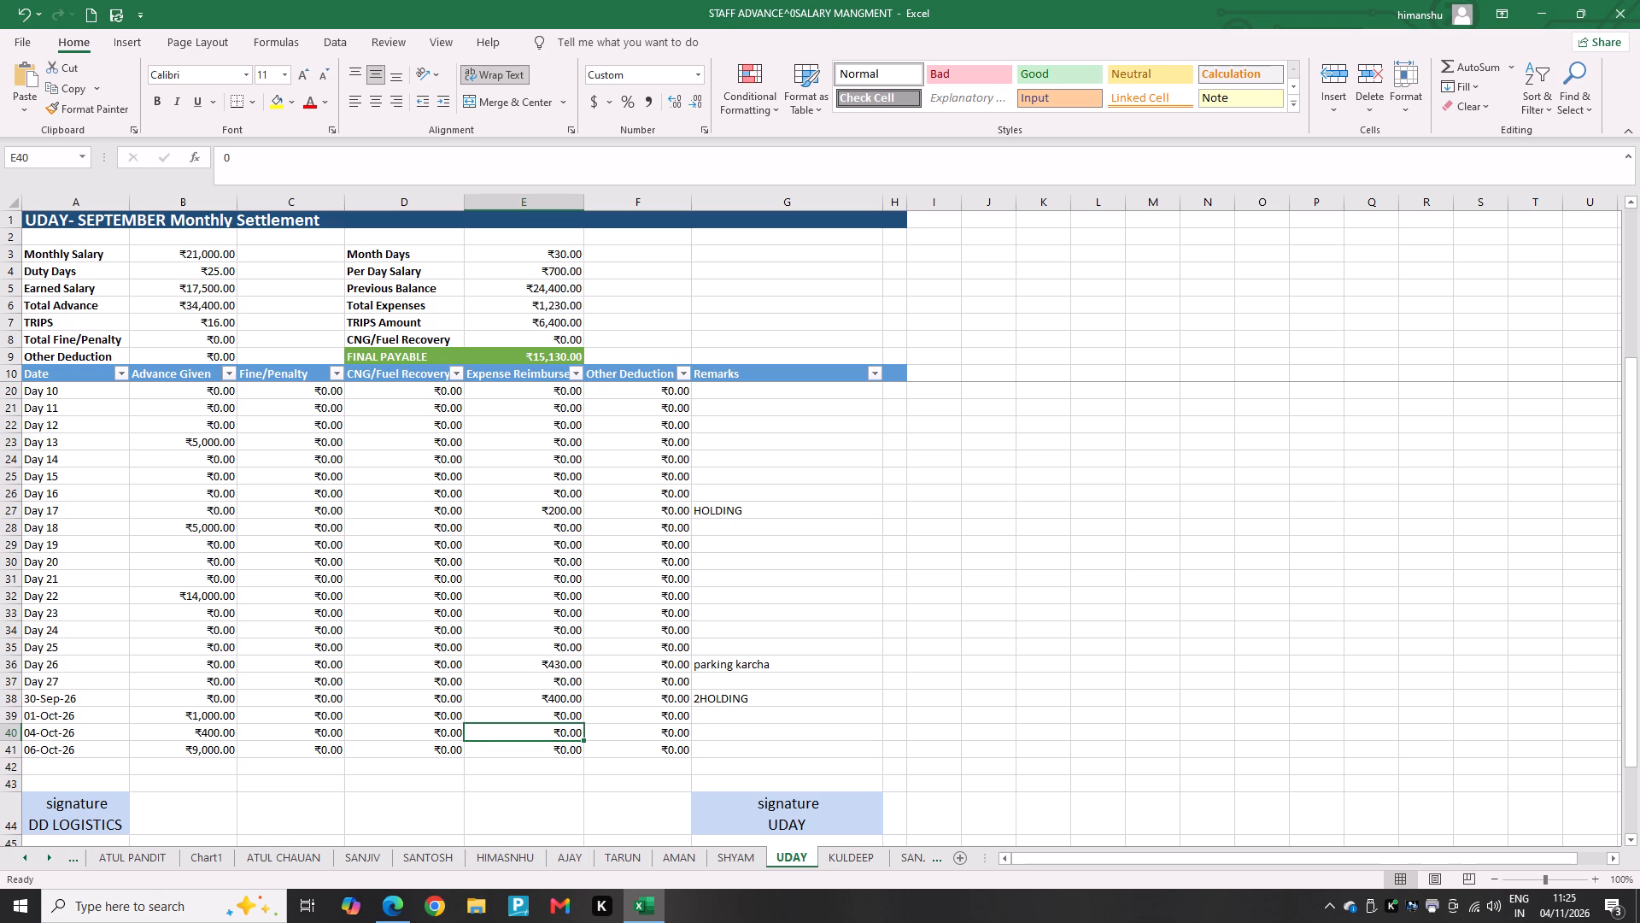
{"action": "key", "text": "5"}
{"action": "type", "text": "65"}
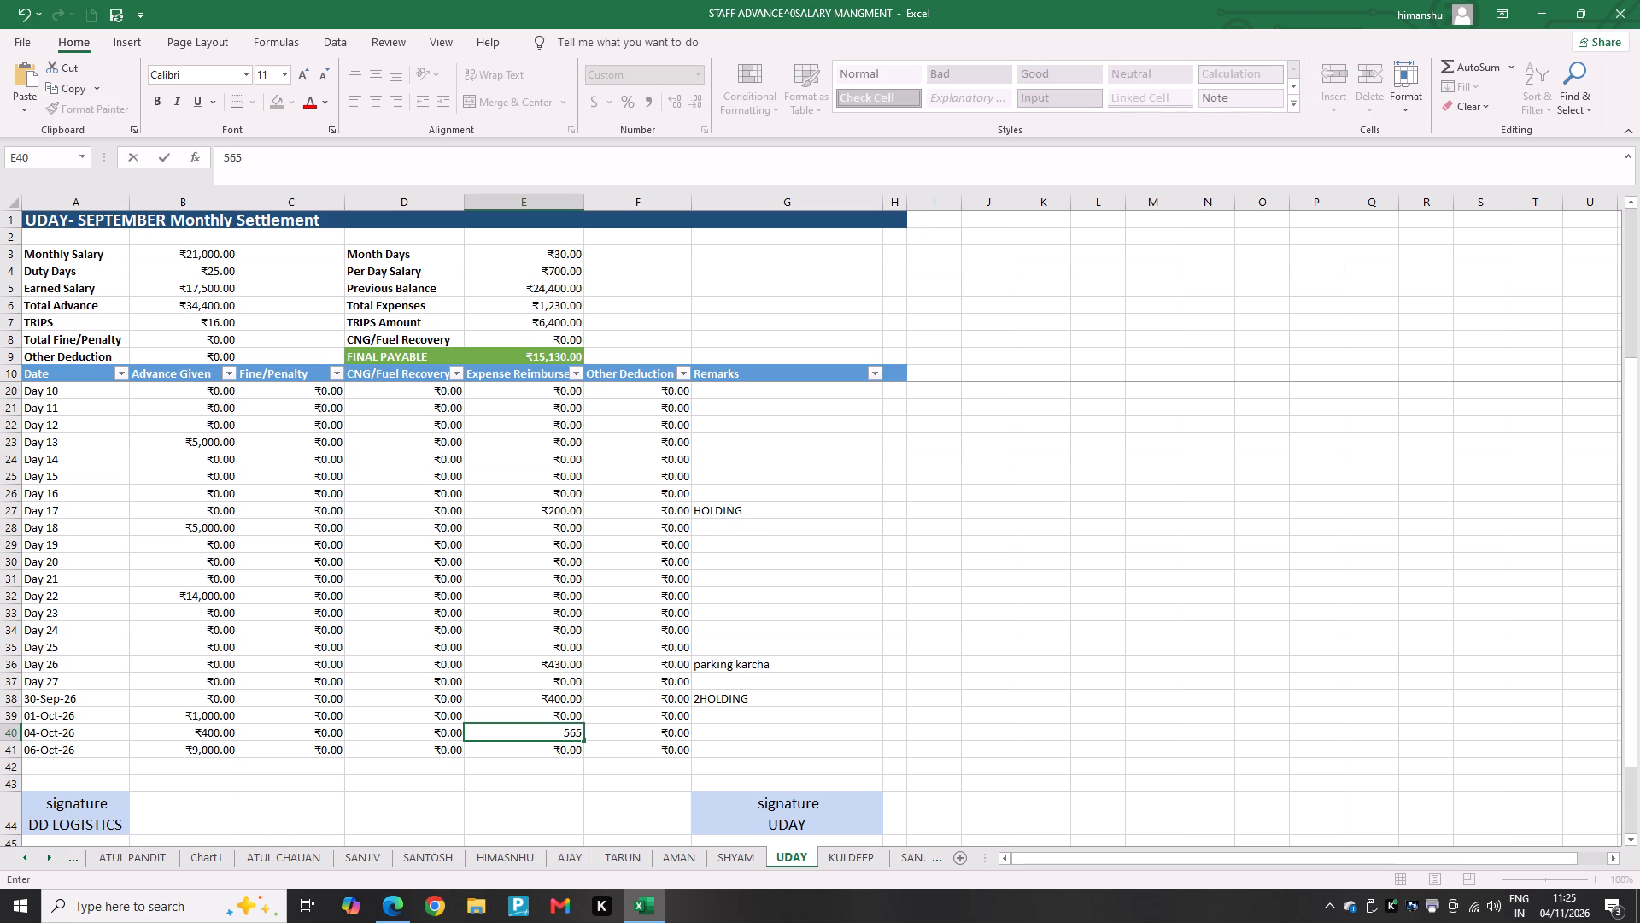
{"action": "key", "text": "0"}
{"action": "key", "text": "Down"}
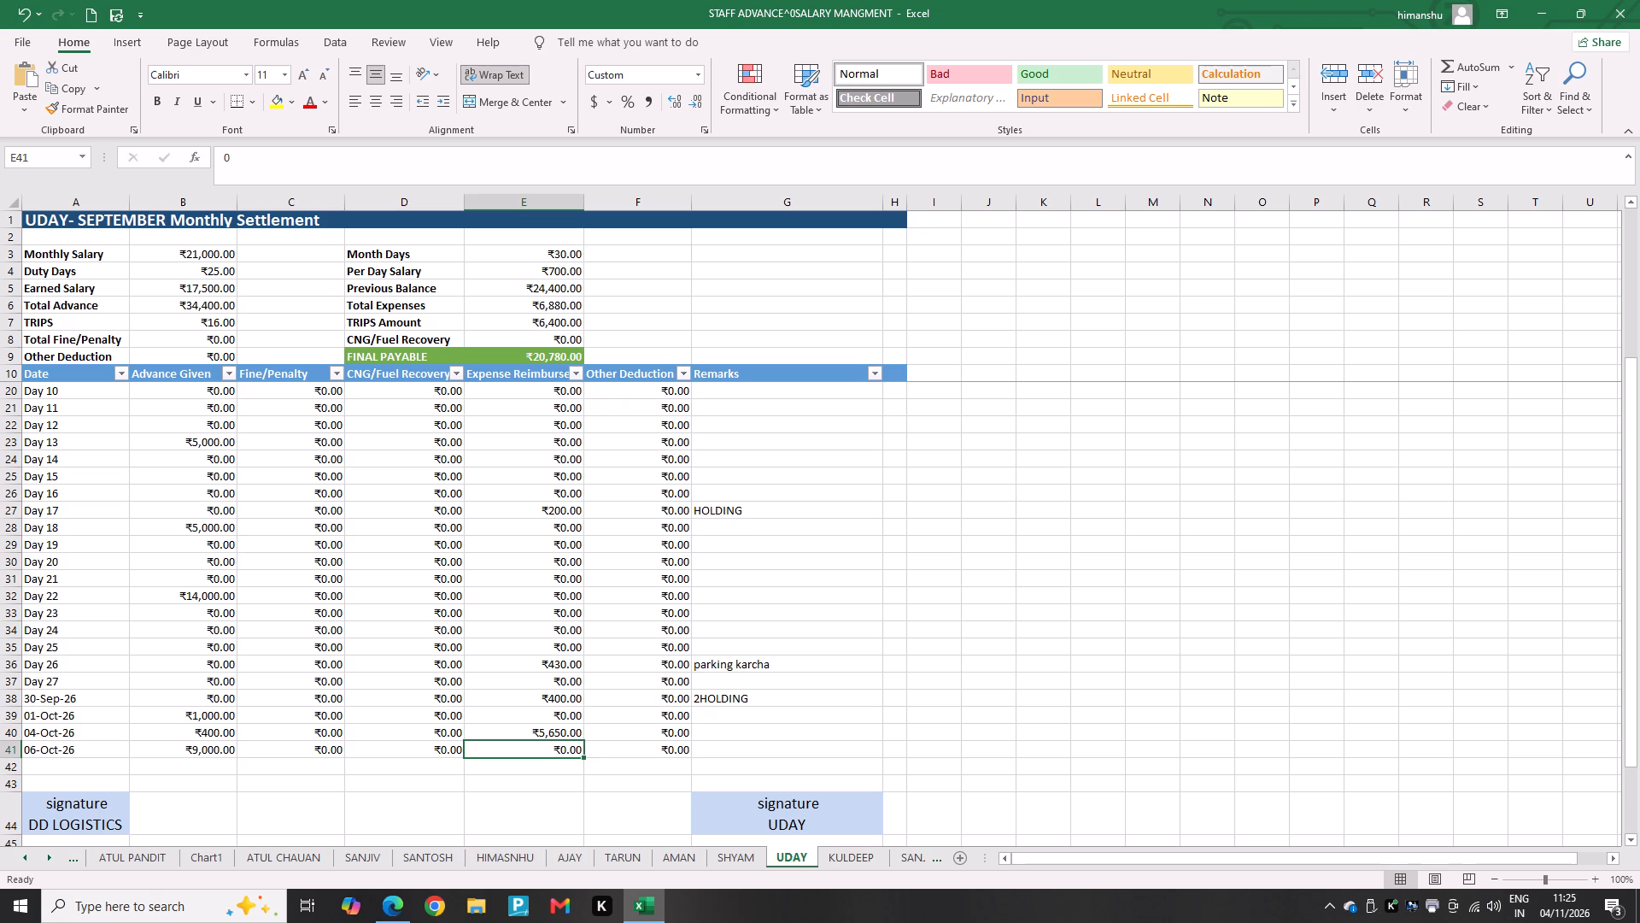
Enter an expense reimbursement of 5000 for 06-Oct-26 with the remark "22000 salary sattelment".
{"action": "type", "text": "5000"}
{"action": "key", "text": "Right"}
{"action": "key", "text": "Right"}
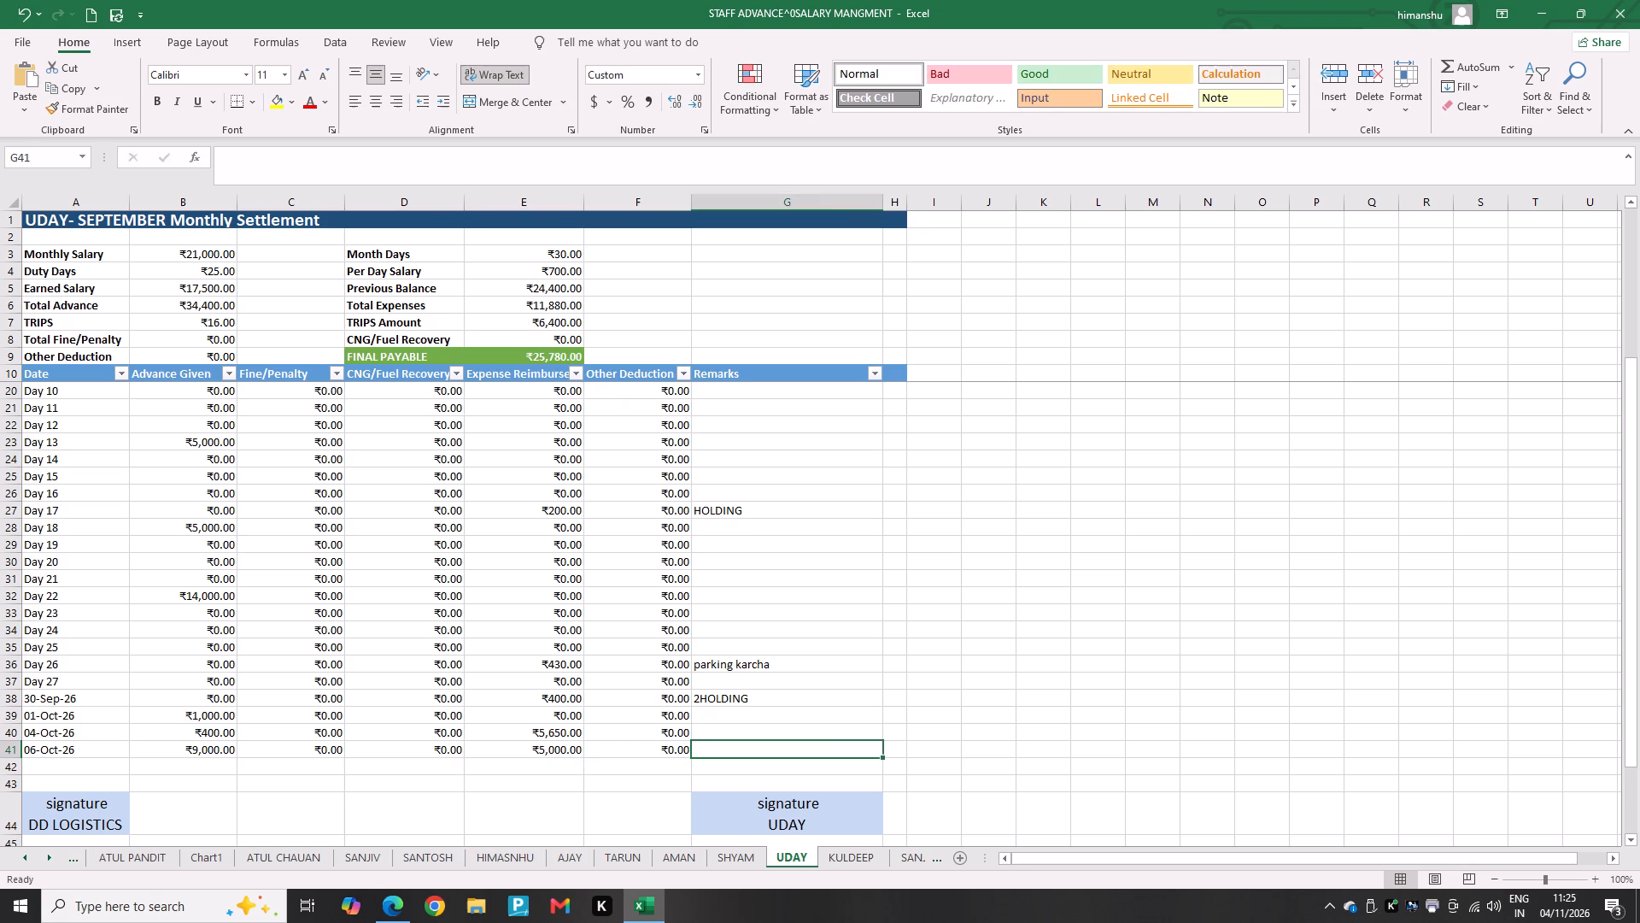
{"action": "type", "text": "22"}
{"action": "type", "text": "000"}
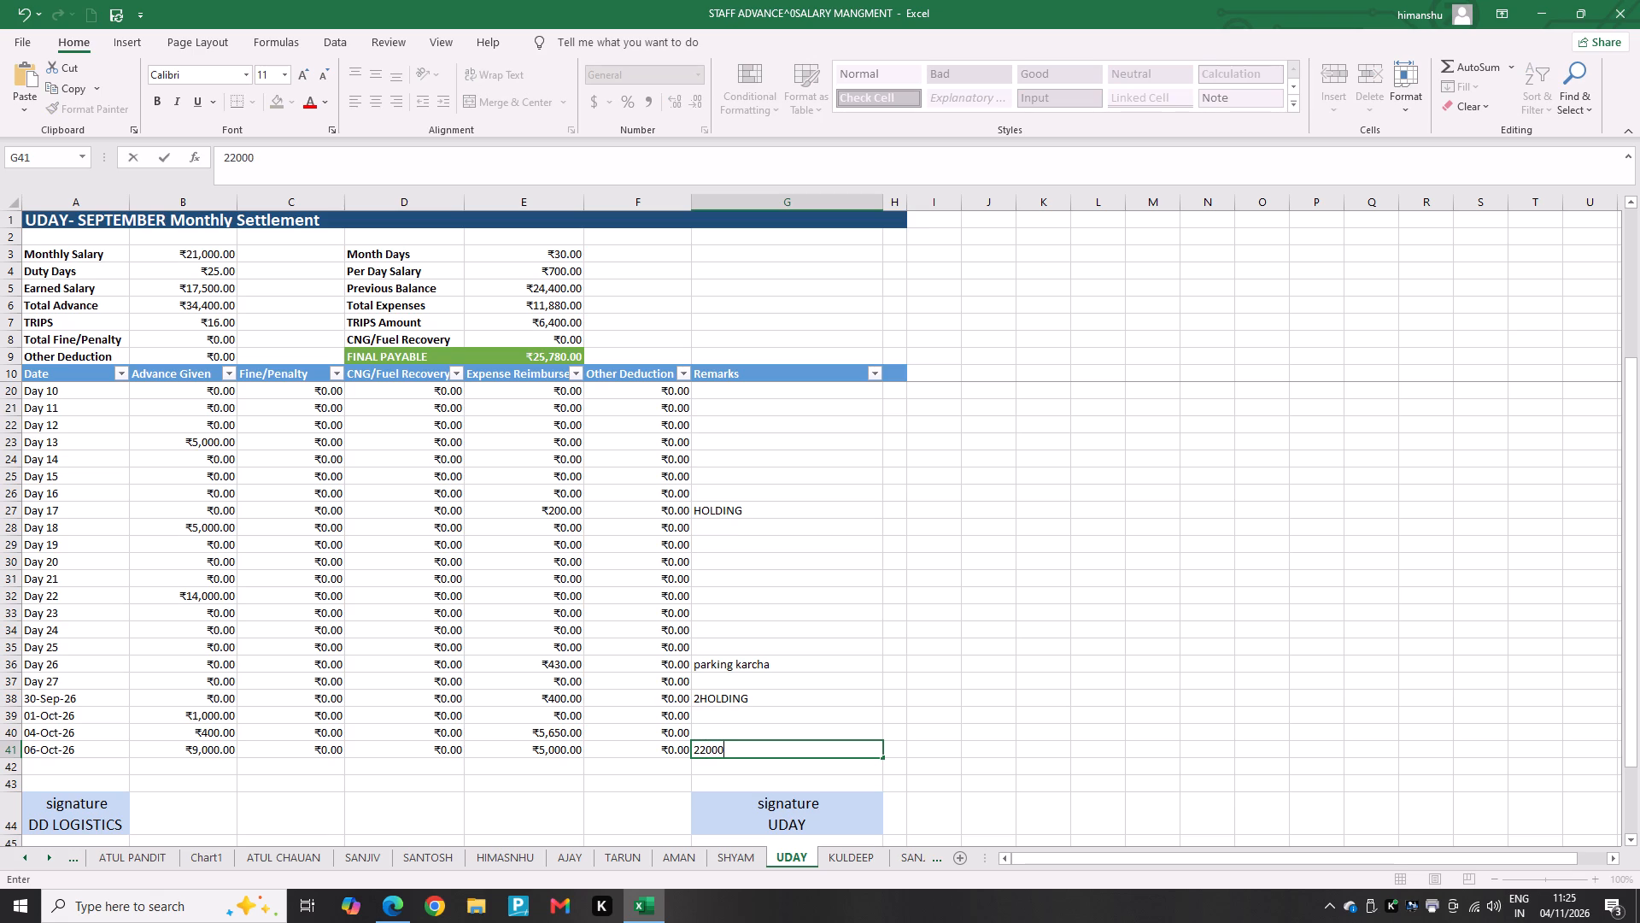
{"action": "key", "text": "space"}
{"action": "type", "text": "salary"}
{"action": "key", "text": "space"}
{"action": "type", "text": "satte"}
{"action": "type", "text": "lment"}
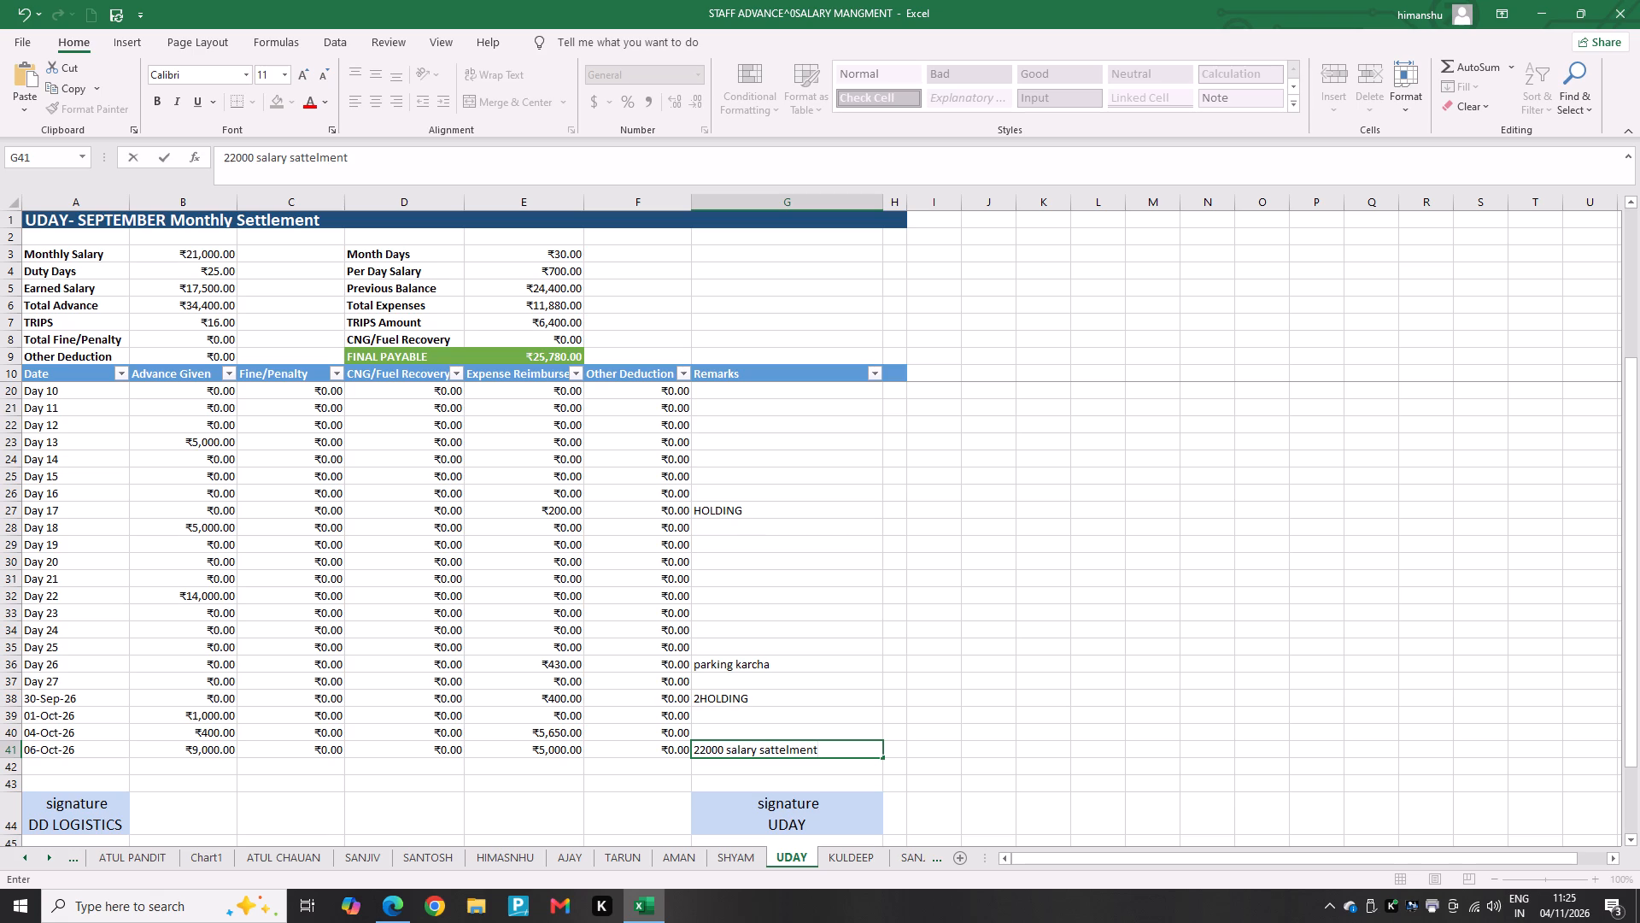
{"action": "key", "text": "Return"}
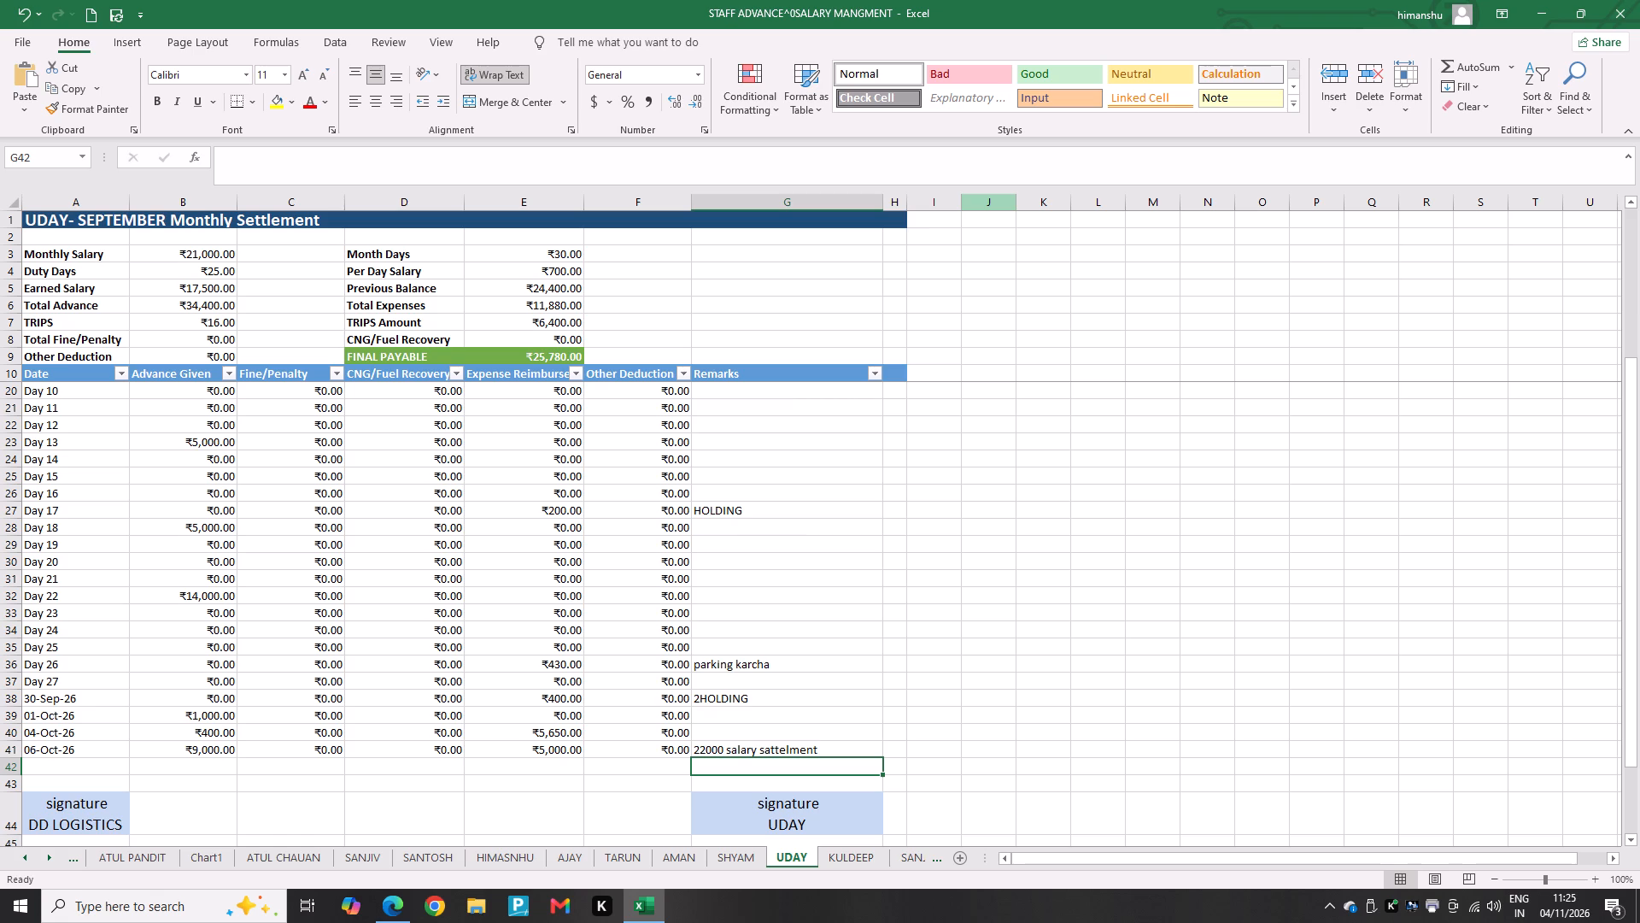
Start a note in cell A48, below the DD LOGISTICS signature, with the prefix "NOTE:-".
{"action": "scroll", "coordinate": [592, 720], "scroll_direction": "down", "scroll_amount": 4}
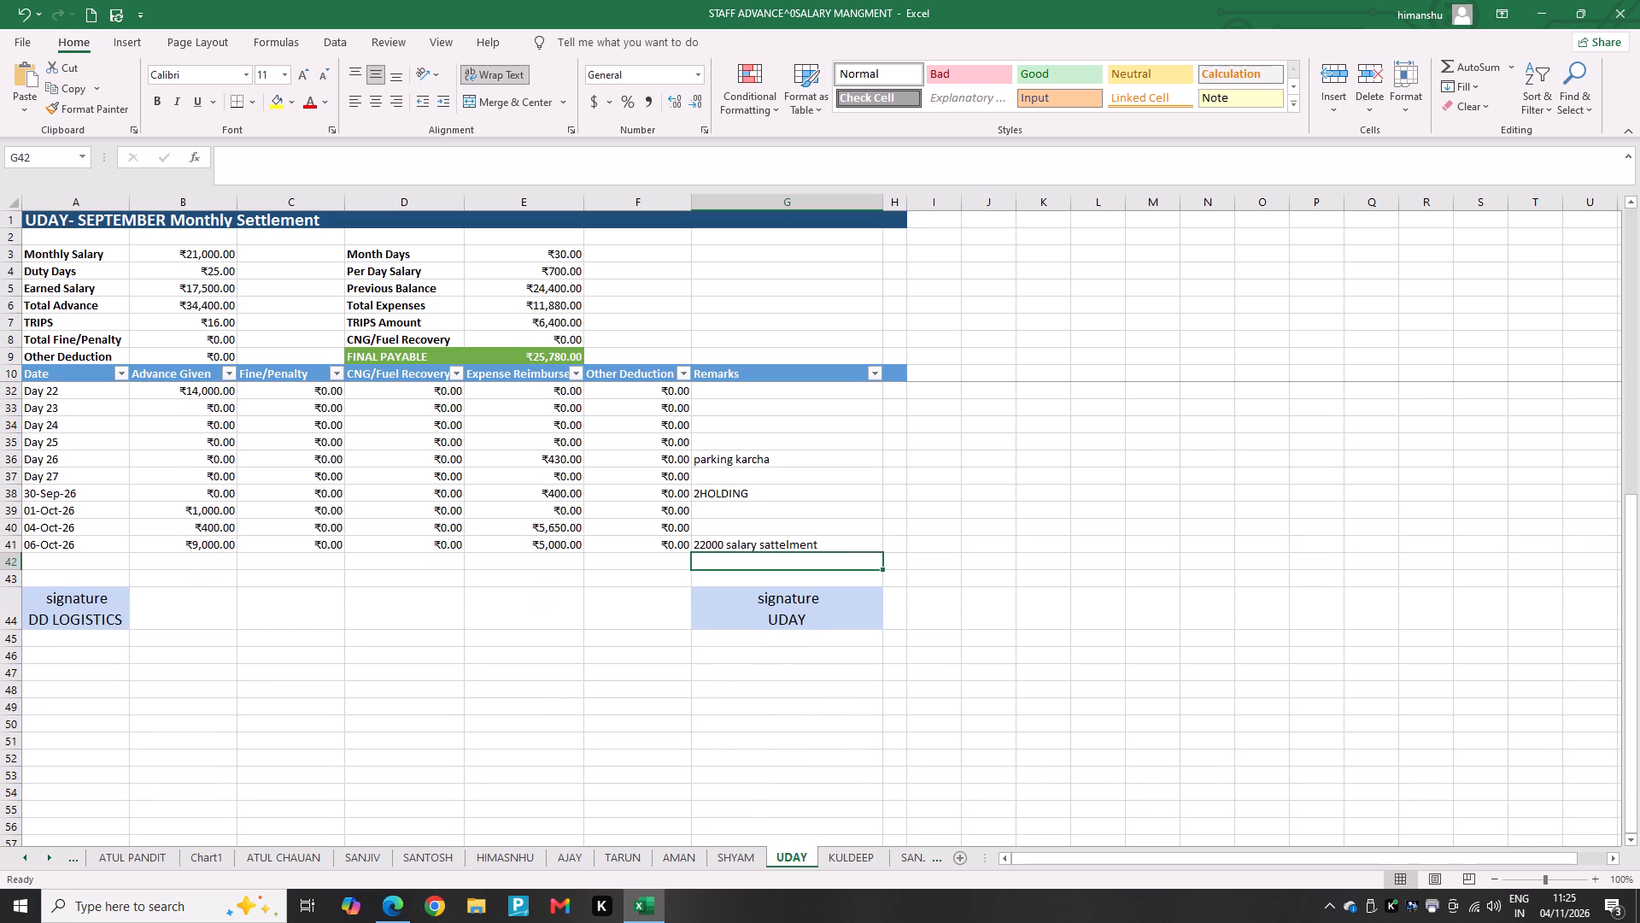
{"action": "left_click", "coordinate": [50, 675]}
{"action": "left_click", "coordinate": [51, 658]}
{"action": "left_click", "coordinate": [45, 671]}
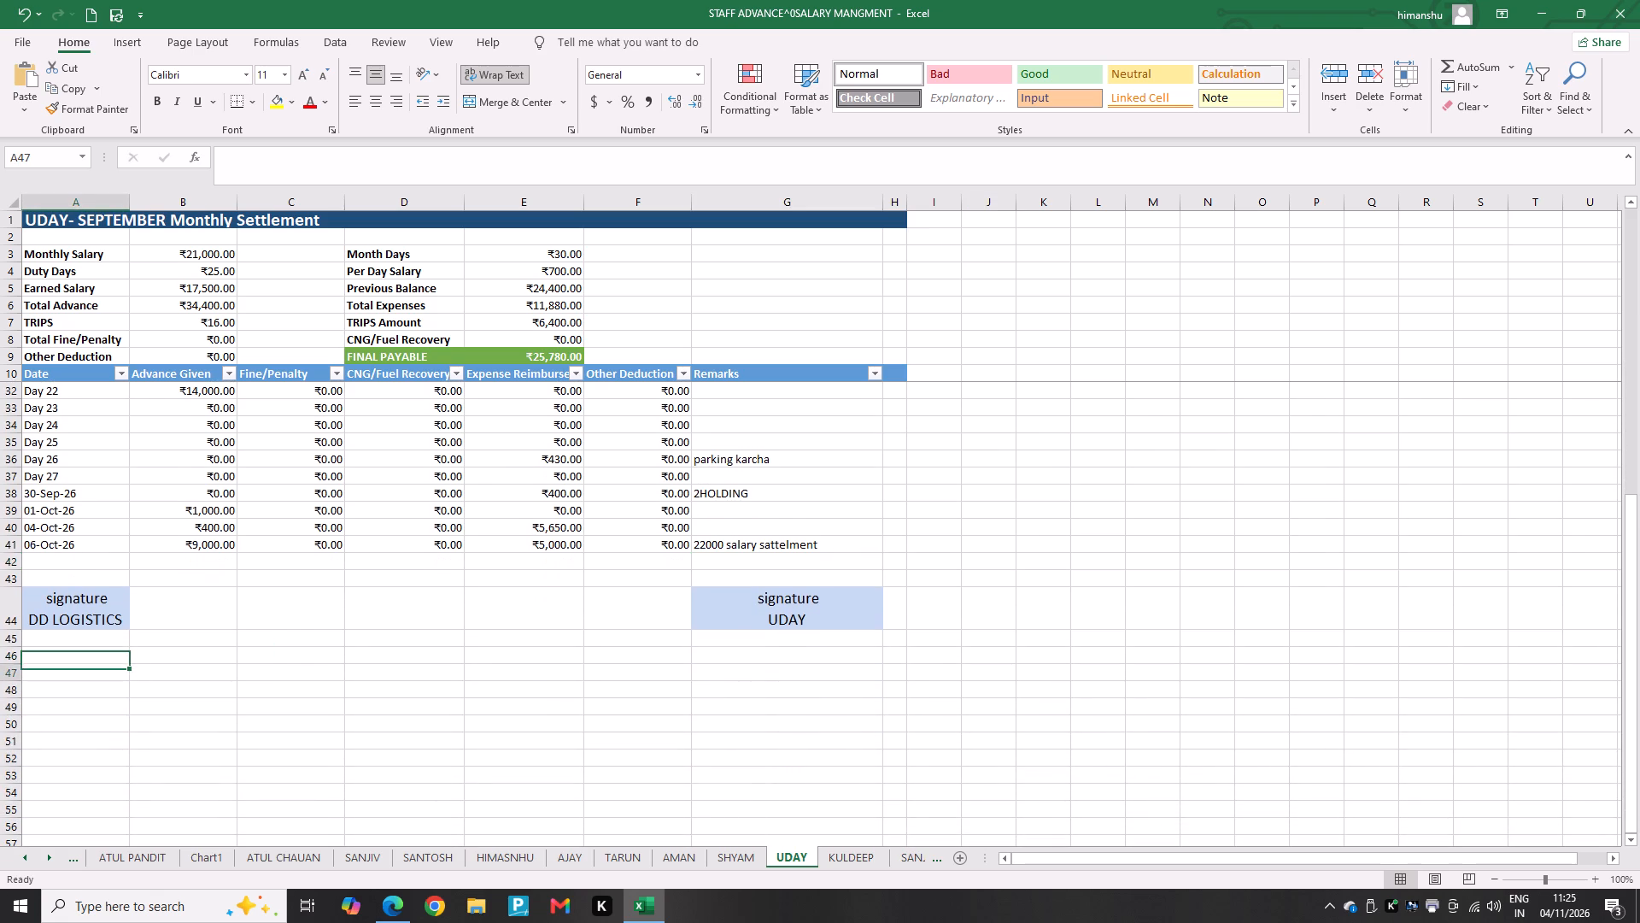
{"action": "left_click", "coordinate": [43, 692]}
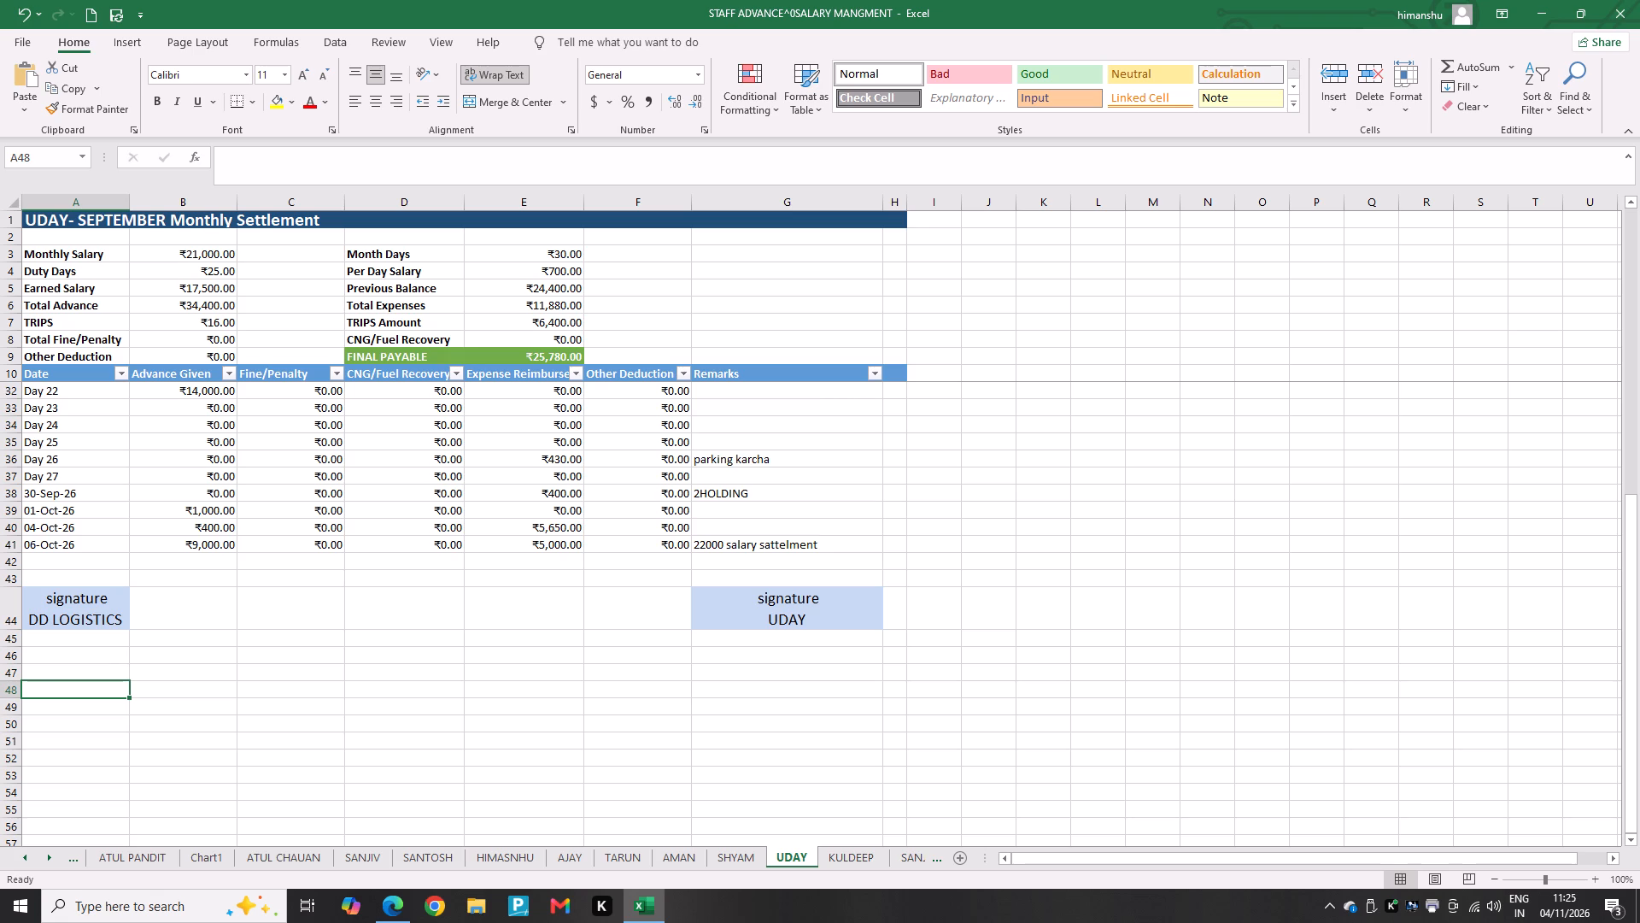
{"action": "type", "text": "note"}
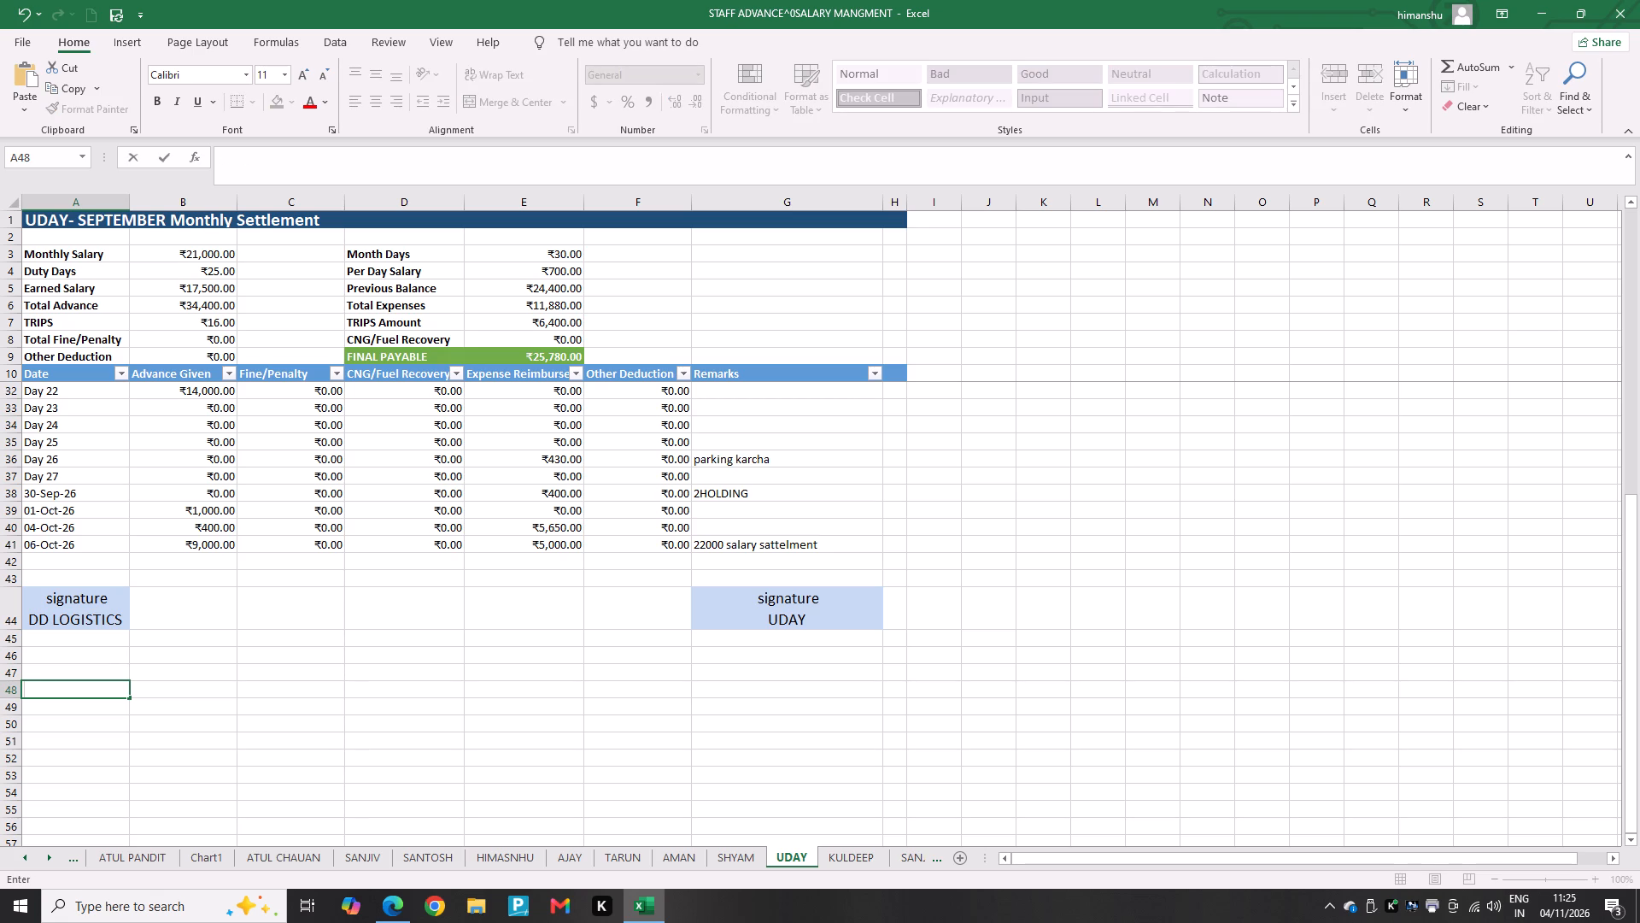
{"action": "type", "text": "NOTE"}
{"action": "key", "text": "shift+colon"}
{"action": "key", "text": "BackSpace"}
{"action": "key", "text": "semicolon"}
{"action": "key", "text": "shift+underscore"}
{"action": "key", "text": "BackSpace"}
{"action": "key", "text": "shift+colon"}
{"action": "key", "text": "BackSpace"}
{"action": "key", "text": "BackSpace"}
{"action": "type", "text": ":-"}
{"action": "key", "text": "space"}
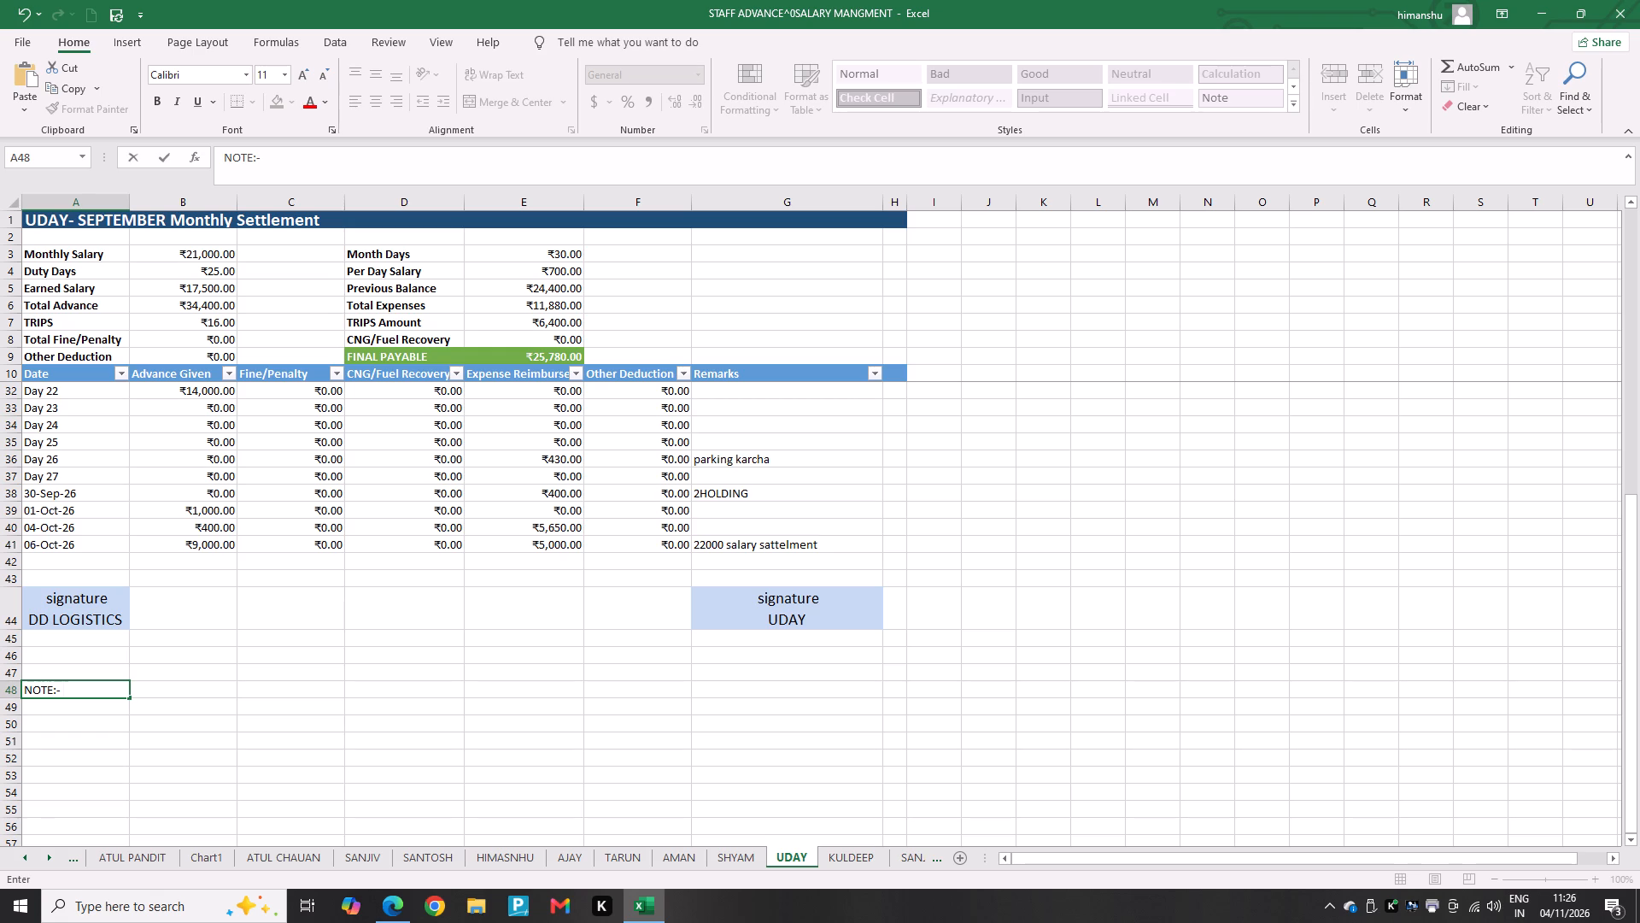
Continue the note in A48 with the text "5 MONTH 22K SALARY SATTELMENT".
{"action": "key", "text": "0"}
{"action": "key", "text": "BackSpace"}
{"action": "key", "text": "5"}
{"action": "key", "text": "space"}
{"action": "type", "text": "MONT"}
{"action": "key", "text": "space"}
{"action": "key", "text": "BackSpace"}
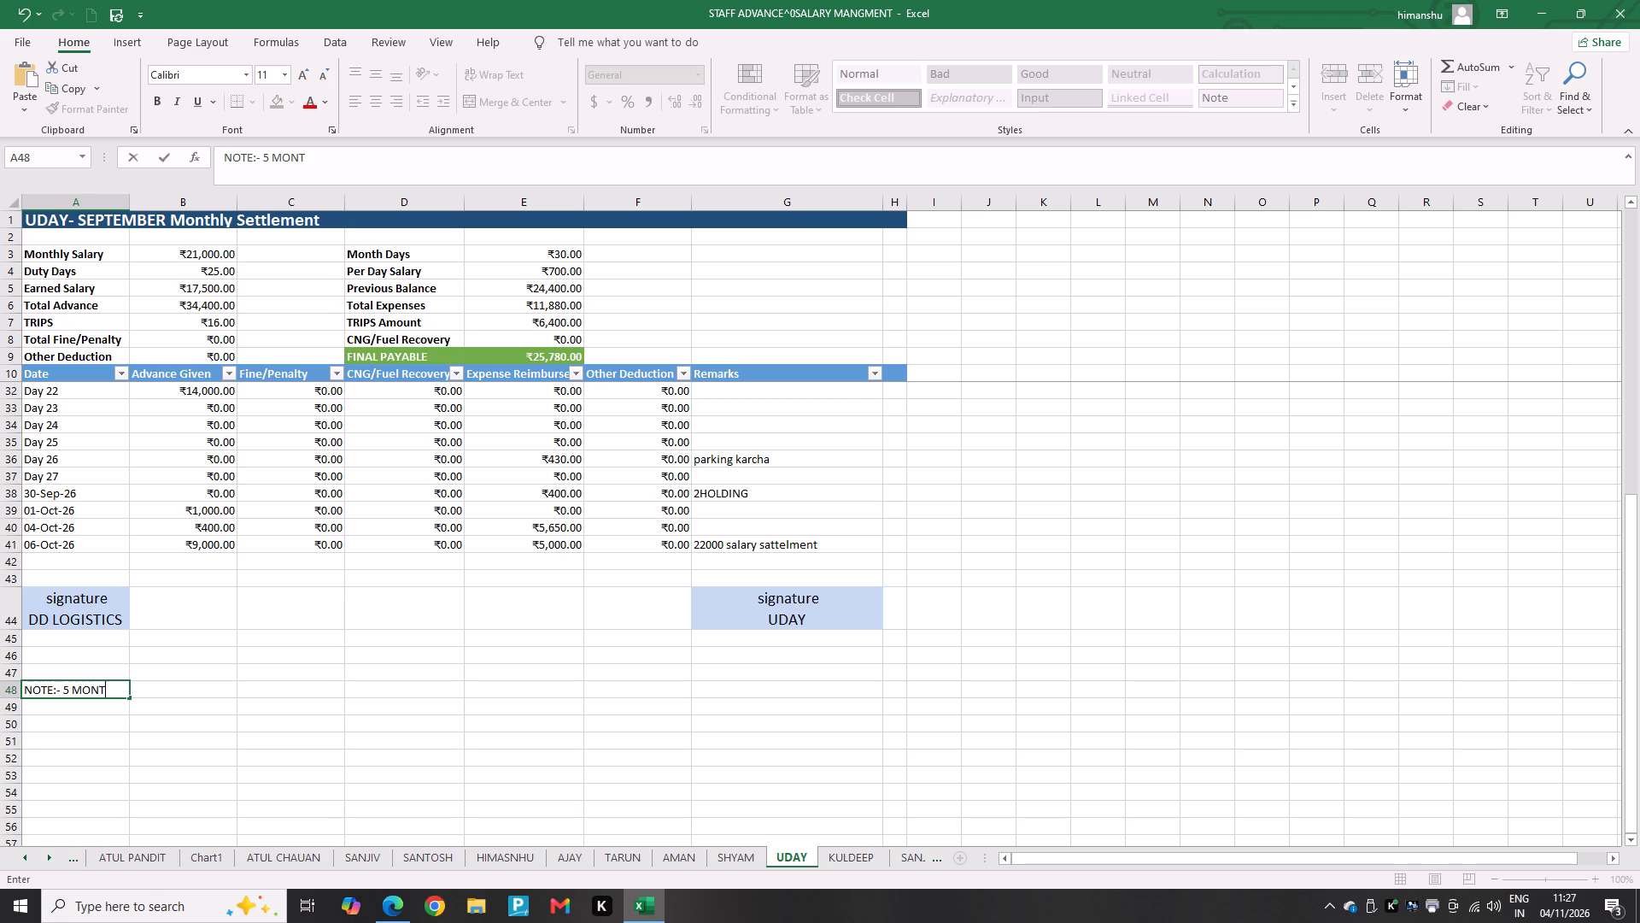
{"action": "type", "text": "H"}
{"action": "key", "text": "space"}
{"action": "type", "text": "21000"}
{"action": "key", "text": "space"}
{"action": "key", "text": "k"}
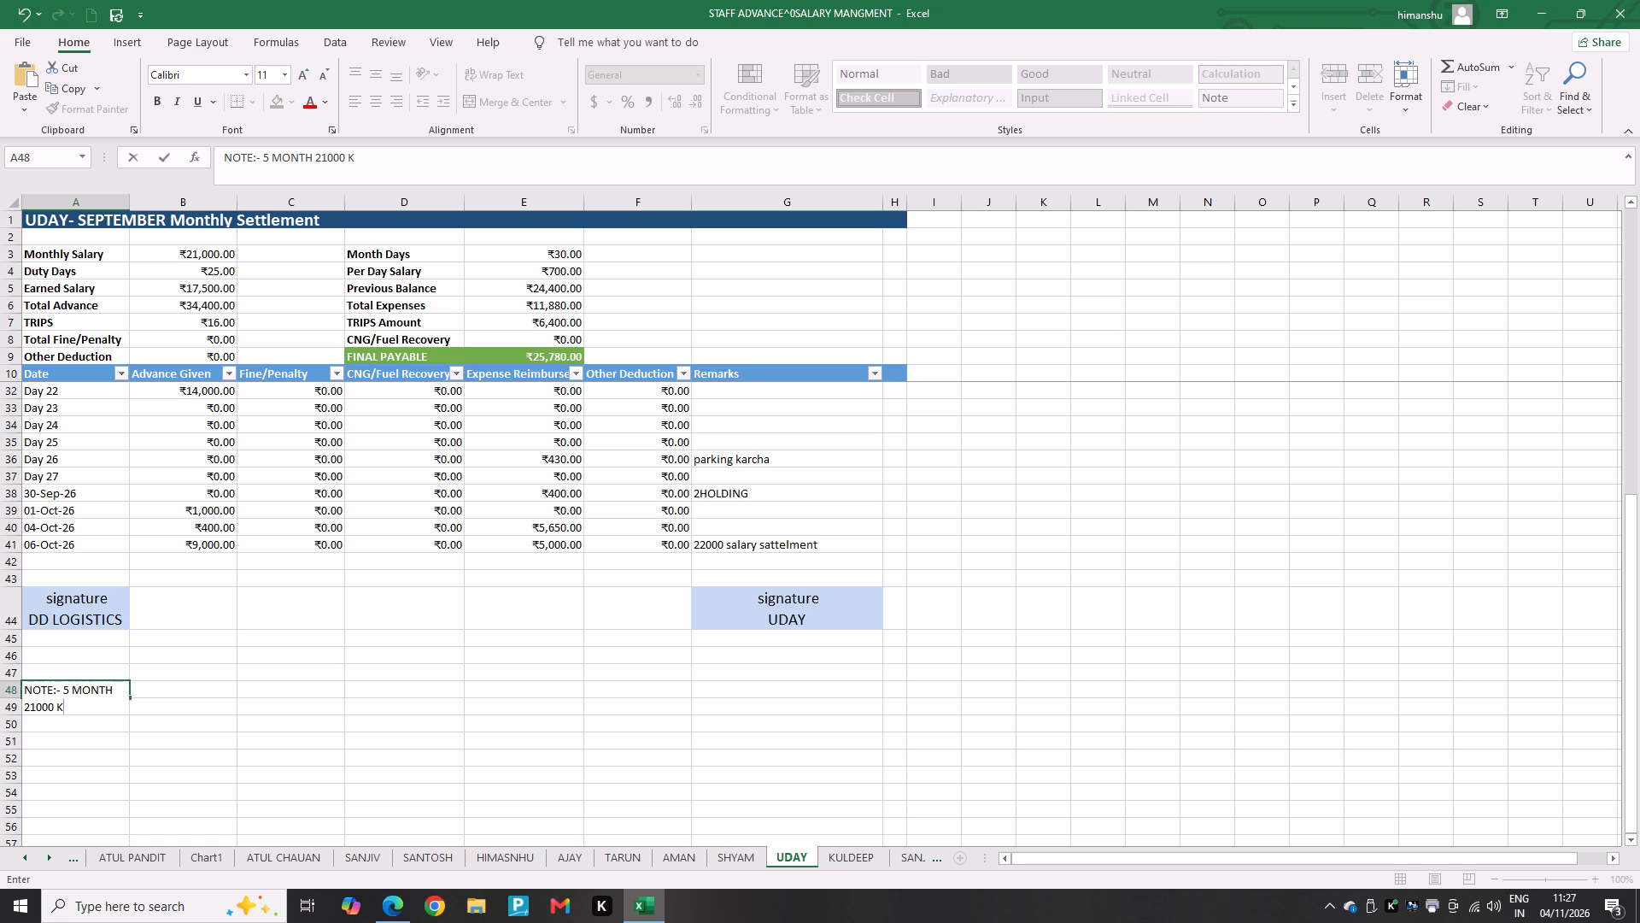
{"action": "key", "text": "BackSpace"}
{"action": "key", "text": "BackSpace"}
{"action": "key", "text": "BackSpace"}
{"action": "key", "text": "BackSpace"}
{"action": "key", "text": "BackSpace"}
{"action": "key", "text": "BackSpace"}
{"action": "key", "text": "2"}
{"action": "type", "text": "K SALAR"}
{"action": "key", "text": "BackSpace"}
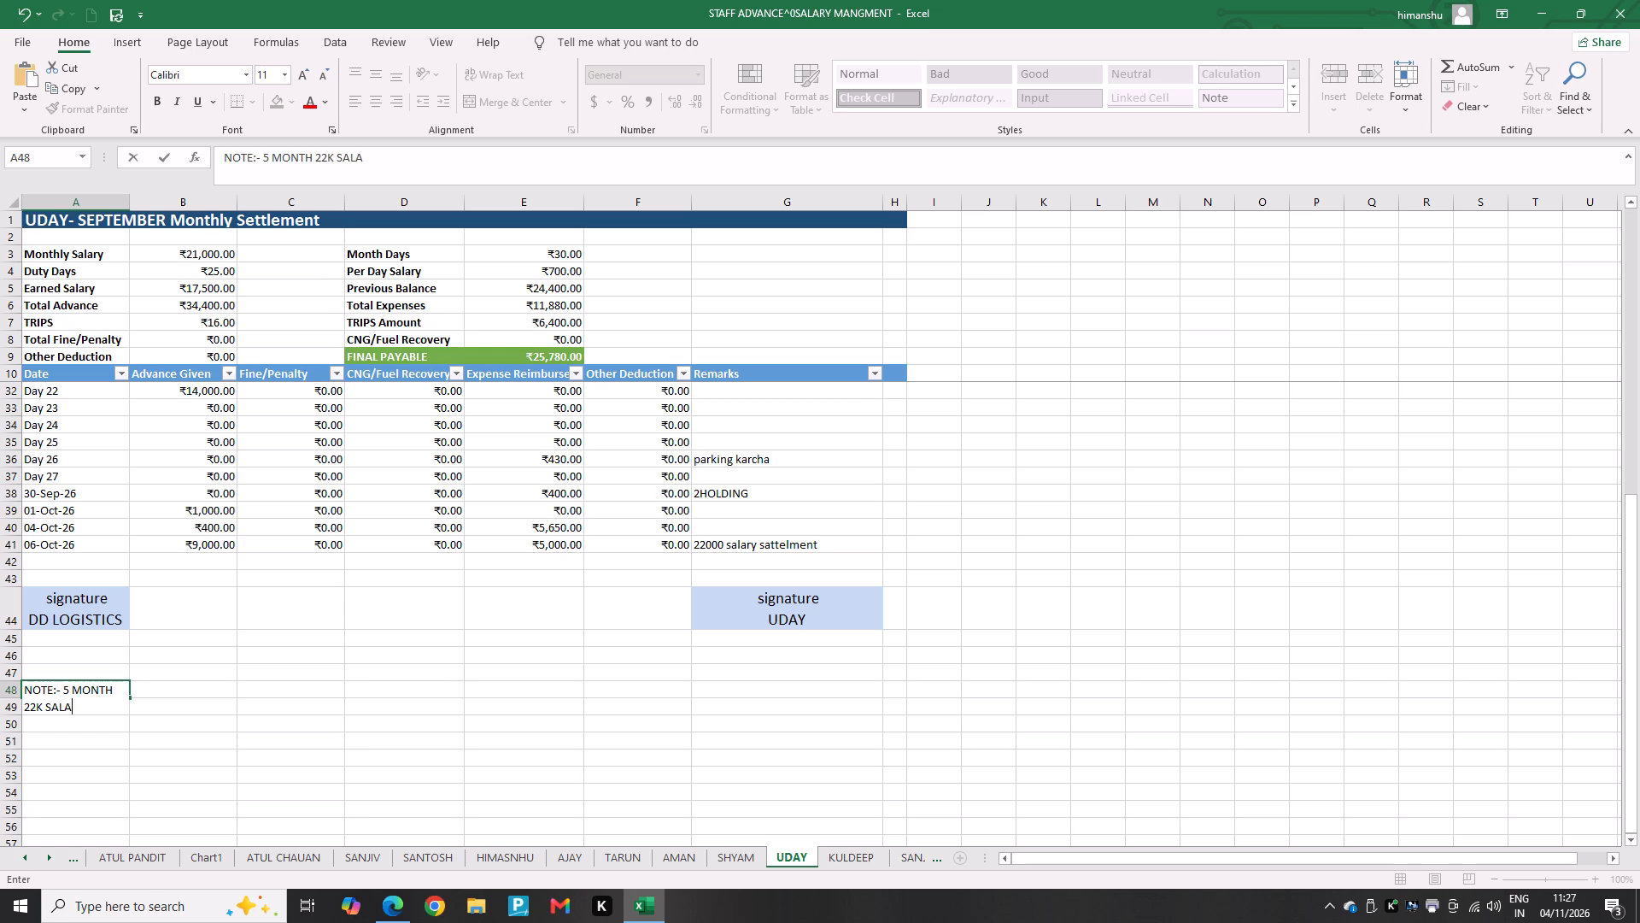
{"action": "type", "text": "RY"}
{"action": "key", "text": "space"}
{"action": "type", "text": "DATELMNE"}
{"action": "type", "text": "=="}
{"action": "key", "text": "BackSpace"}
{"action": "key", "text": "BackSpace"}
{"action": "key", "text": "BackSpace"}
{"action": "key", "text": "BackSpace"}
{"action": "key", "text": "BackSpace"}
{"action": "key", "text": "BackSpace"}
{"action": "key", "text": "BackSpace"}
{"action": "key", "text": "BackSpace"}
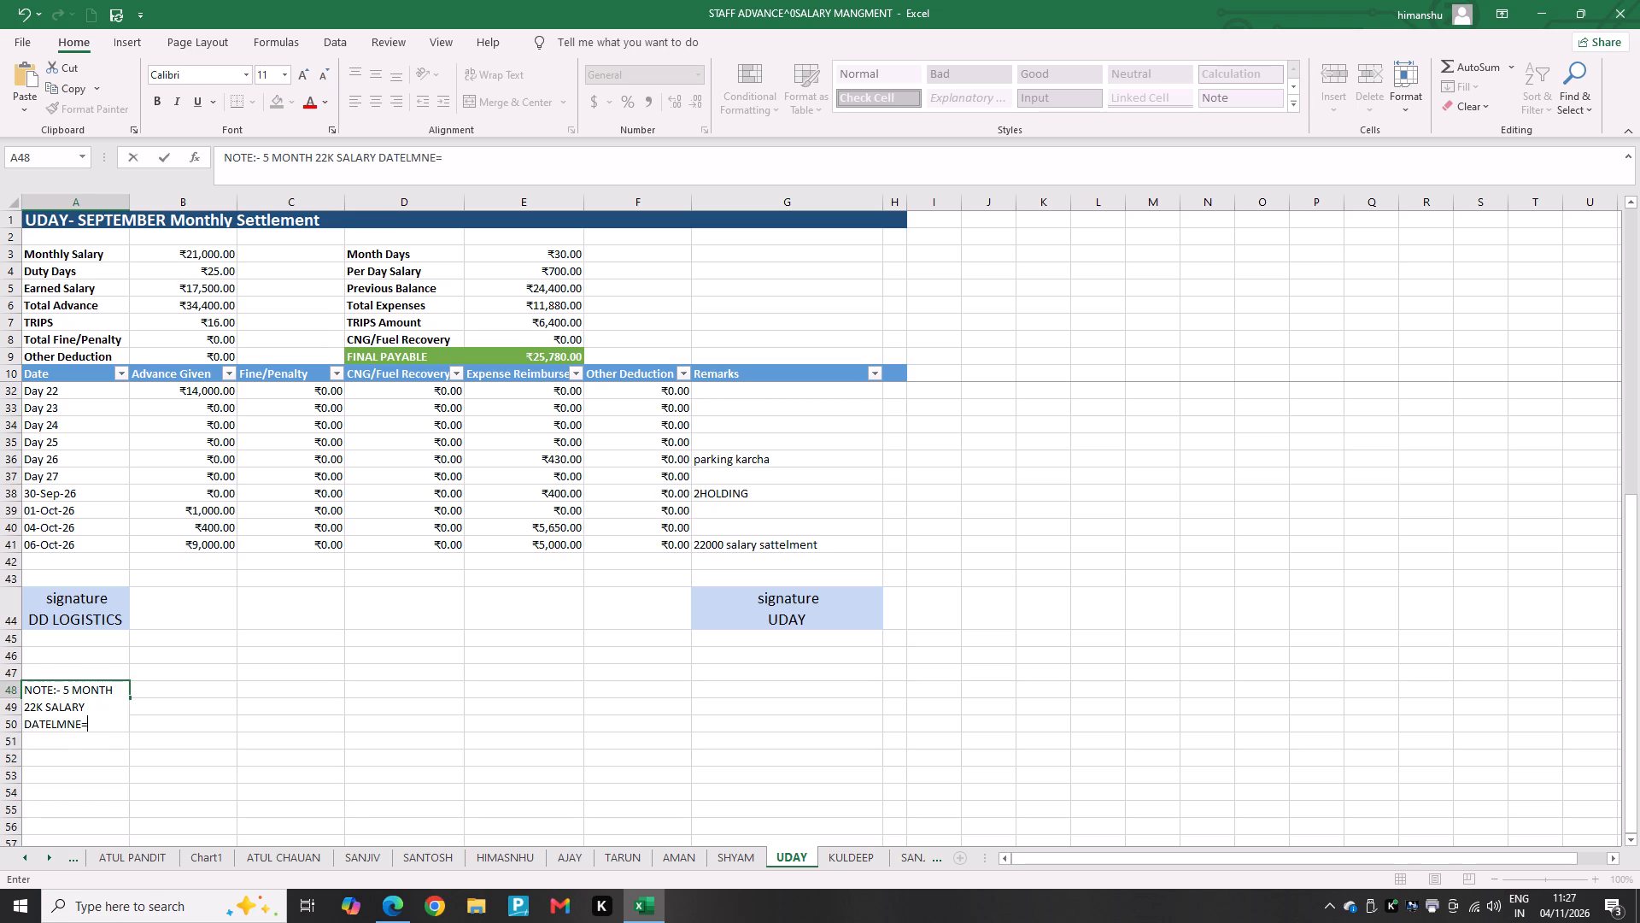
{"action": "key", "text": "BackSpace"}
{"action": "key", "text": "BackSpace"}
{"action": "type", "text": "SATTELMENT"}
{"action": "key", "text": "space"}
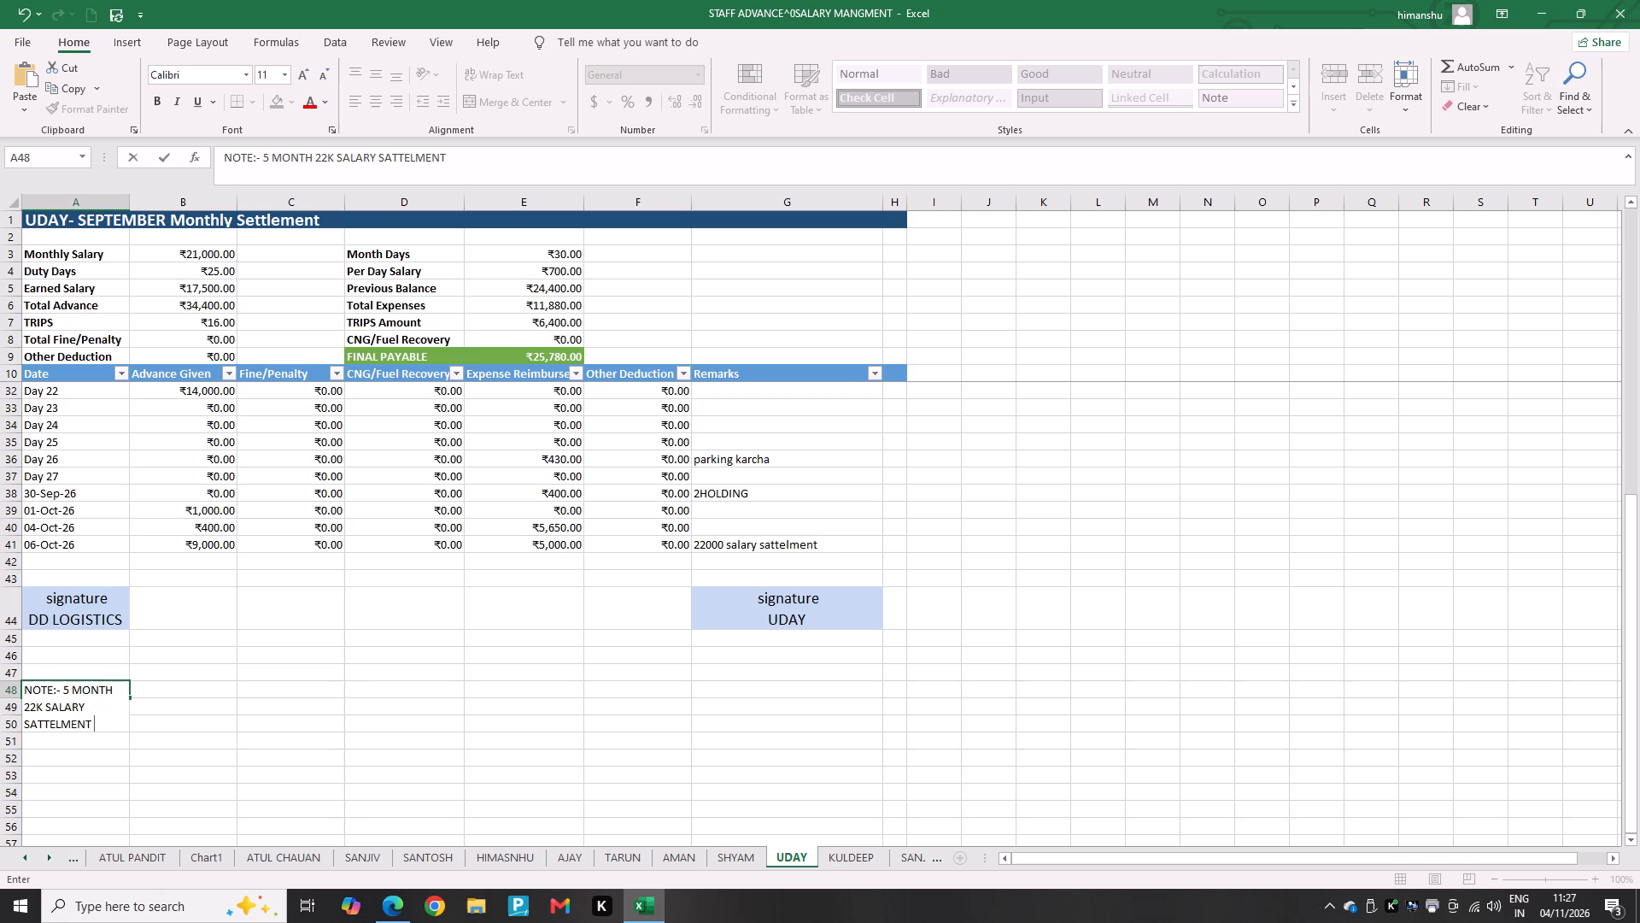
Complete the note in A48 with "AND JUNE BALANCE ADDED ALL CLEAR".
{"action": "type", "text": "AND"}
{"action": "key", "text": "space"}
{"action": "type", "text": "JUNE"}
{"action": "key", "text": "space"}
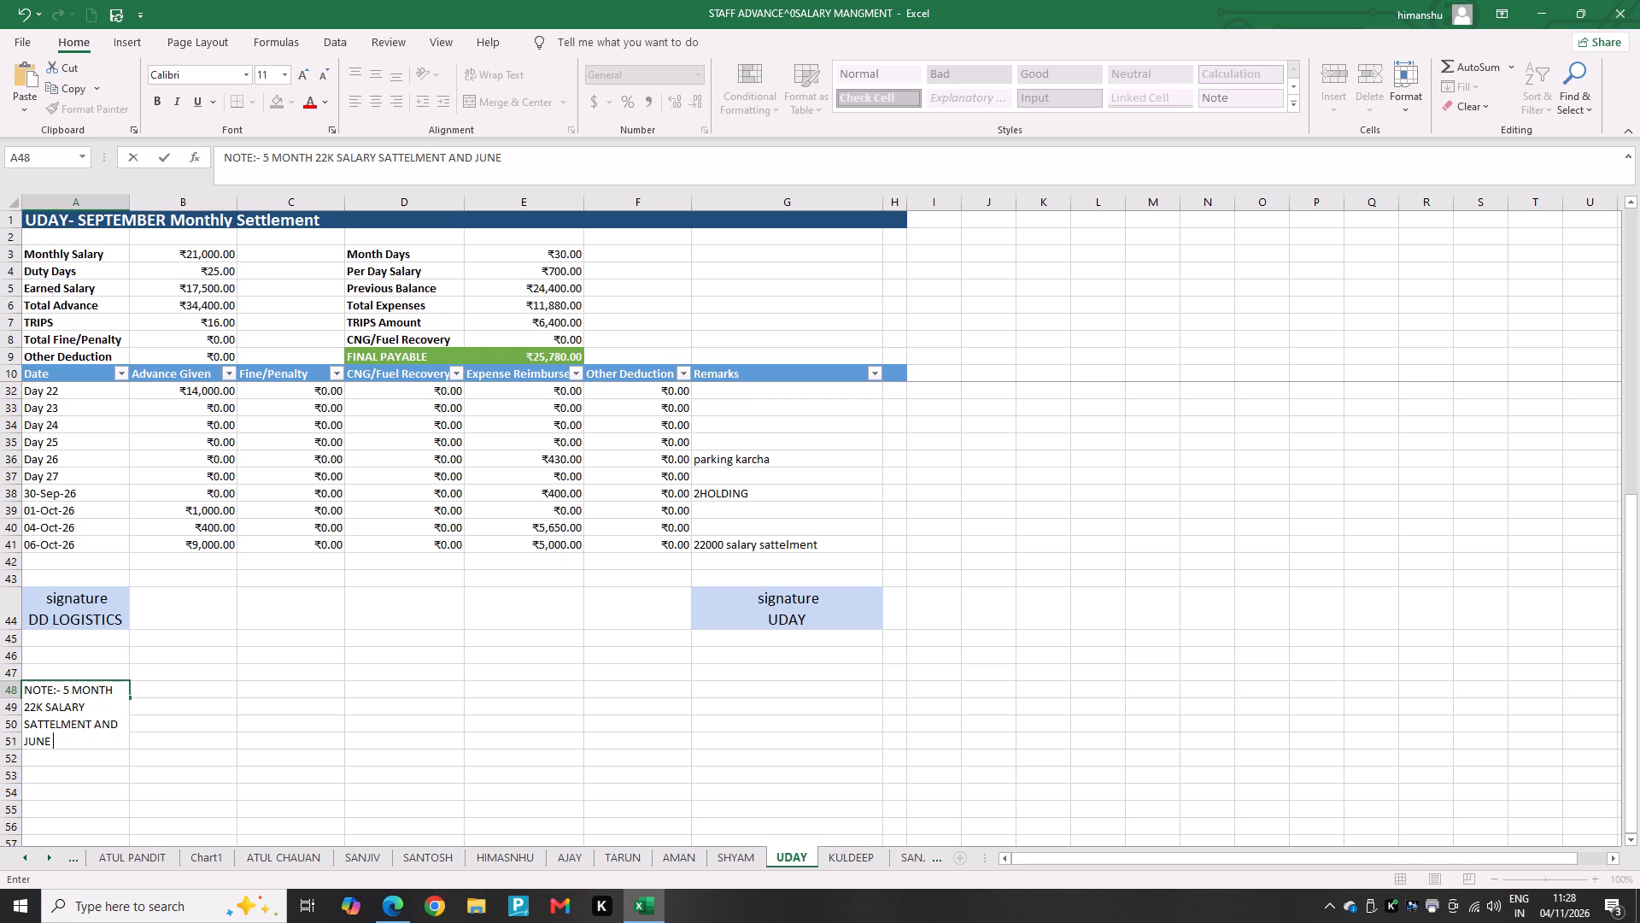
{"action": "type", "text": "BAL"}
{"action": "type", "text": "ANCE ADDED"}
{"action": "key", "text": "space"}
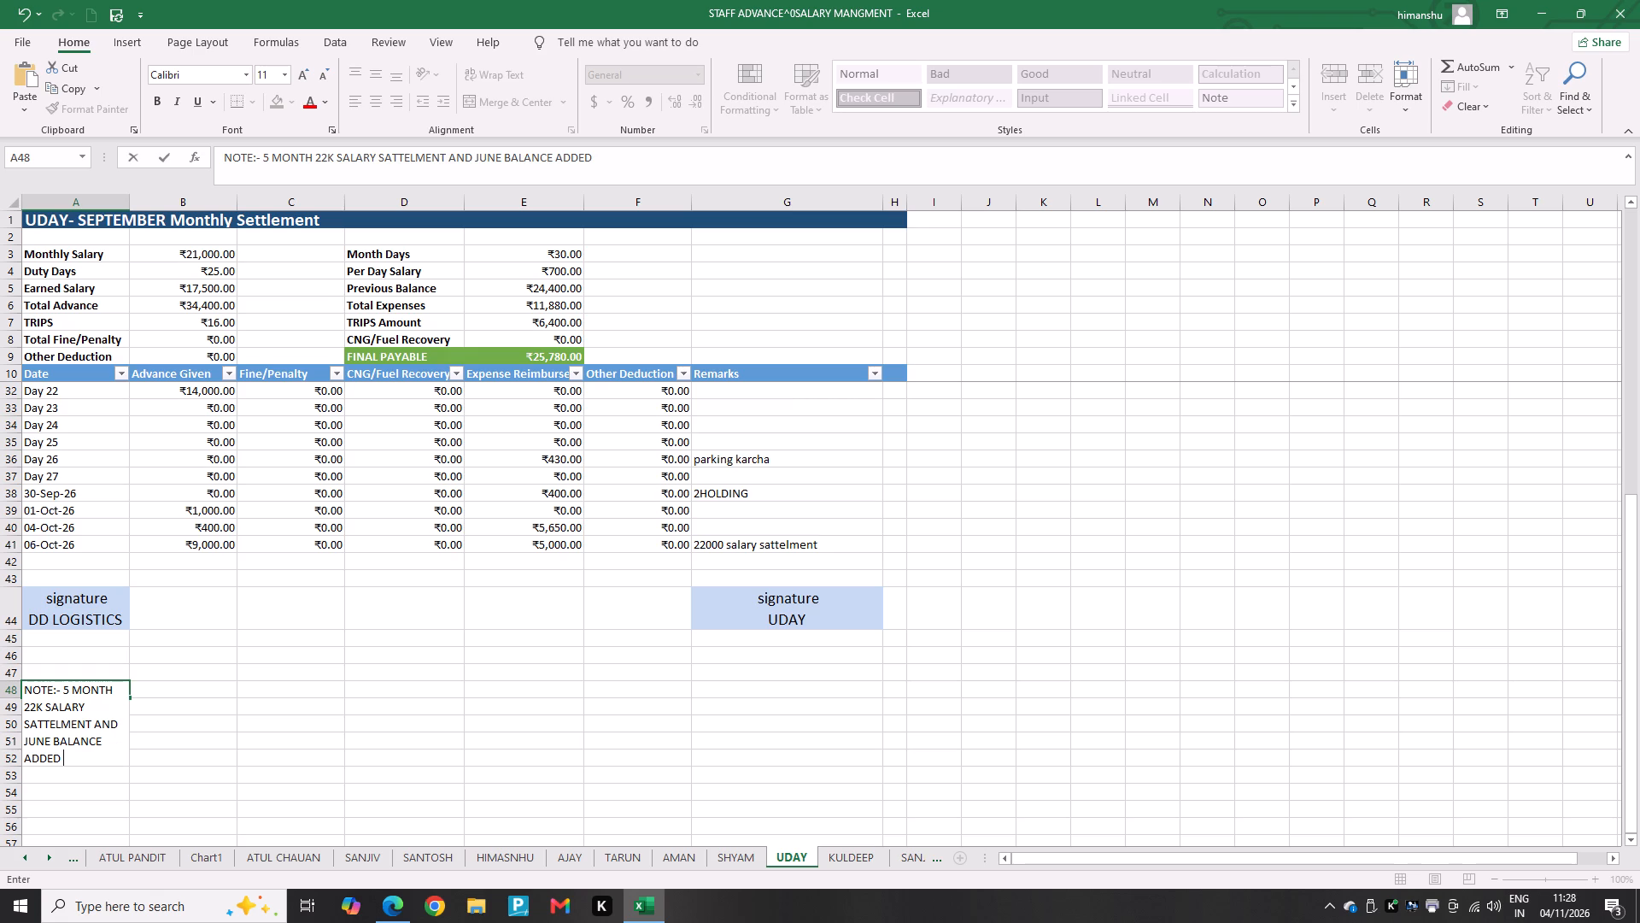
{"action": "type", "text": "ALL CLEAR"}
{"action": "key", "text": "space"}
{"action": "key", "text": "Return"}
Fill the note across A48:C48 and merge and center those cells into one, keeping only the first value.
{"action": "left_click", "coordinate": [95, 689]}
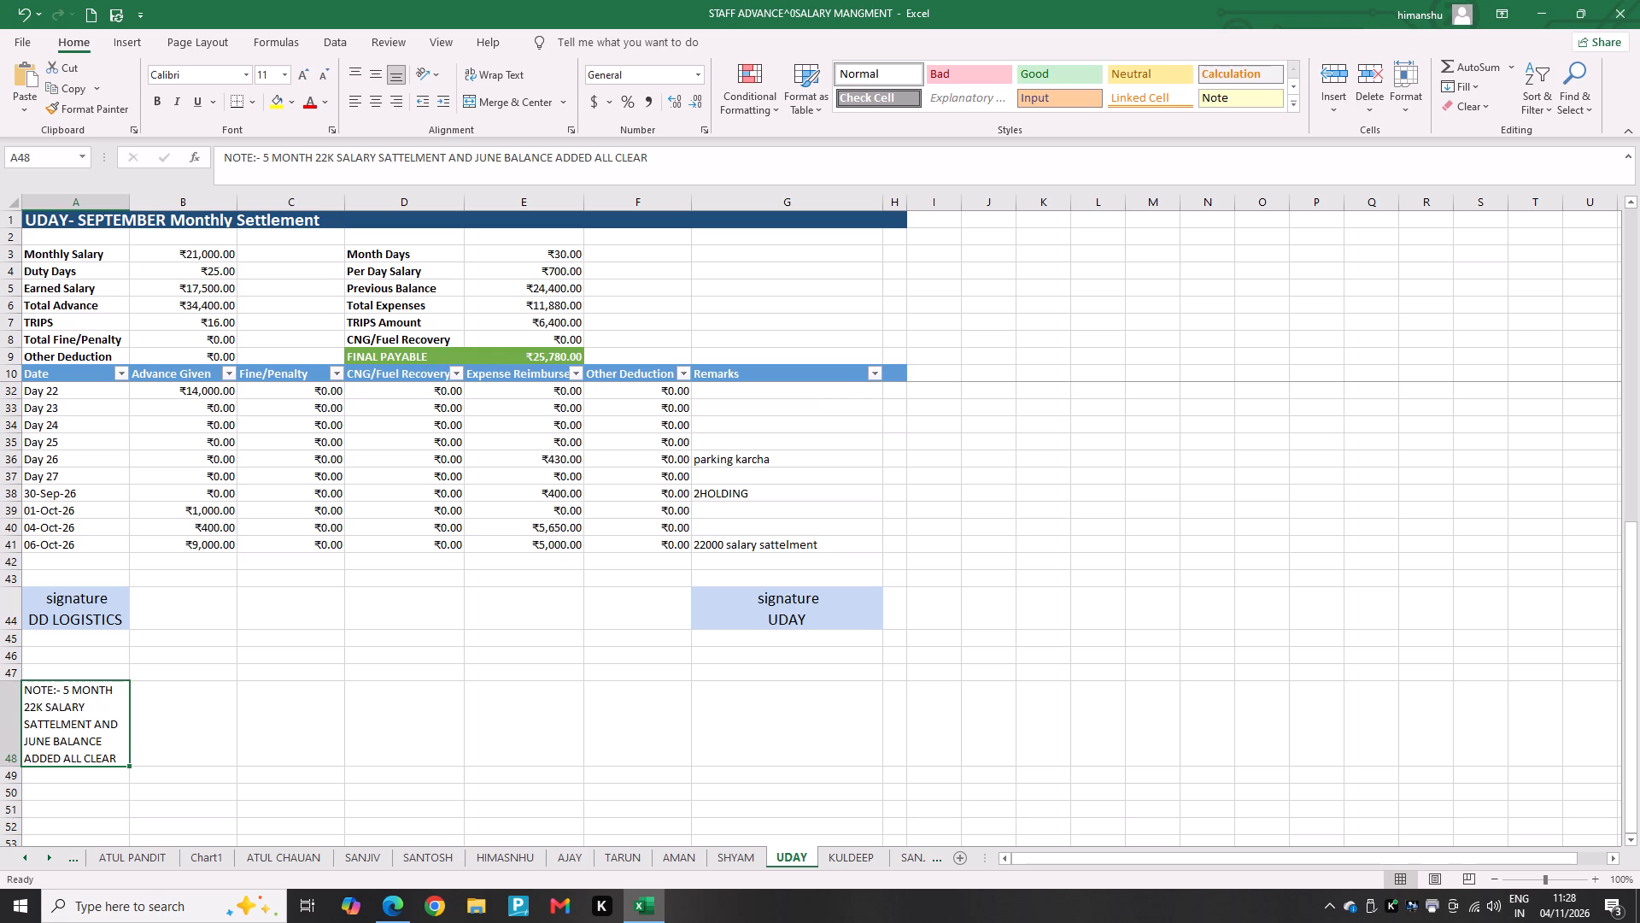
{"action": "left_click_drag", "start_coordinate": [126, 767], "coordinate": [387, 749]}
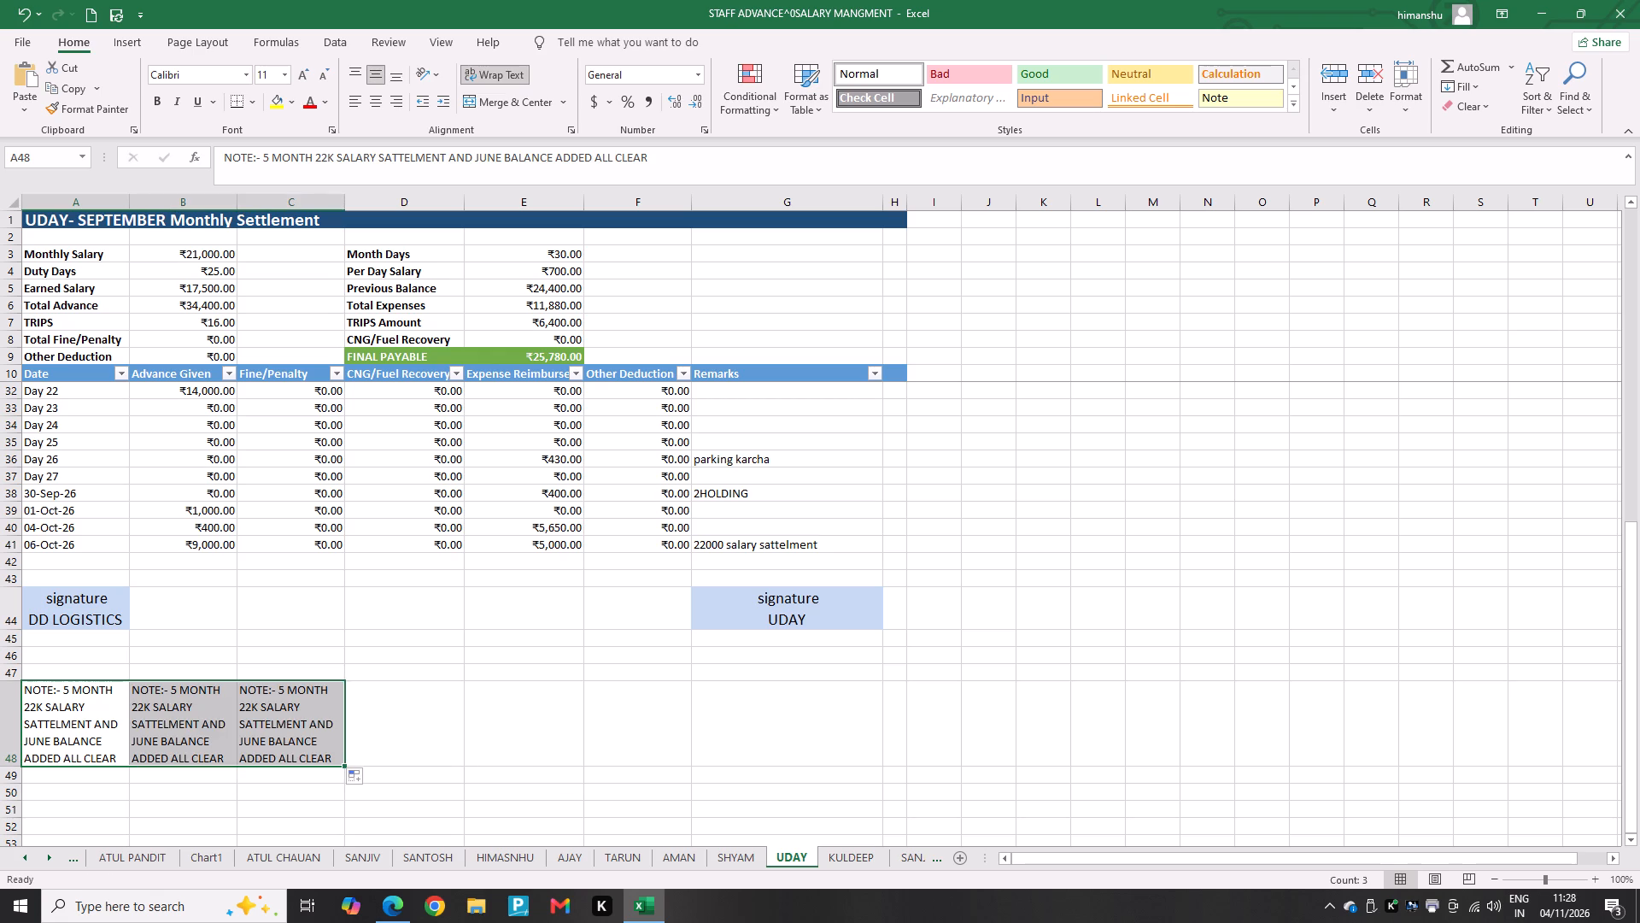
{"action": "left_click", "coordinate": [503, 102]}
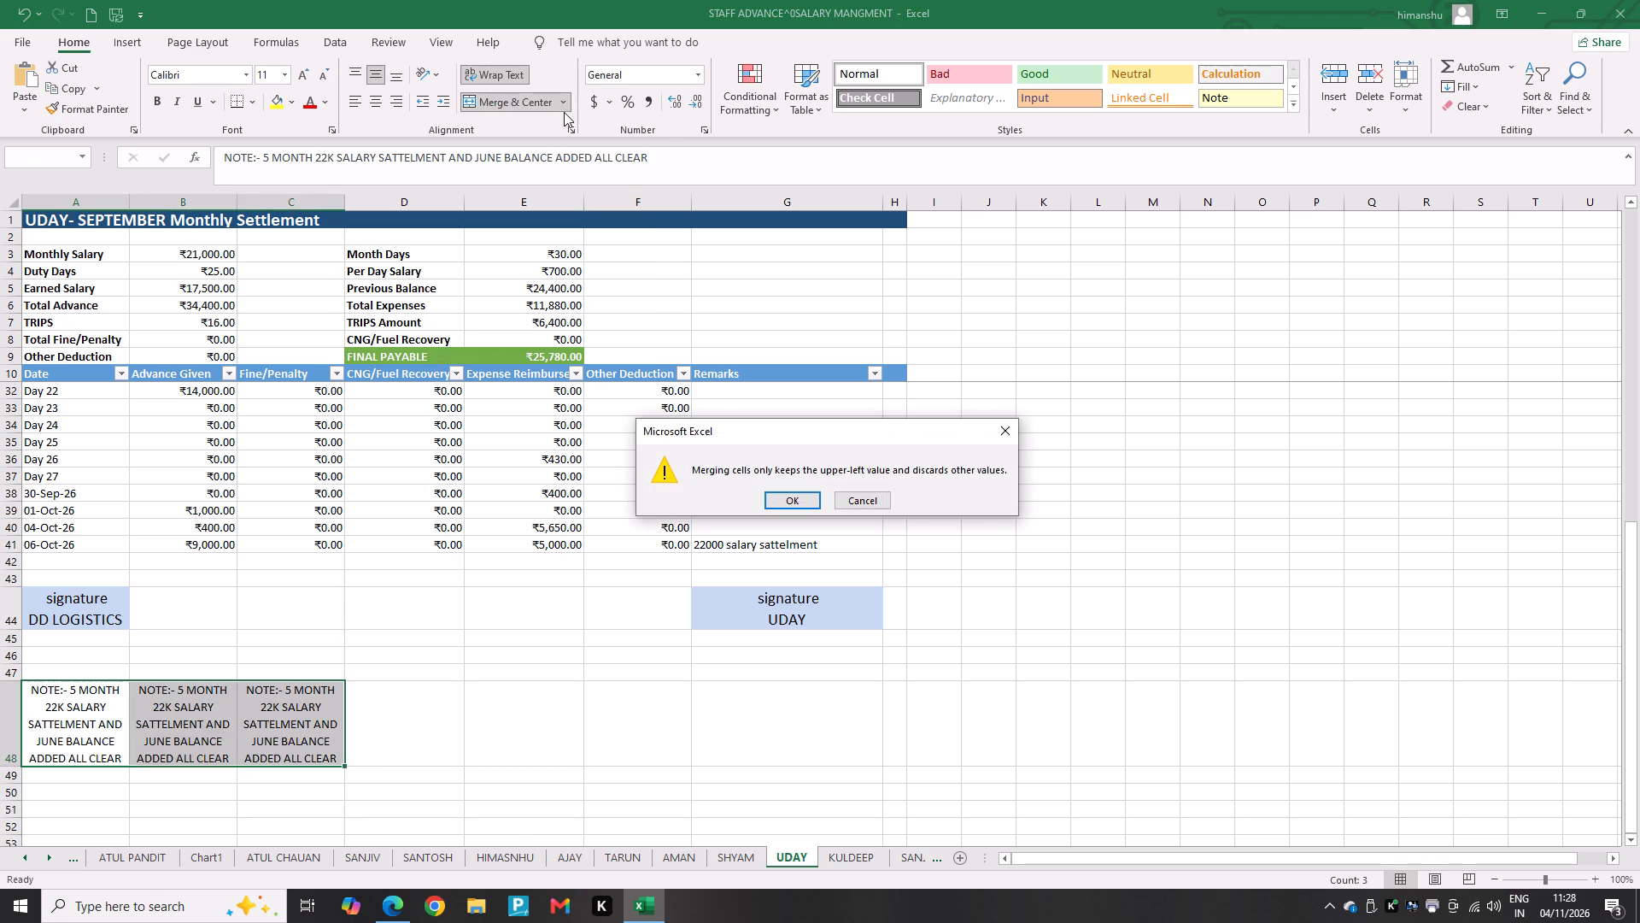
{"action": "left_click", "coordinate": [778, 494]}
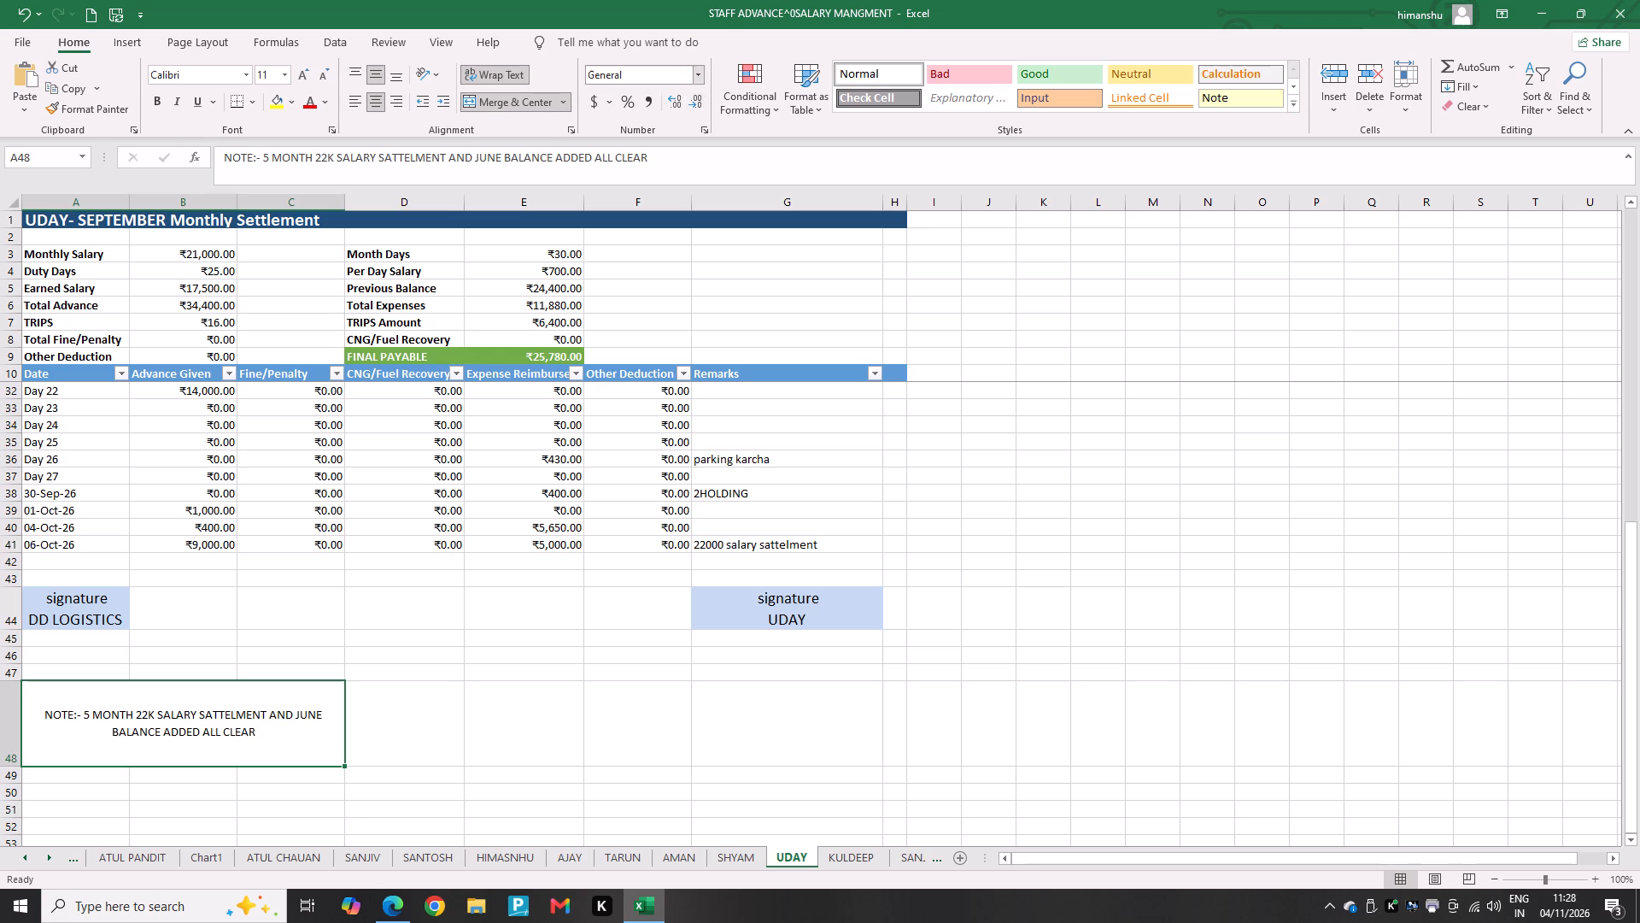
Set the merged note's font size to 16.
{"action": "left_click", "coordinate": [288, 75]}
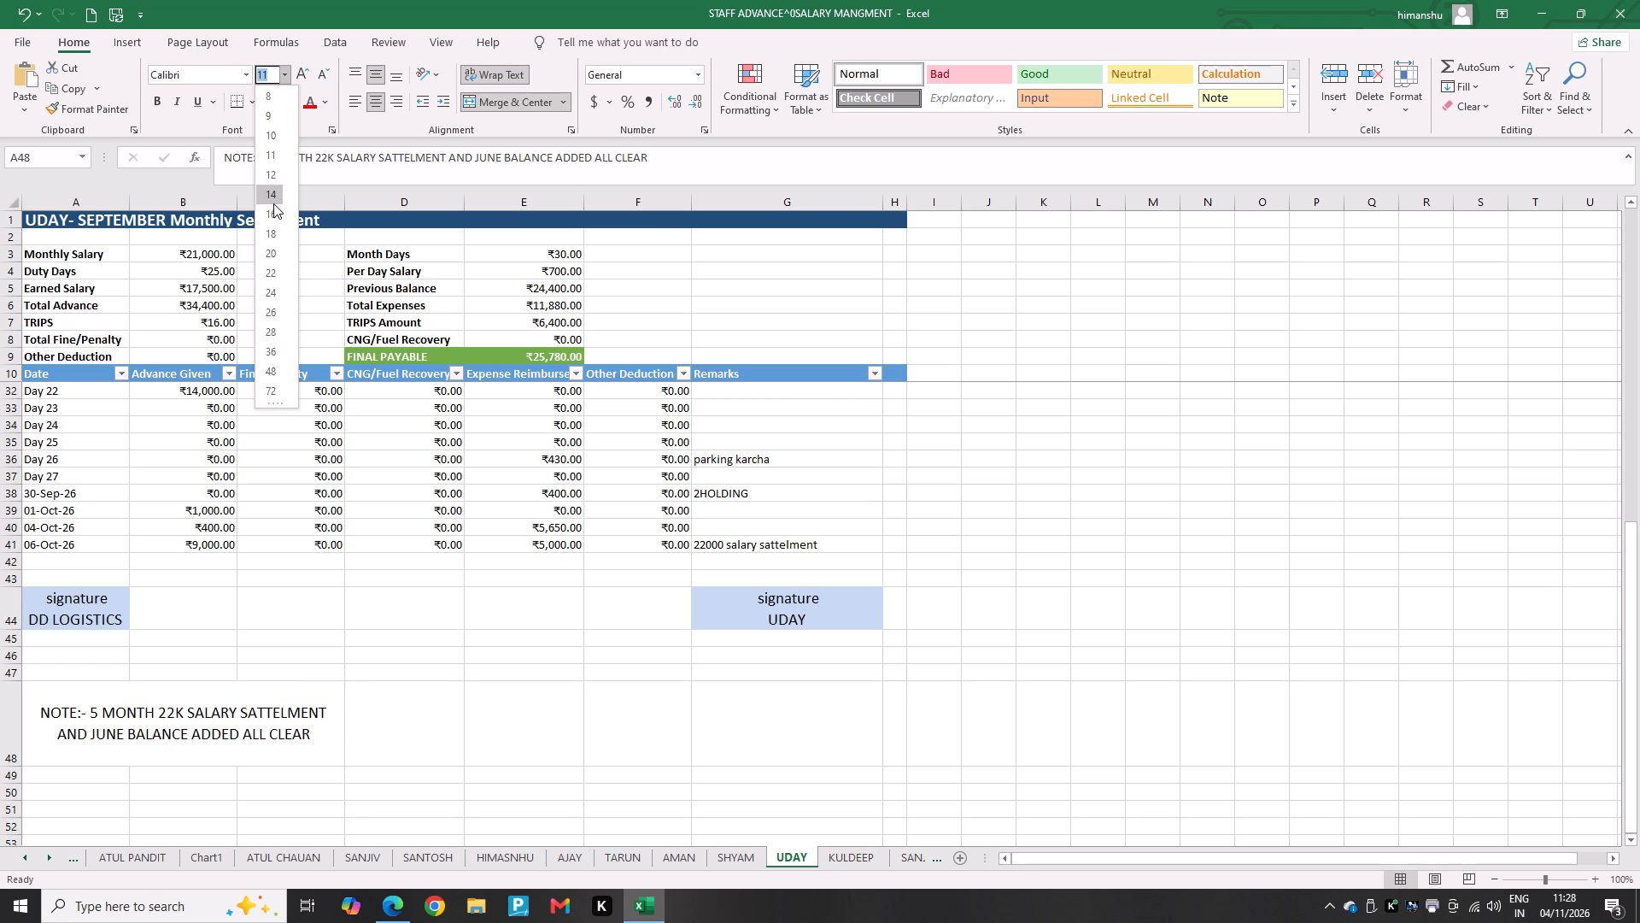
{"action": "left_click", "coordinate": [272, 208]}
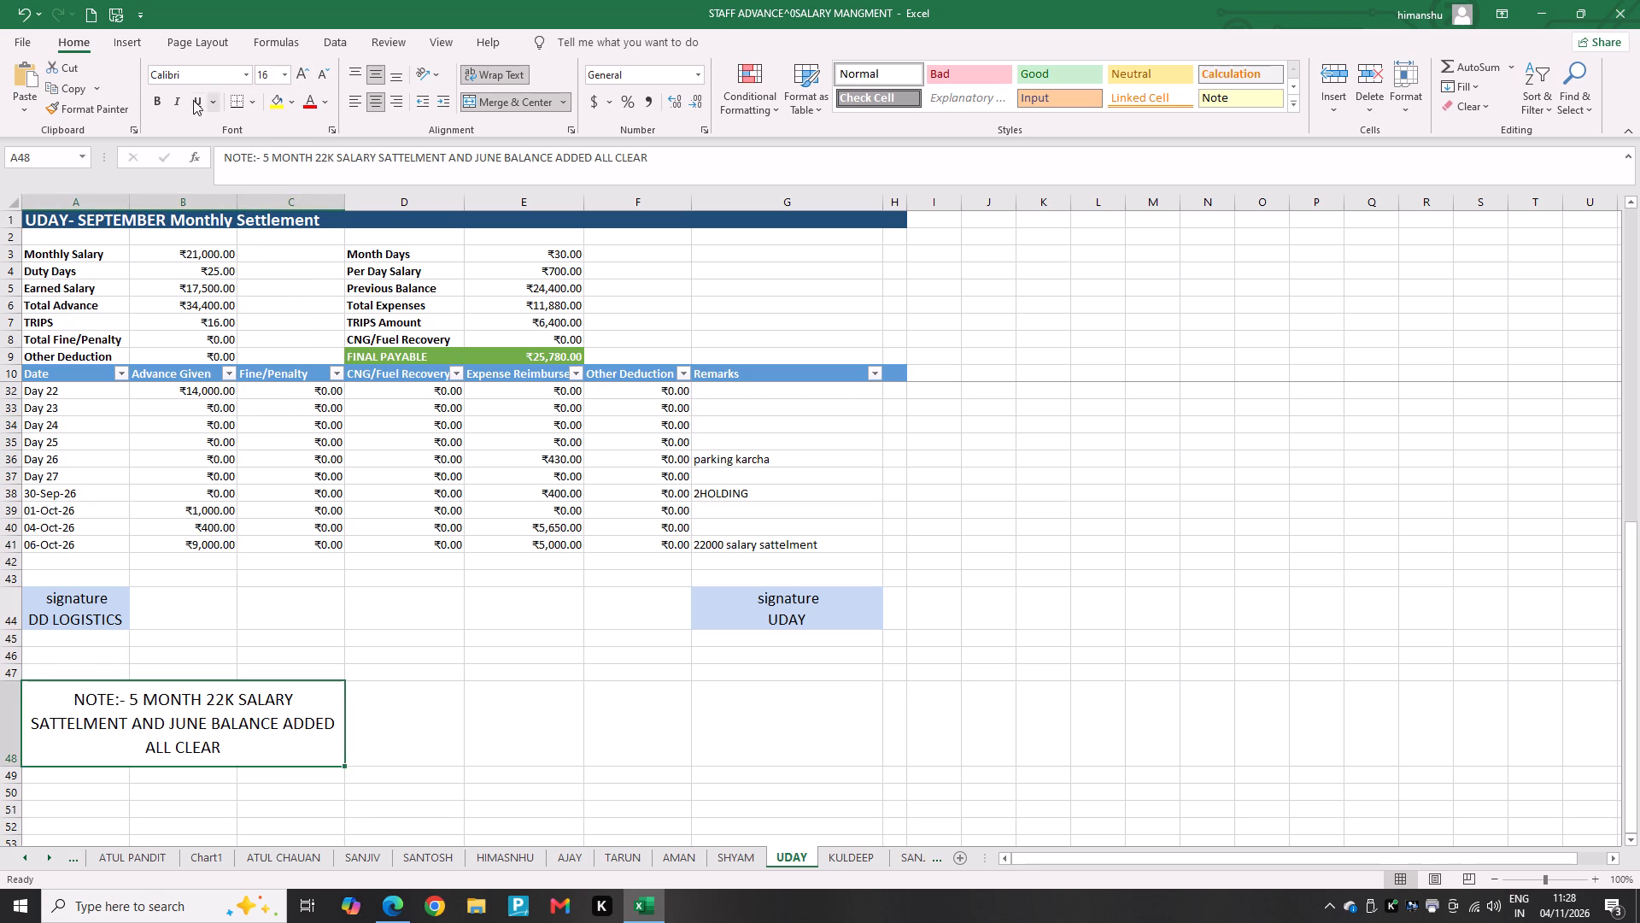
Make the merged settlement note in A48 bold.
{"action": "left_click", "coordinate": [162, 104]}
{"action": "left_click", "coordinate": [825, 439]}
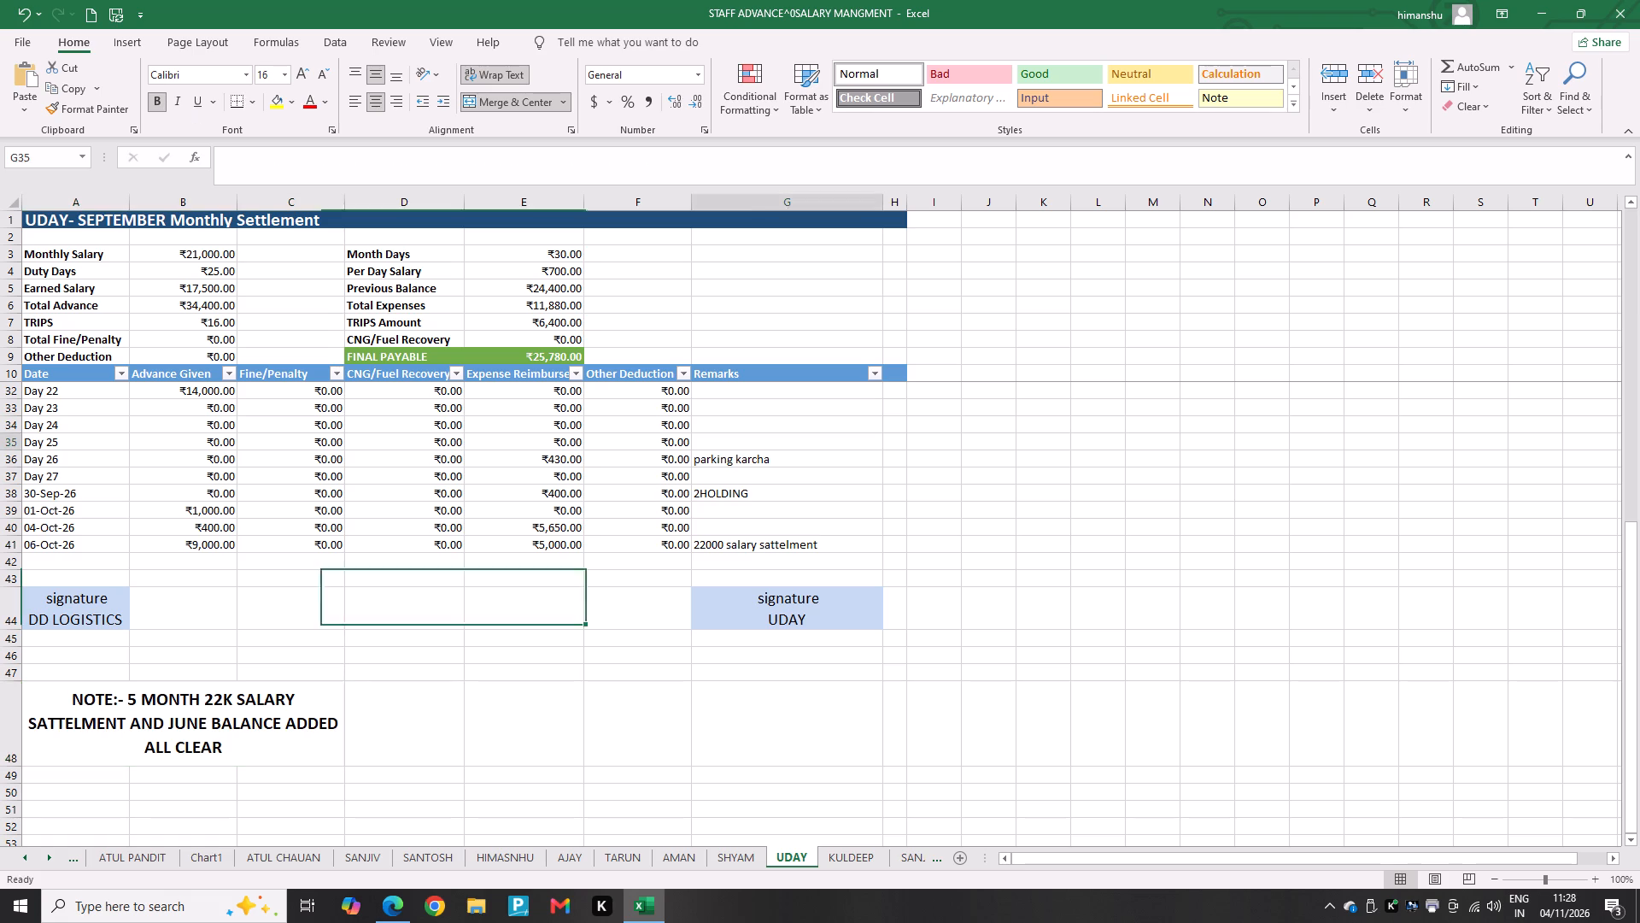
Move the merged note from A48 down to A52.
{"action": "left_click", "coordinate": [67, 709]}
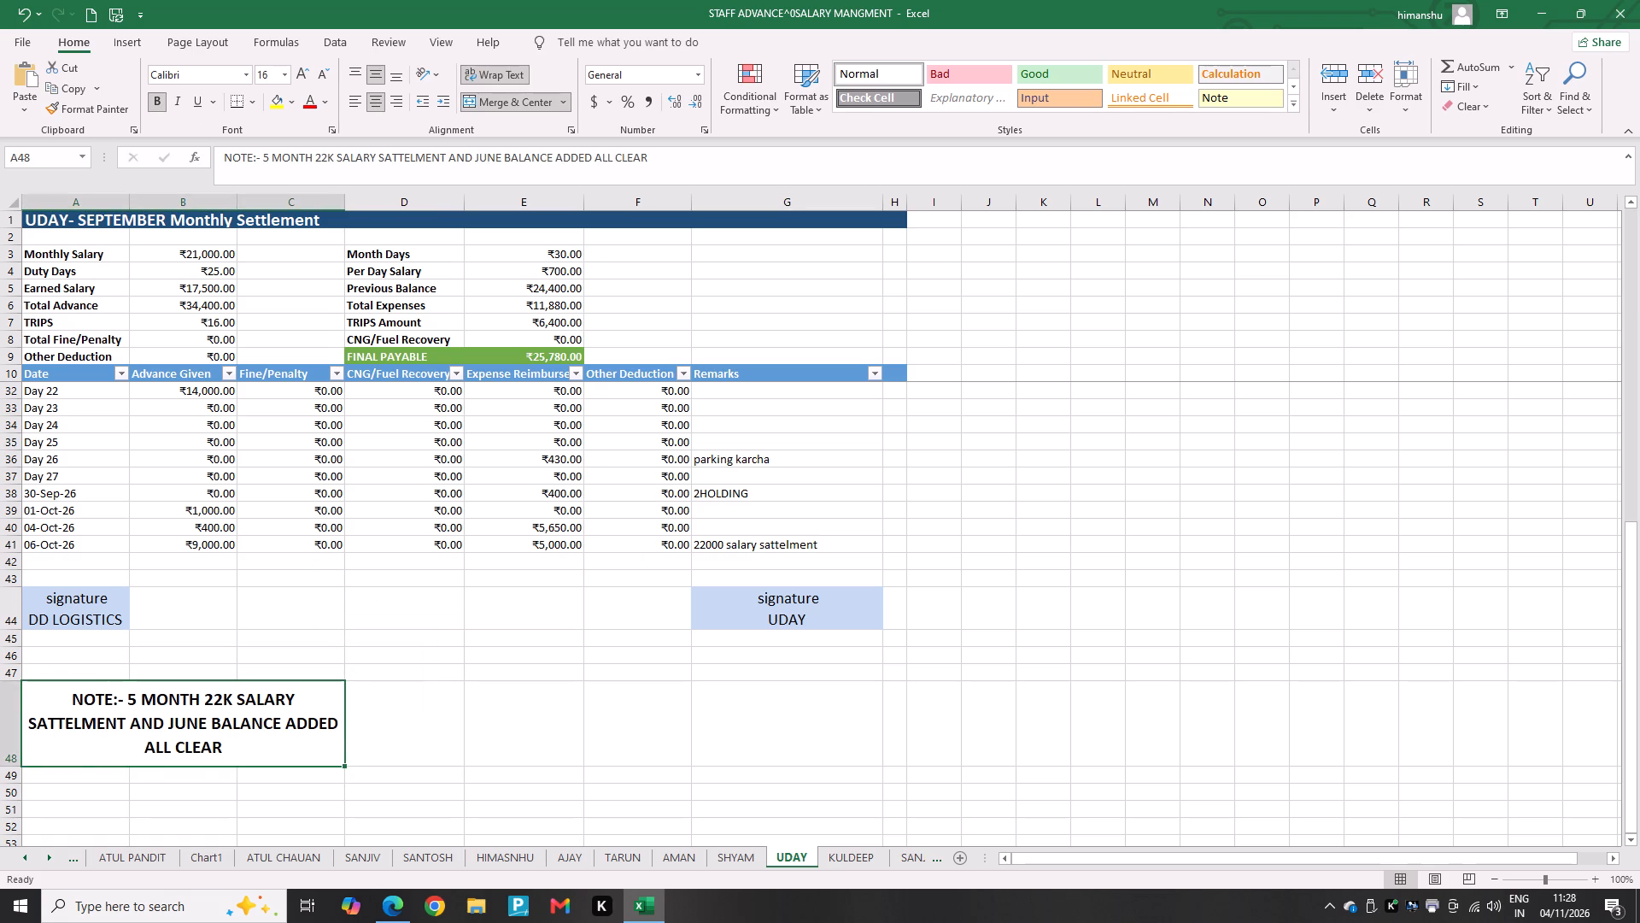
{"action": "key", "text": "ctrl+x"}
{"action": "scroll", "coordinate": [126, 714], "scroll_direction": "down", "scroll_amount": 2}
{"action": "left_click", "coordinate": [77, 715]}
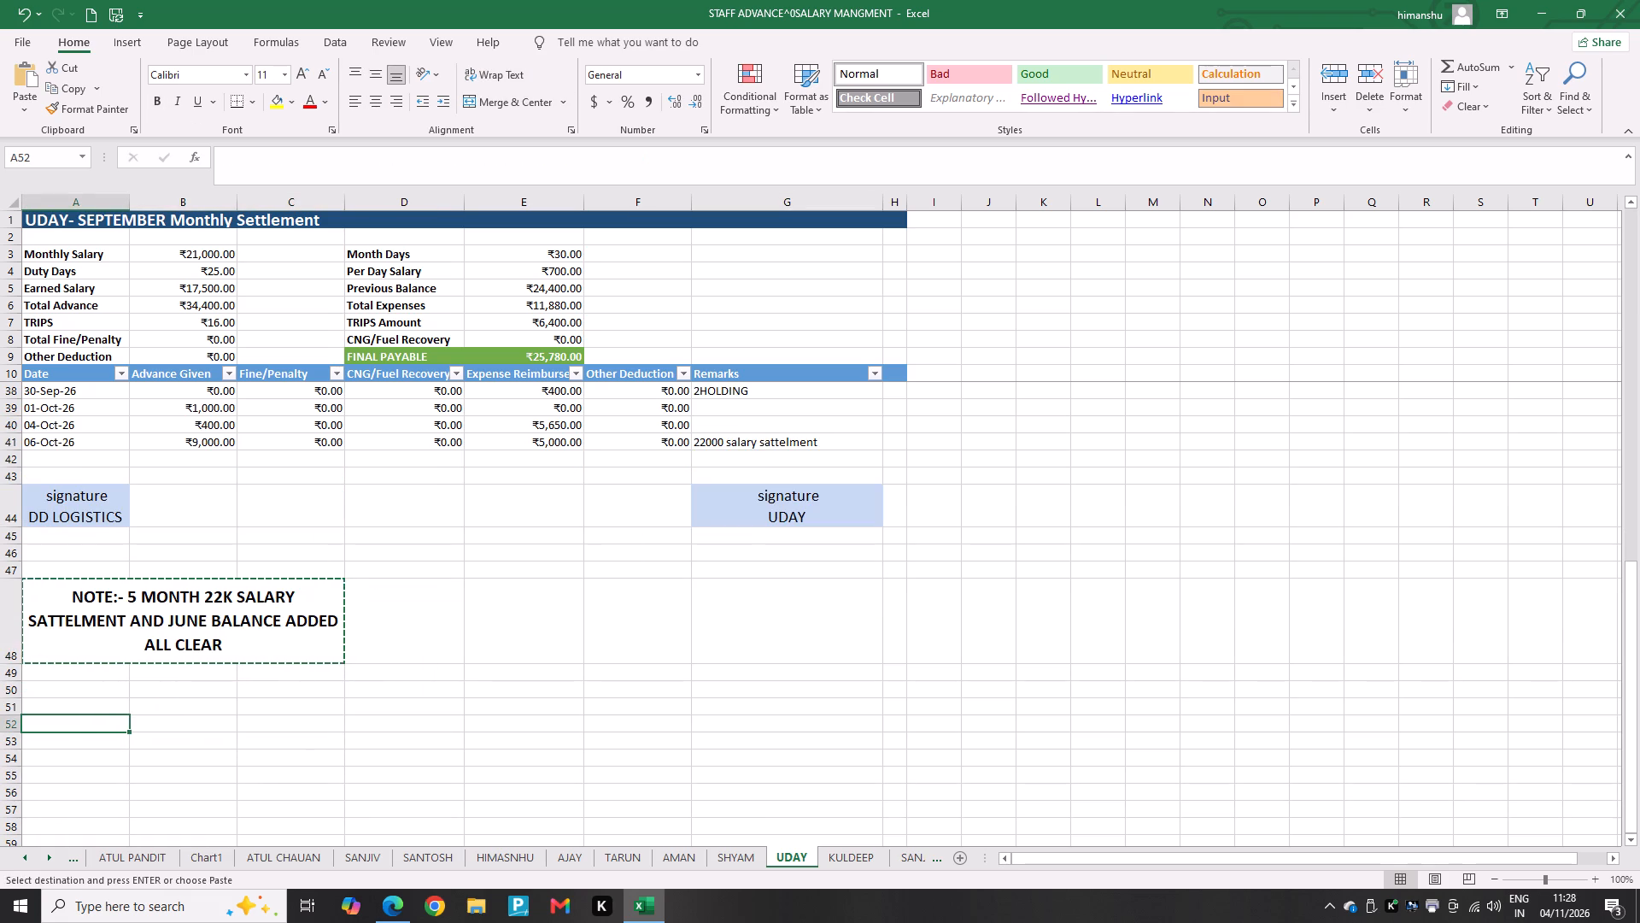
{"action": "key", "text": "ctrl+v"}
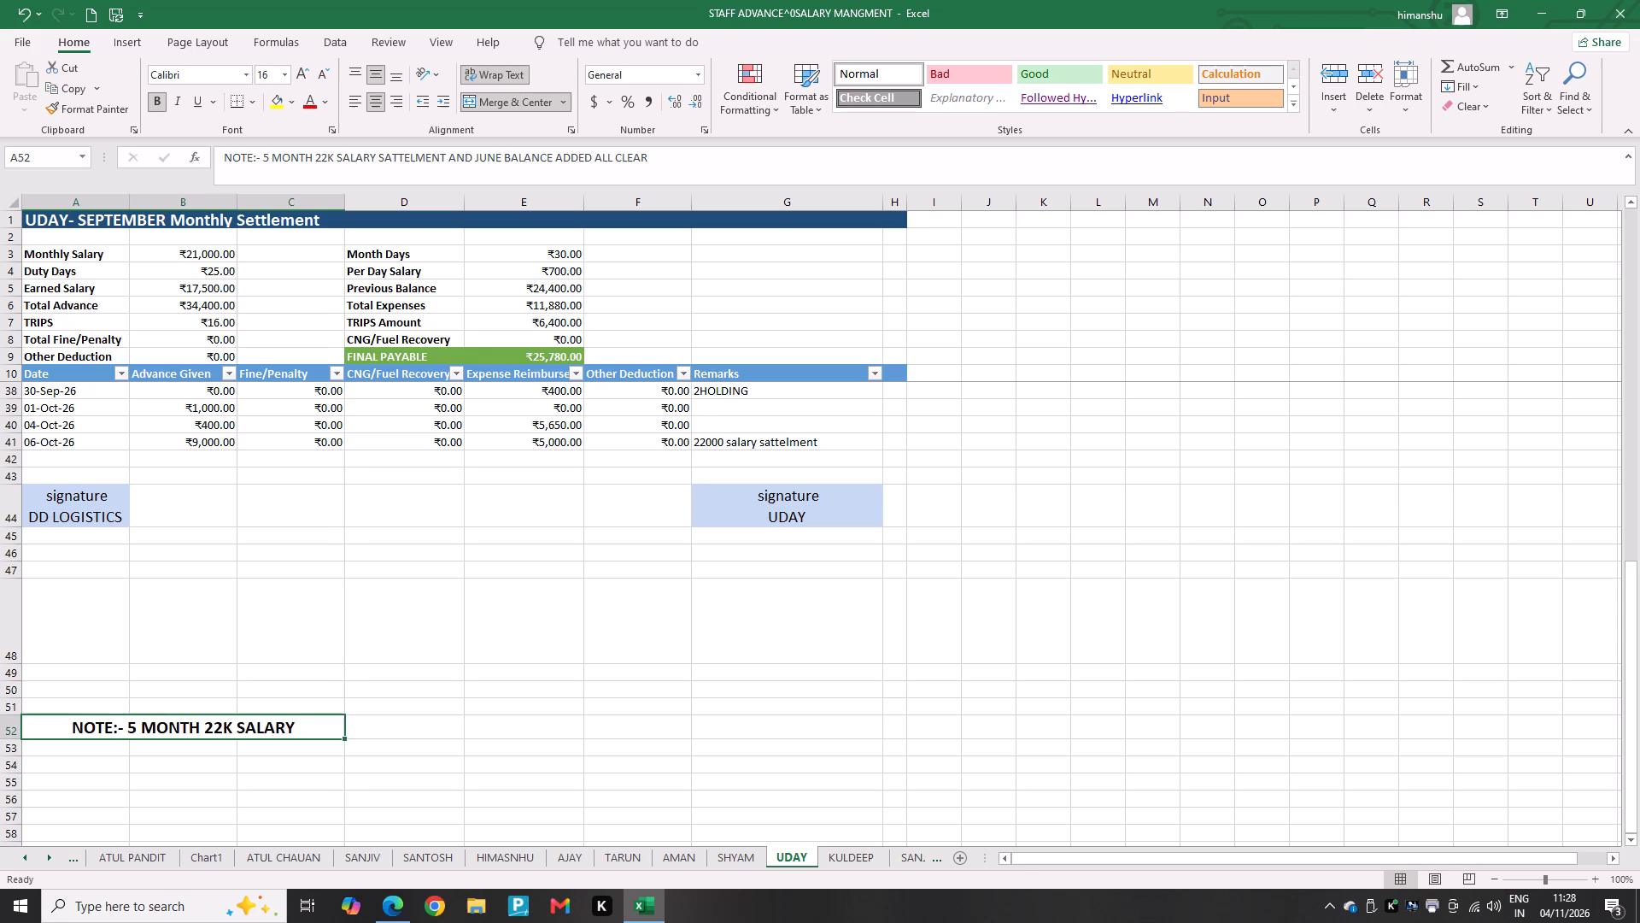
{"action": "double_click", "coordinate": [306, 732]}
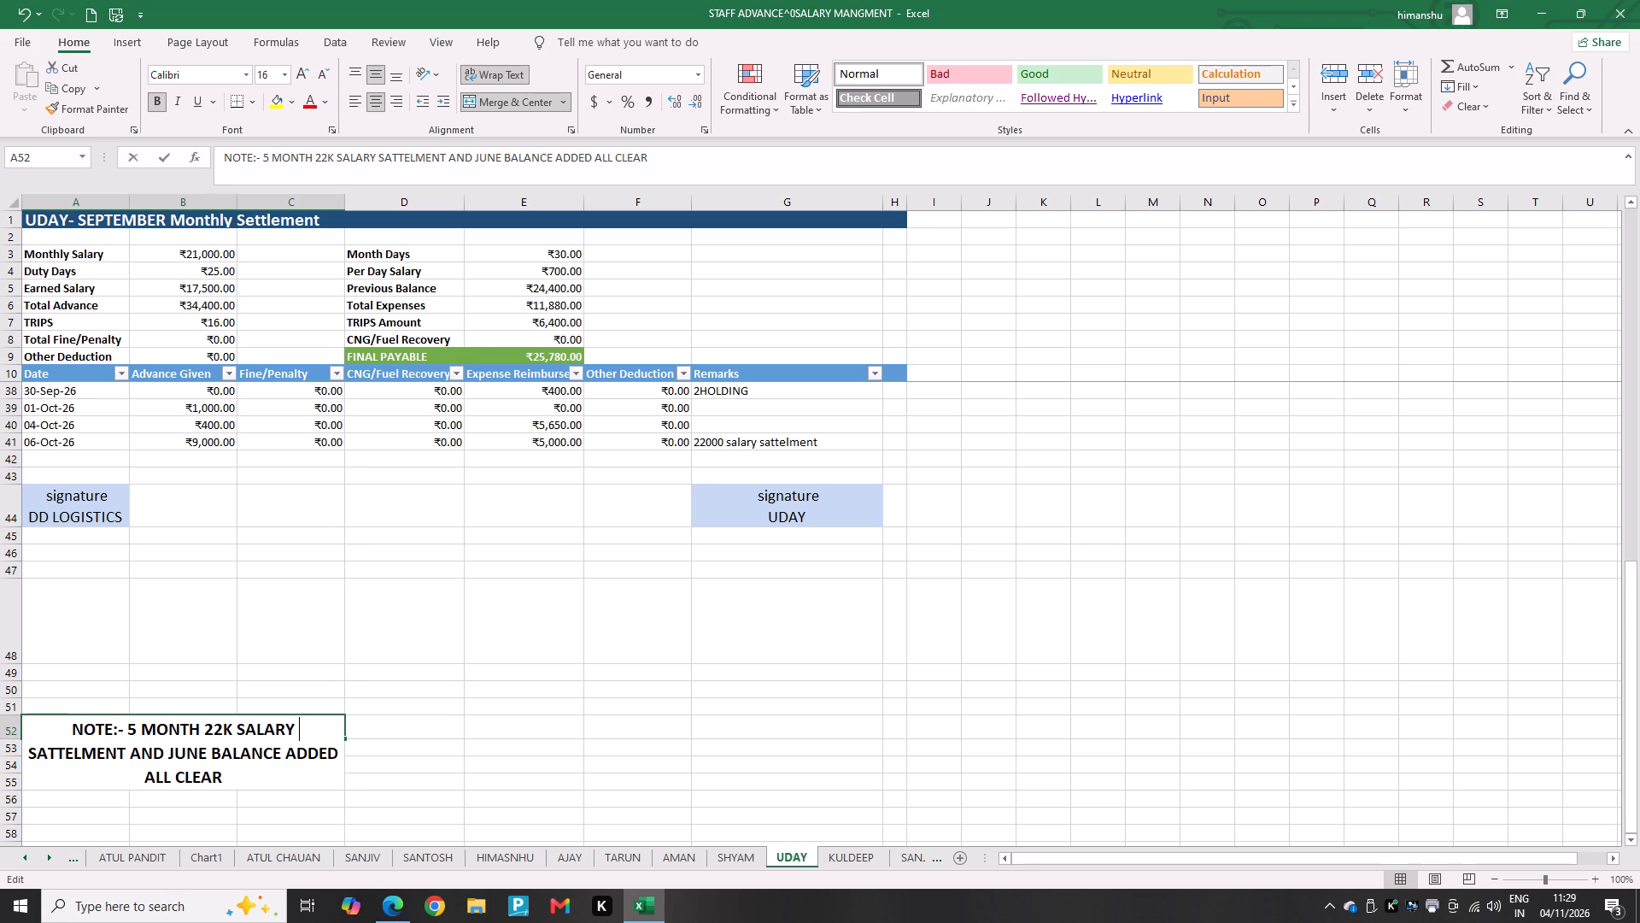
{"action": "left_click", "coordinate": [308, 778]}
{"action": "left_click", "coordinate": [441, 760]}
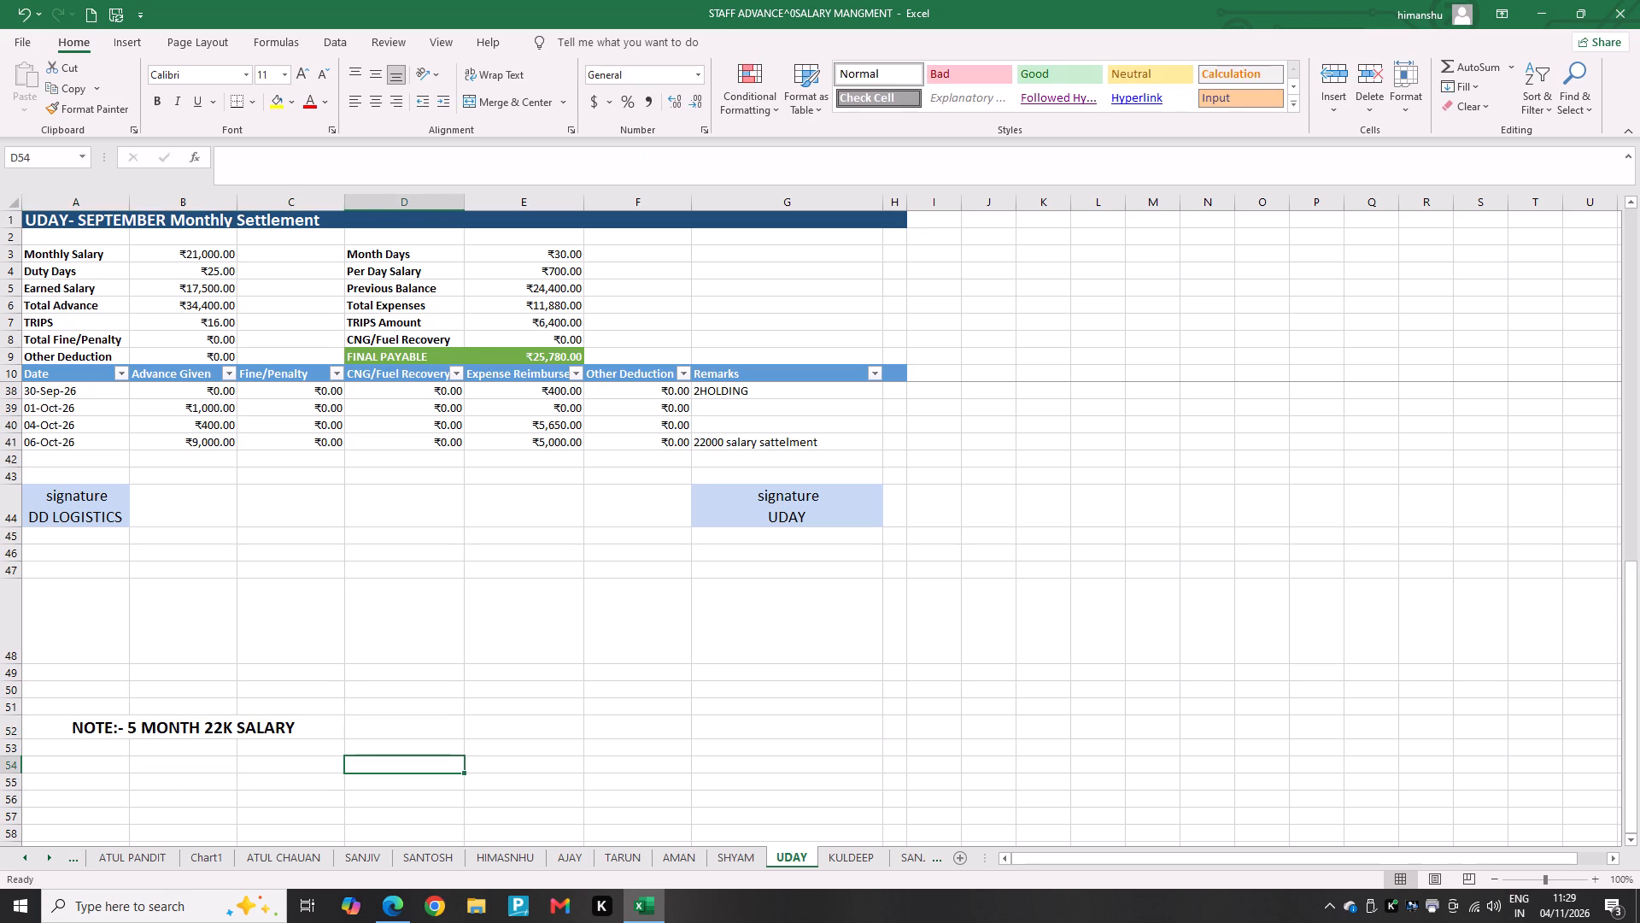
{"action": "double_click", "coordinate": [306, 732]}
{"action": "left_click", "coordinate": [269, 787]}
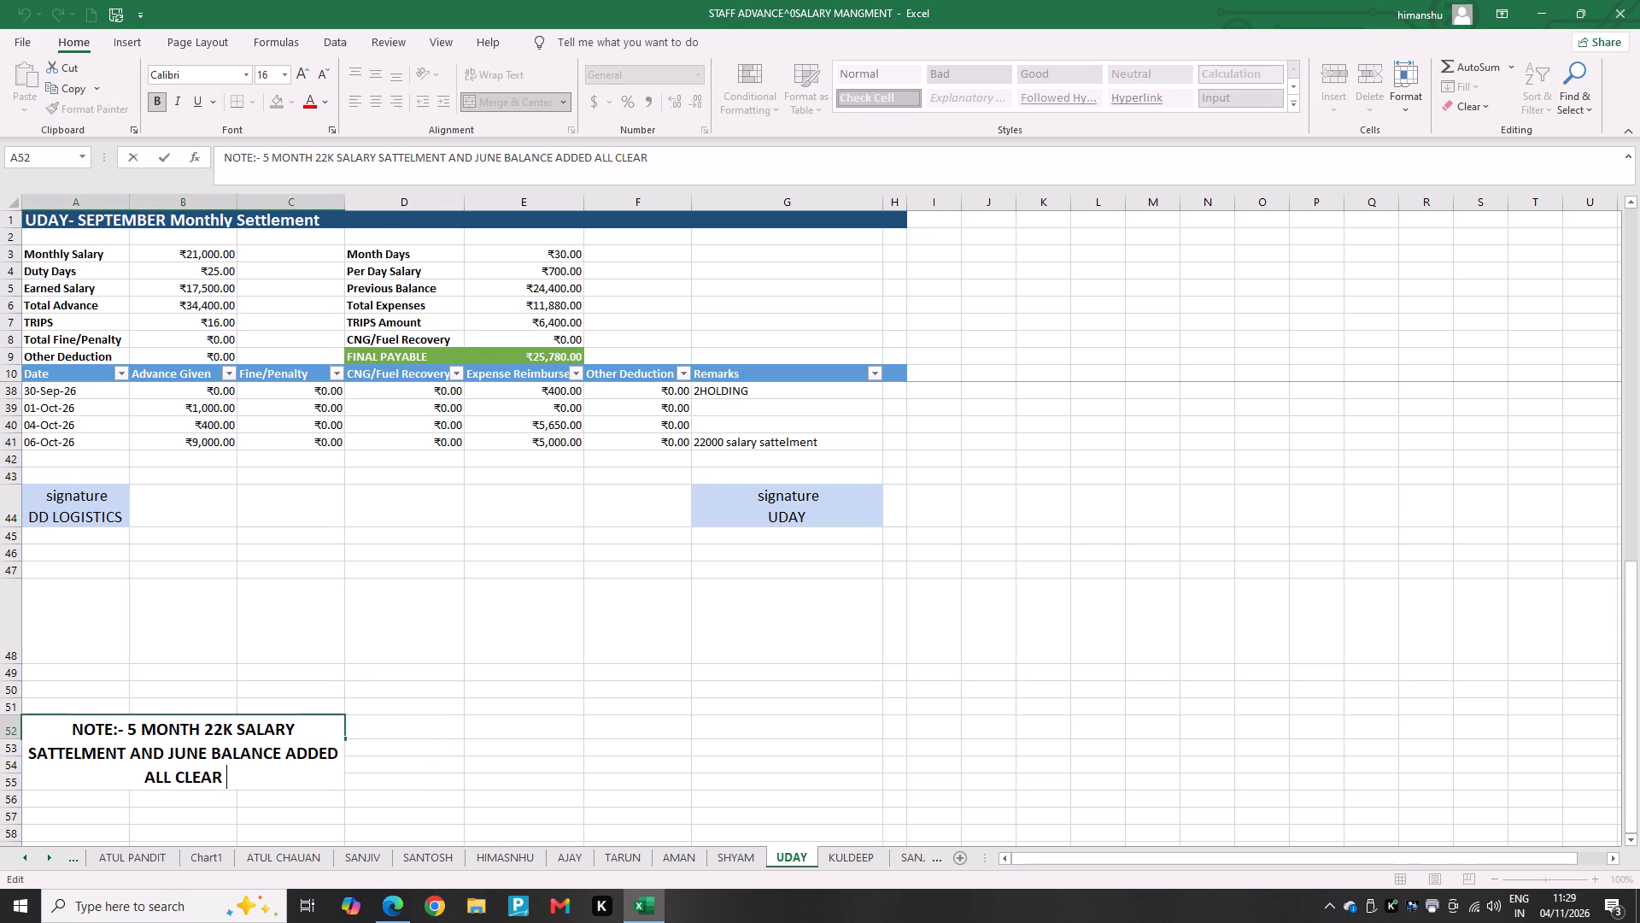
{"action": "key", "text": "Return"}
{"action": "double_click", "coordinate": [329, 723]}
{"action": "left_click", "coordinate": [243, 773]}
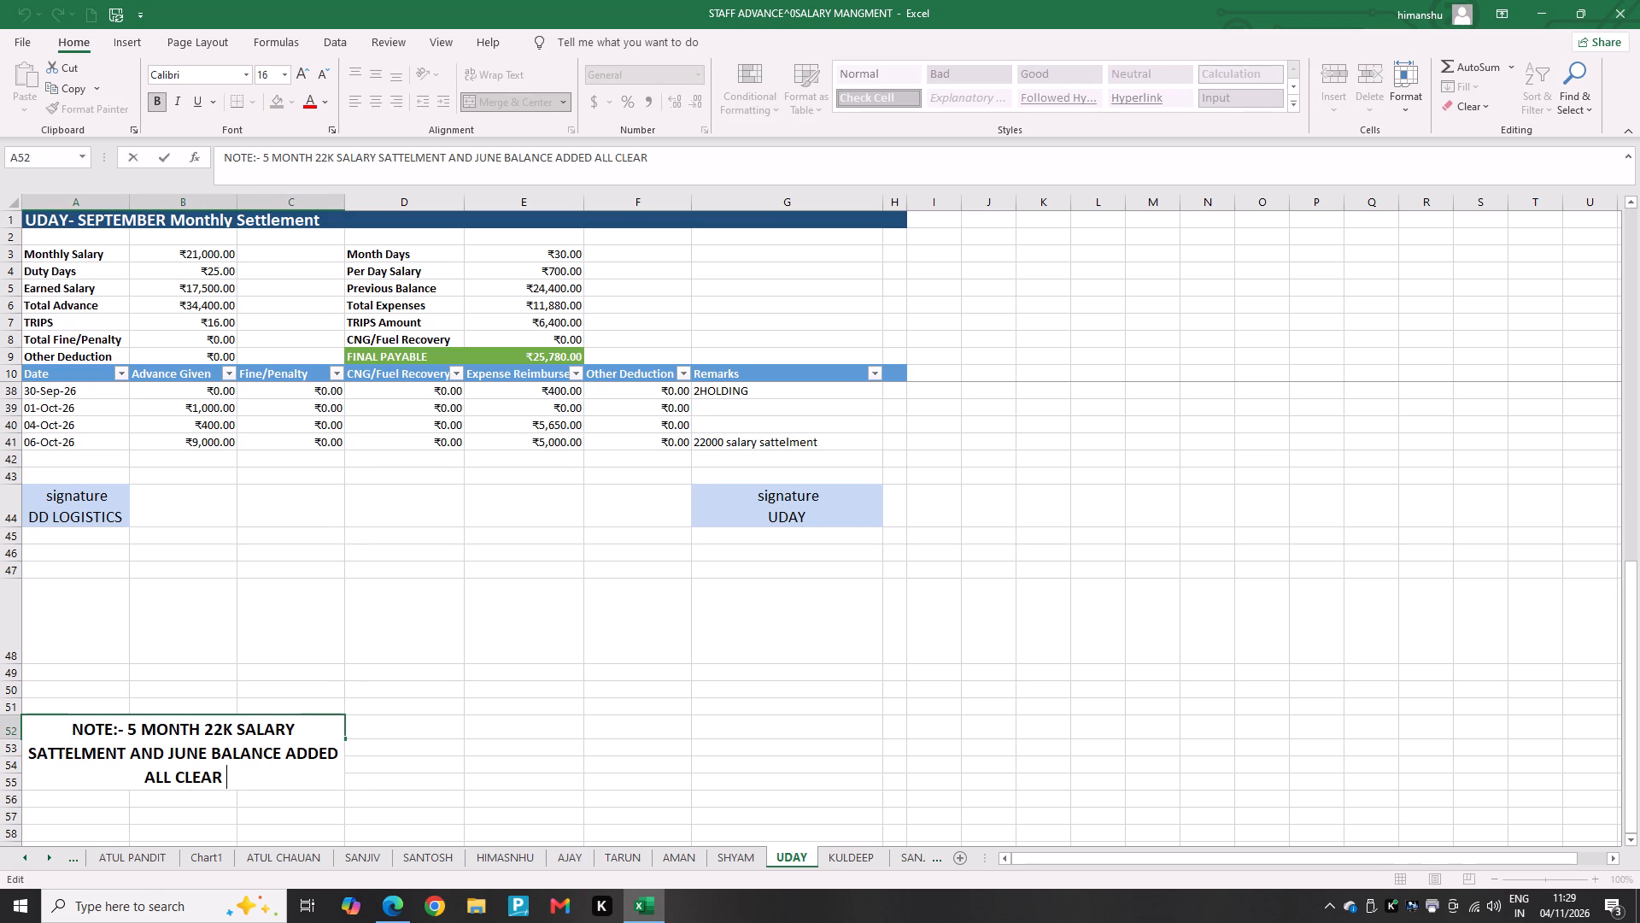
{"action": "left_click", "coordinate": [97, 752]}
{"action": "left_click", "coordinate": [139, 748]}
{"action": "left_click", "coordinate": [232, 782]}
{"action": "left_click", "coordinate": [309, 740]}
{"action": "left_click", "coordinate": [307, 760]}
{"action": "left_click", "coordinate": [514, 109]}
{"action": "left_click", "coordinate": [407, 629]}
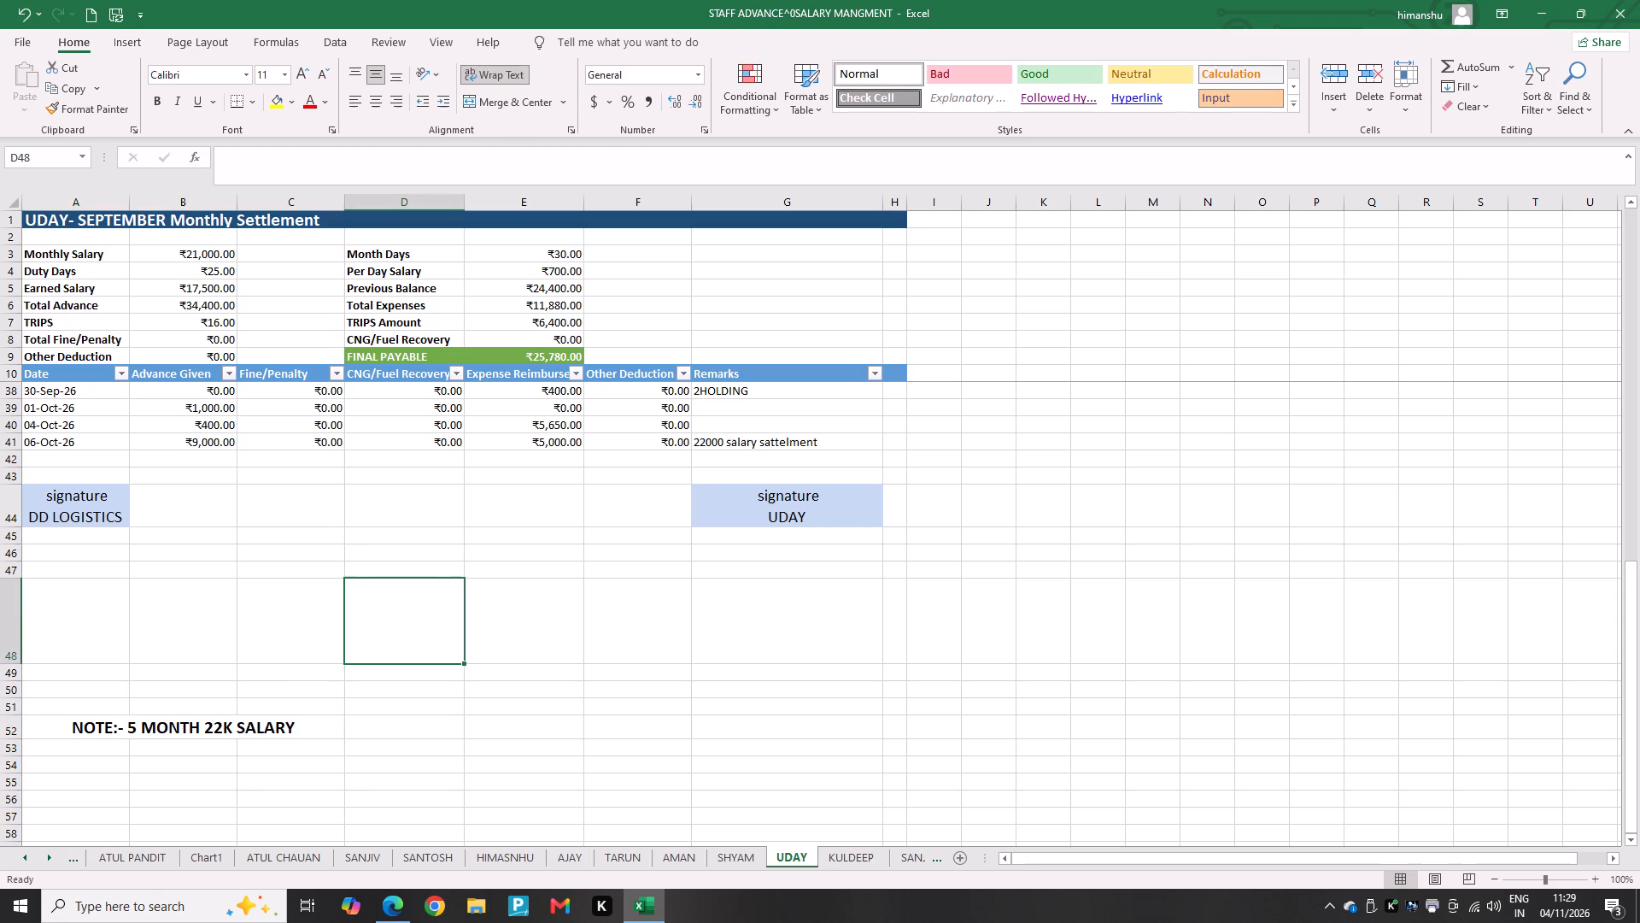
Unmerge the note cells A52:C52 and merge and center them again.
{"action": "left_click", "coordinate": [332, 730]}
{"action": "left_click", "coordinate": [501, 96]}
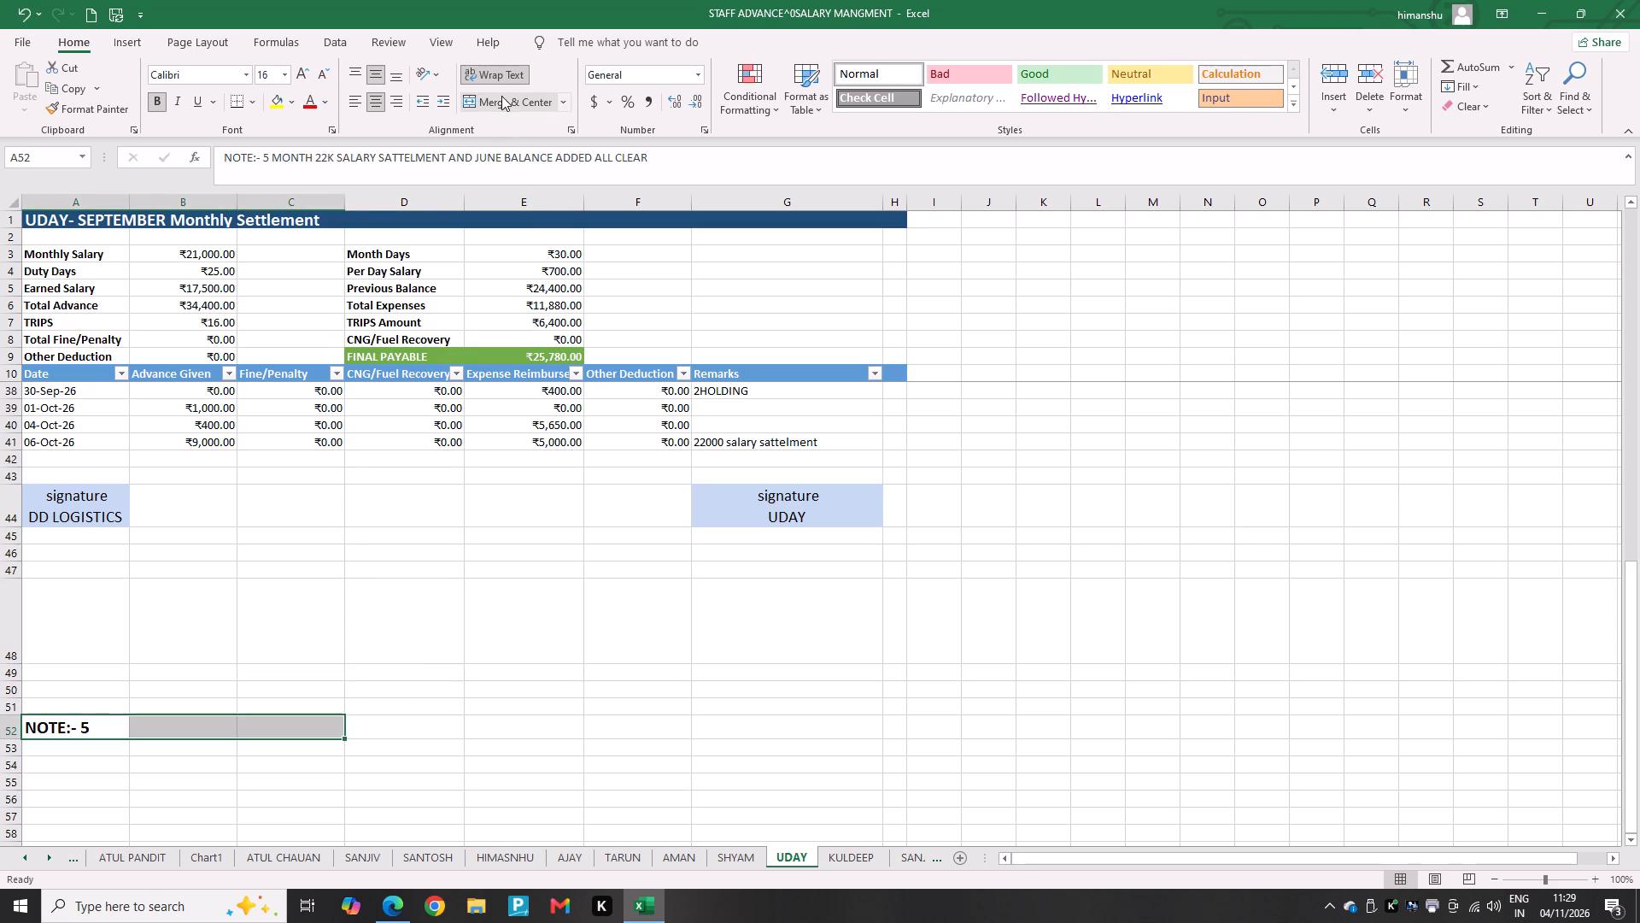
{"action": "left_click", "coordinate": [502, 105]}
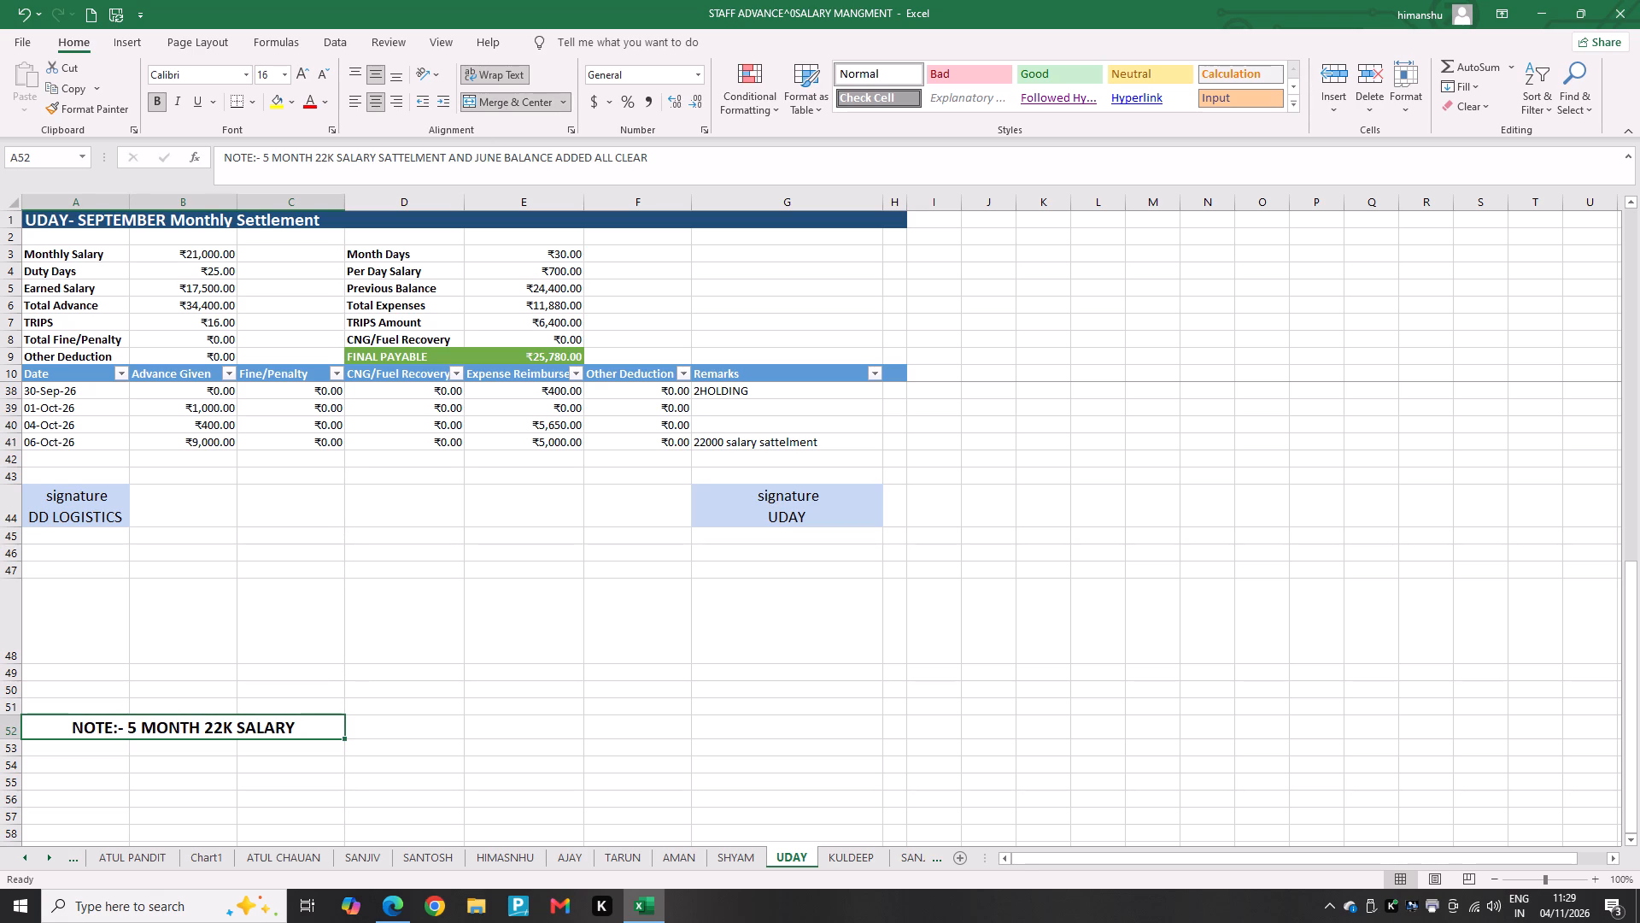
Fill the note across to F52 and merge and center A52:F52 into one cell, keeping only the first value.
{"action": "left_click_drag", "start_coordinate": [343, 738], "coordinate": [489, 736]}
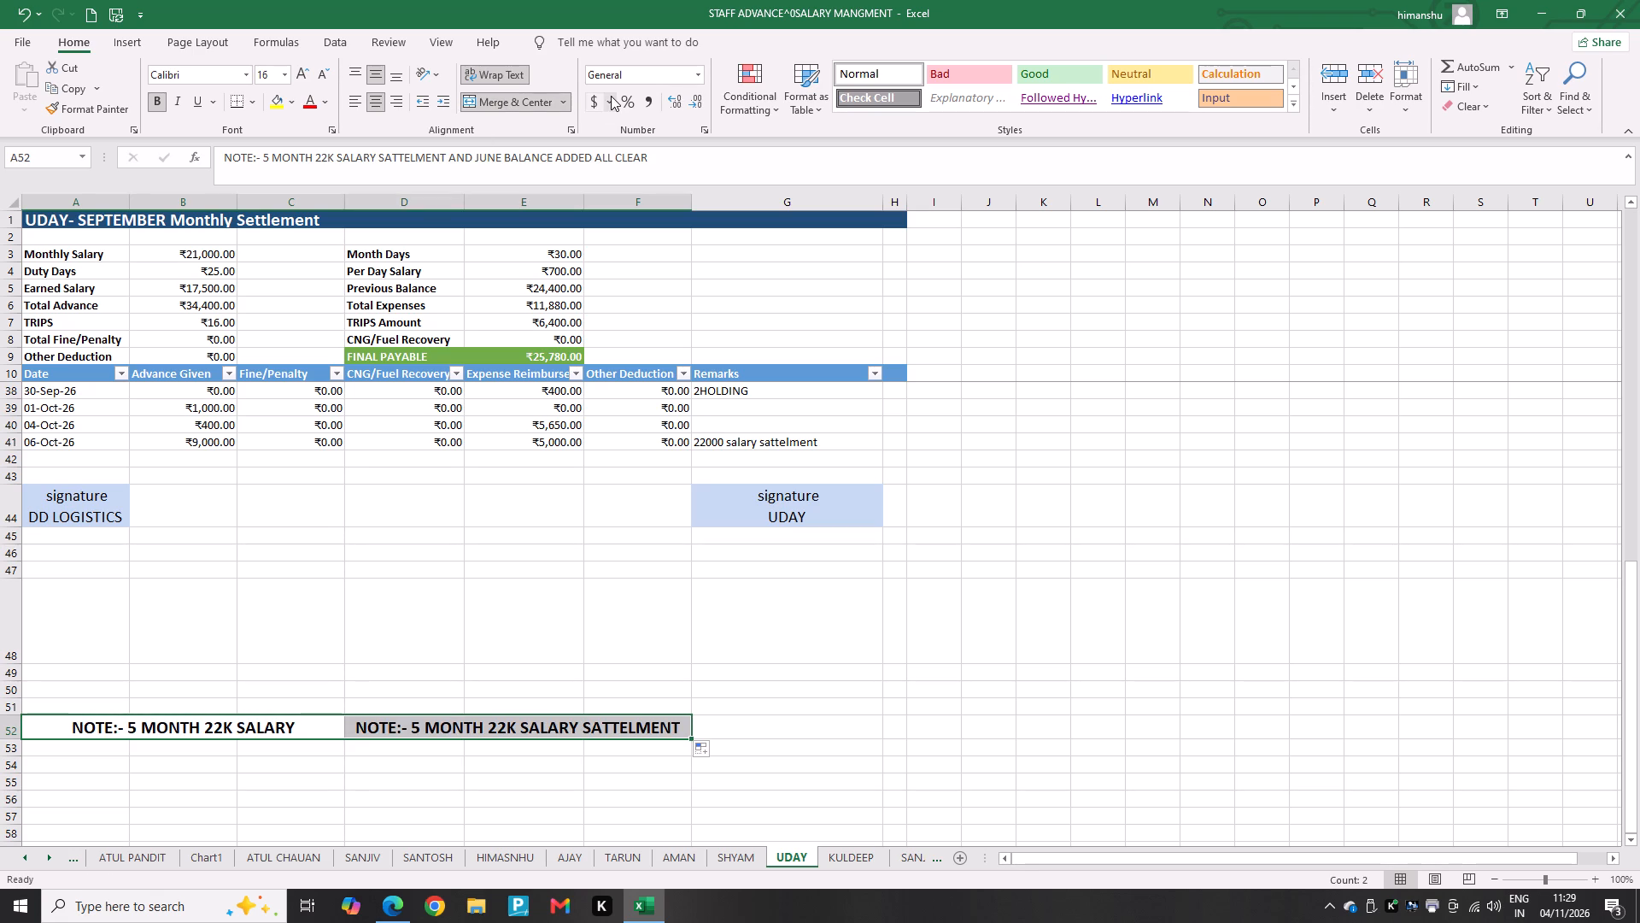
{"action": "left_click", "coordinate": [505, 101]}
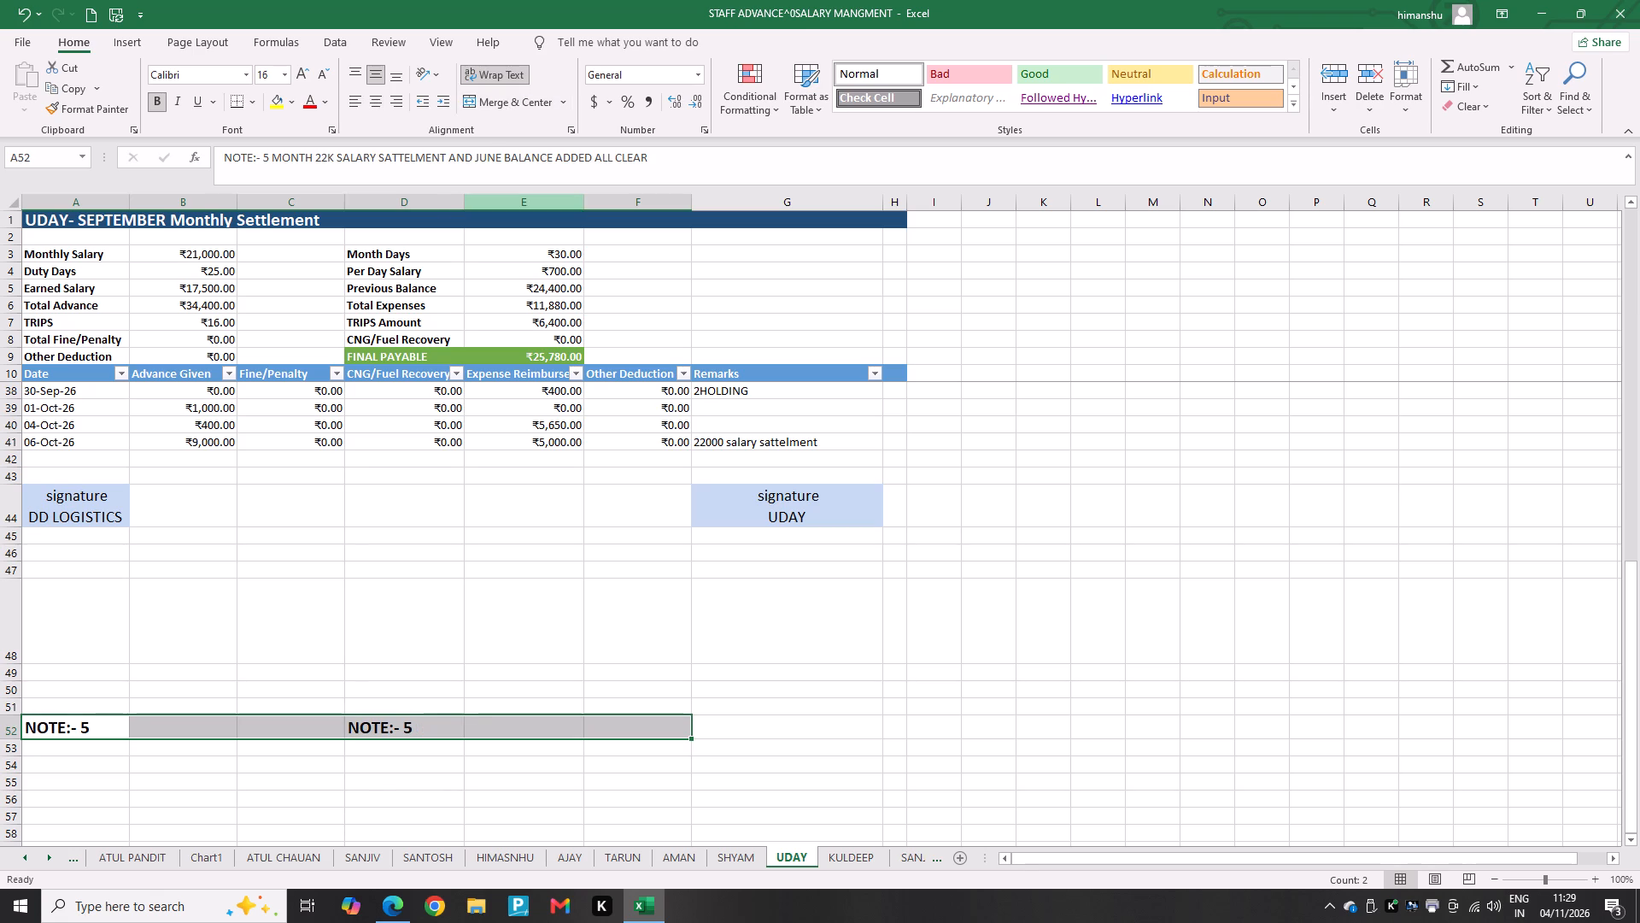
{"action": "left_click", "coordinate": [501, 106]}
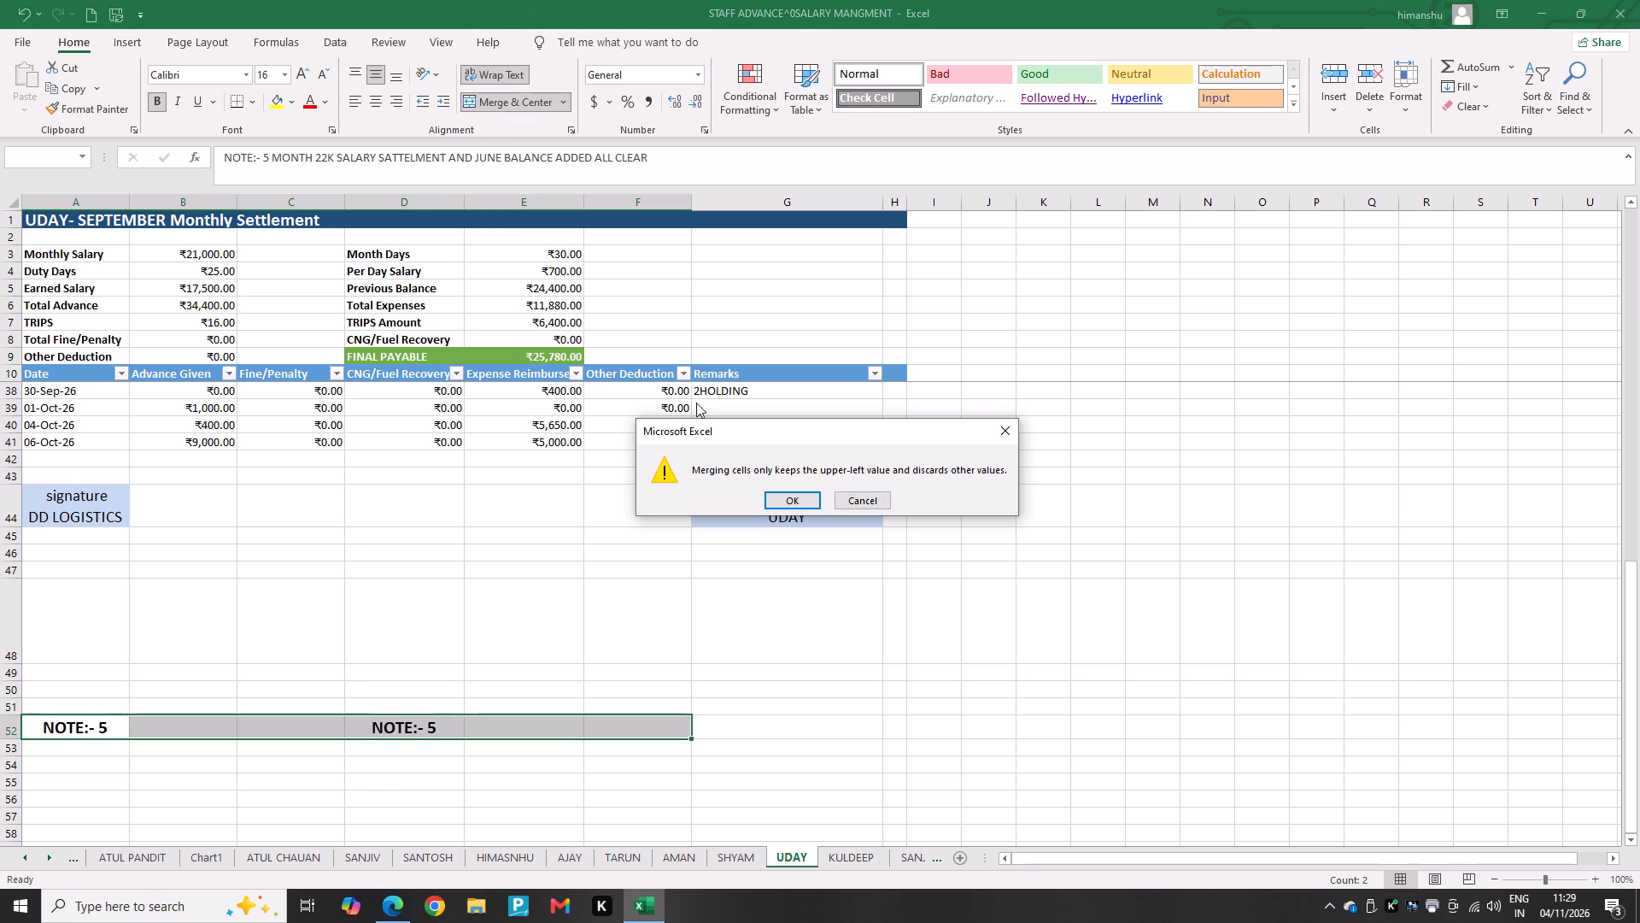
{"action": "left_click", "coordinate": [789, 497]}
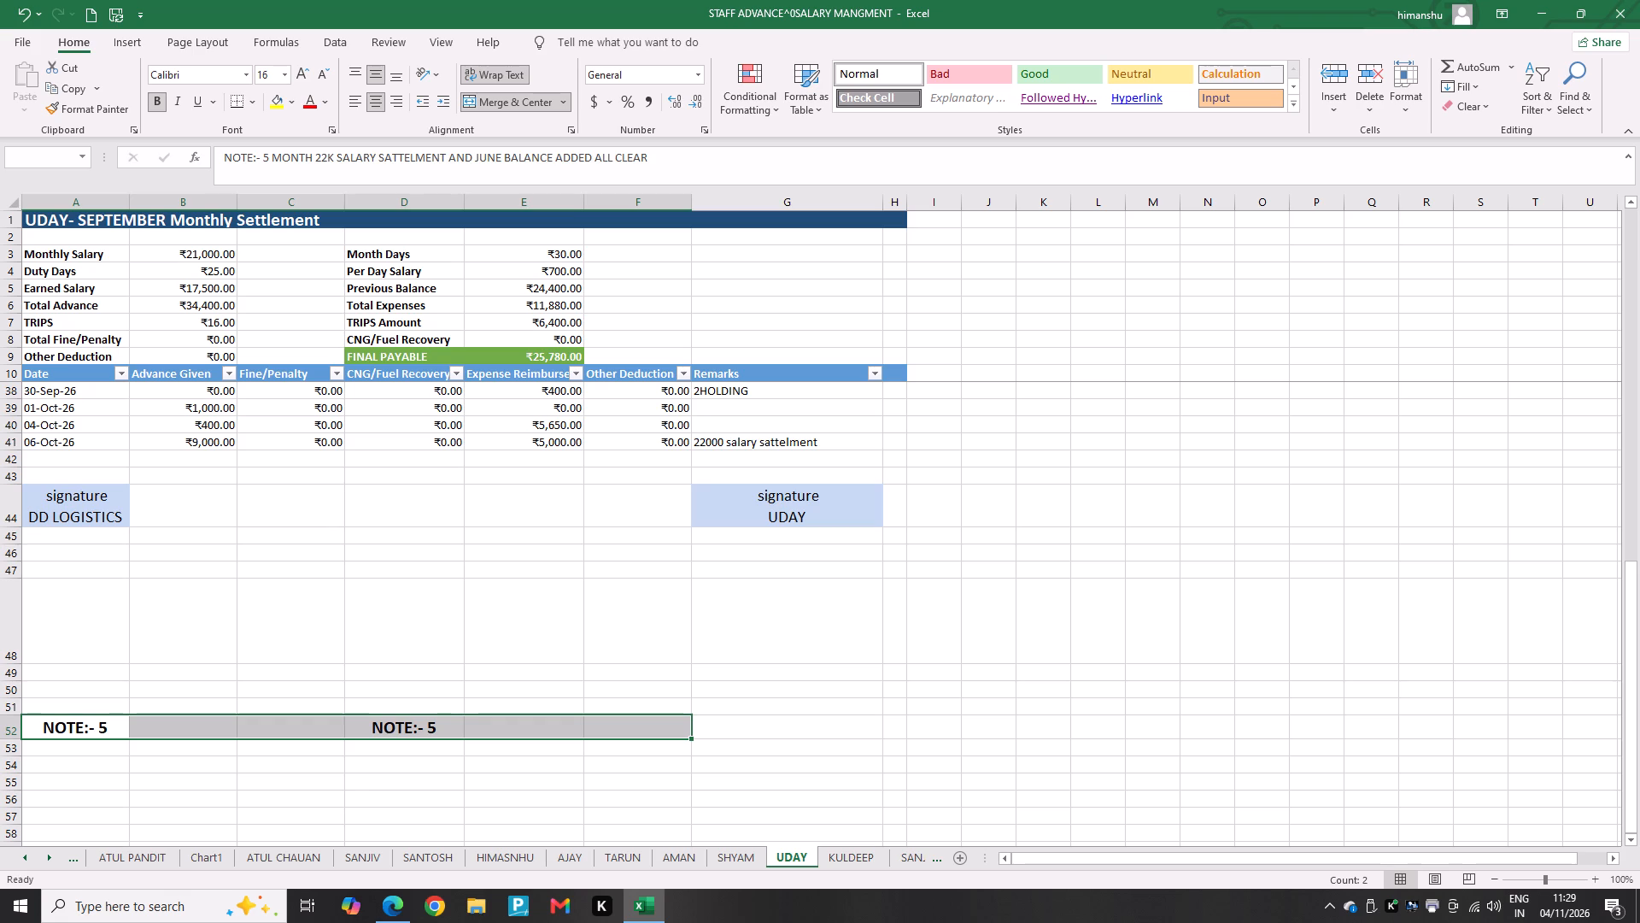
Change the word "SATTELMENT" in the merged A52 note to "SATTELE".
{"action": "double_click", "coordinate": [369, 722]}
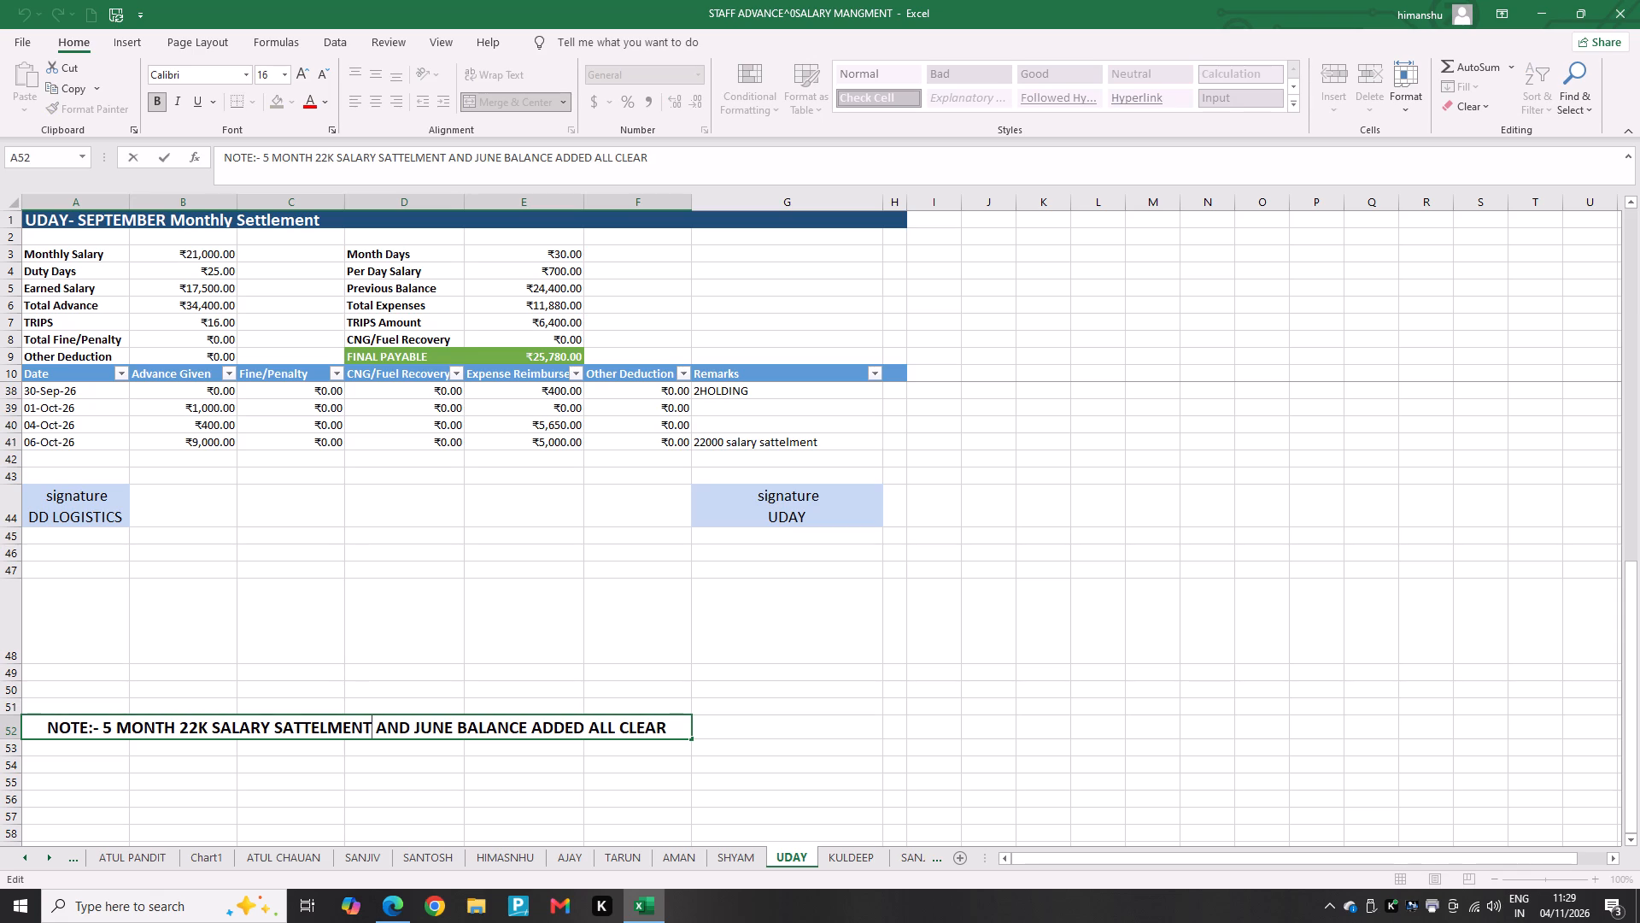
{"action": "key", "text": "BackSpace"}
{"action": "key", "text": "BackSpace"}
{"action": "key", "text": "BackSpace"}
{"action": "key", "text": "BackSpace"}
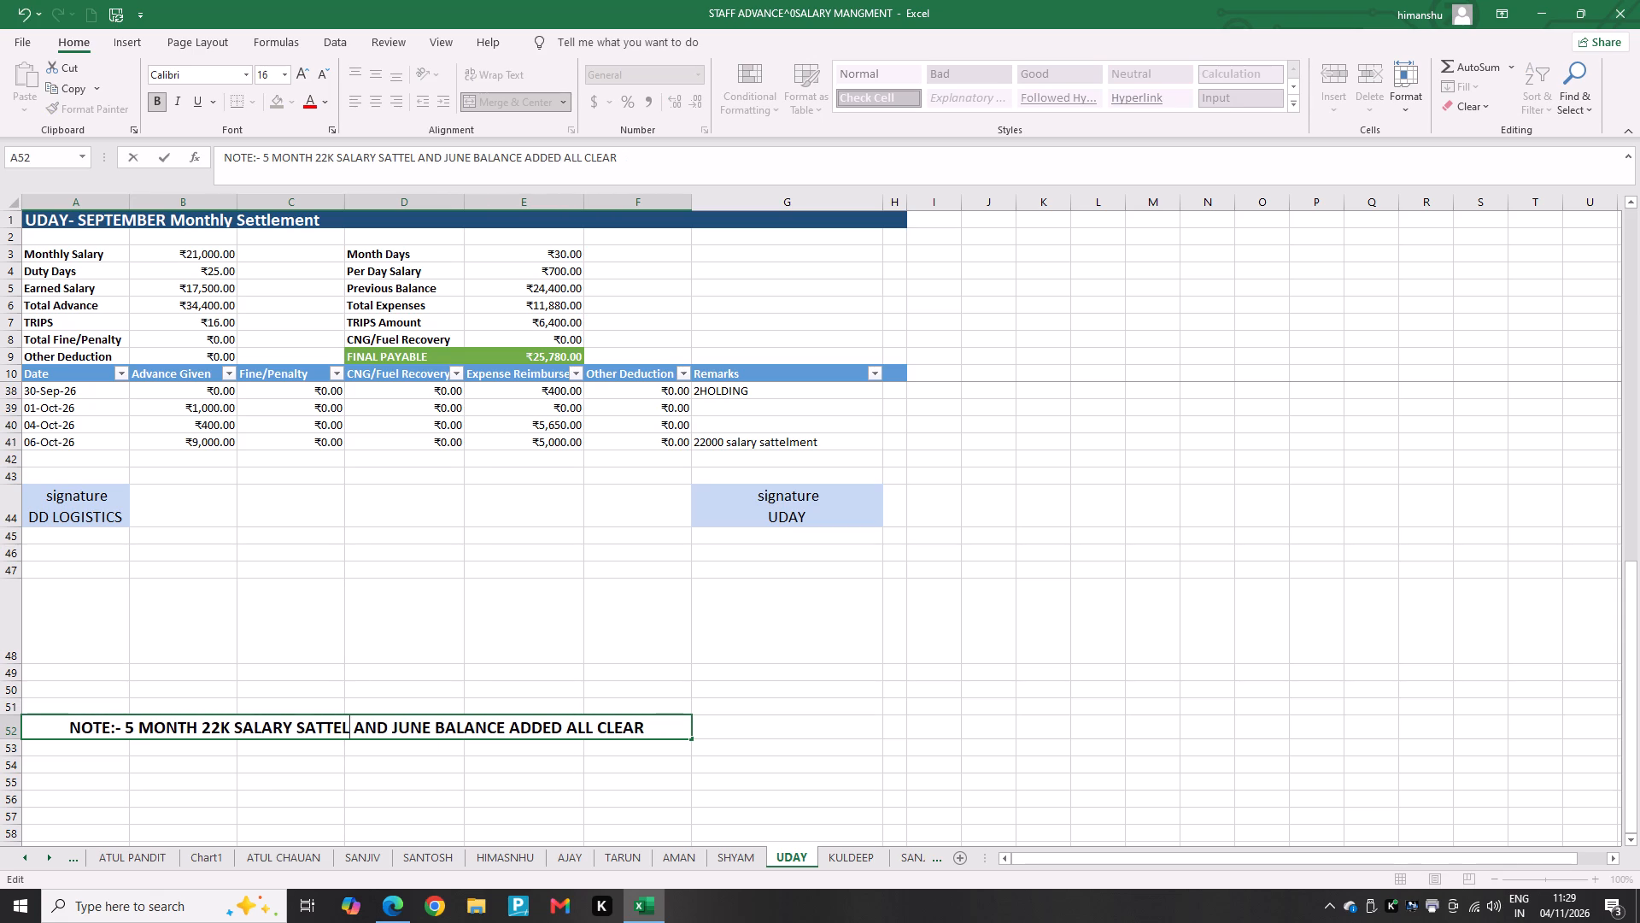
{"action": "type", "text": "ED"}
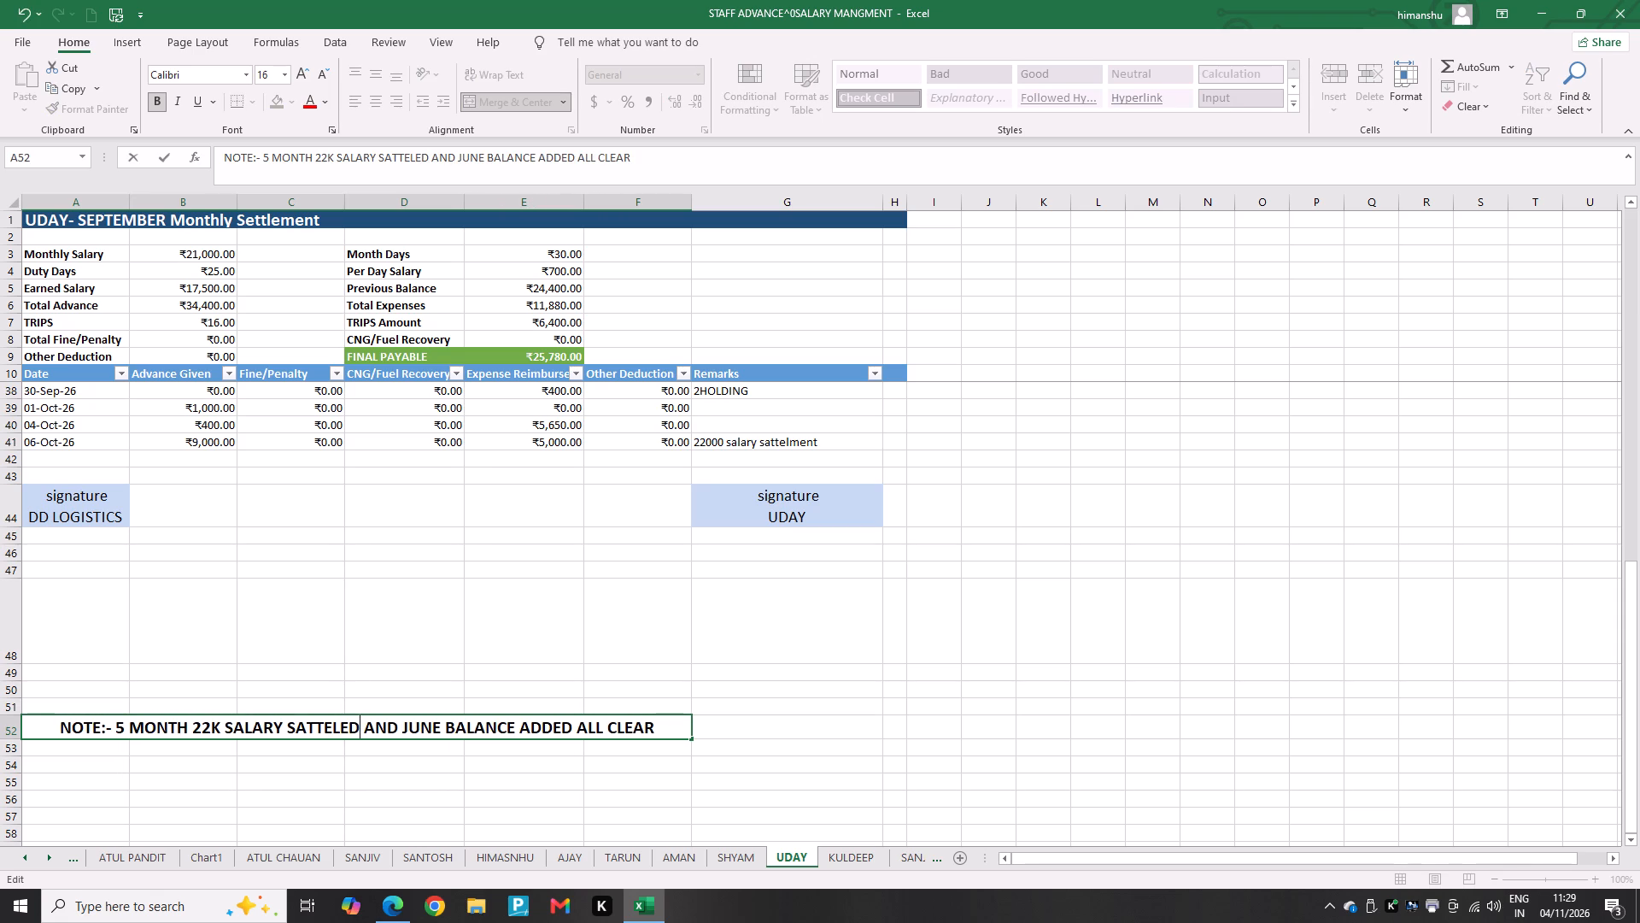
{"action": "key", "text": "BackSpace"}
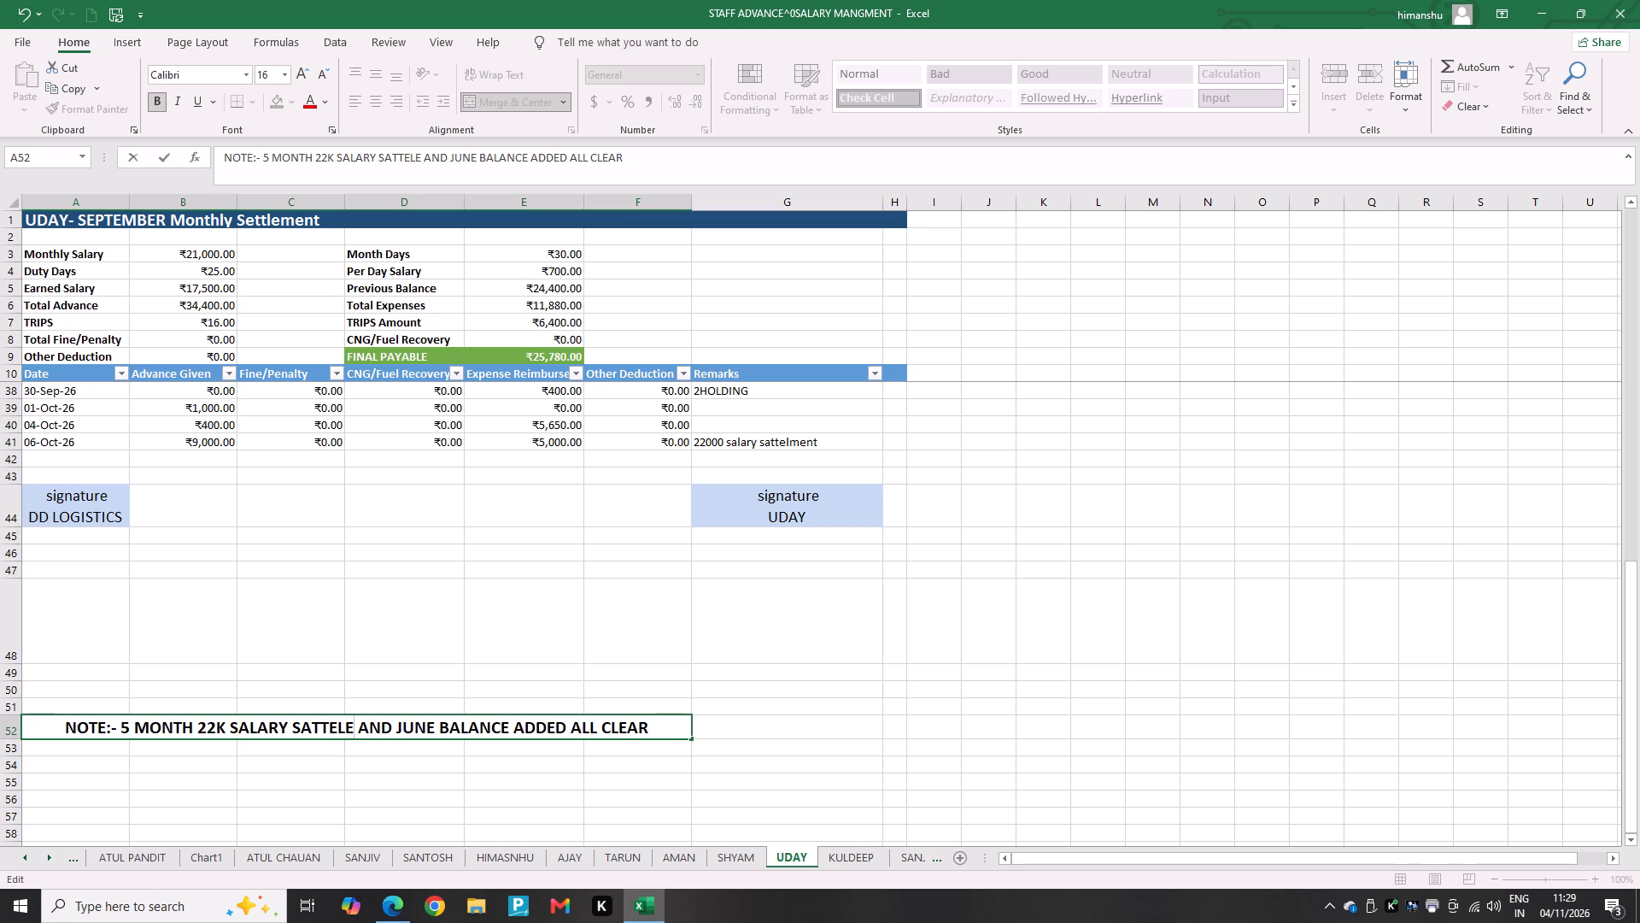
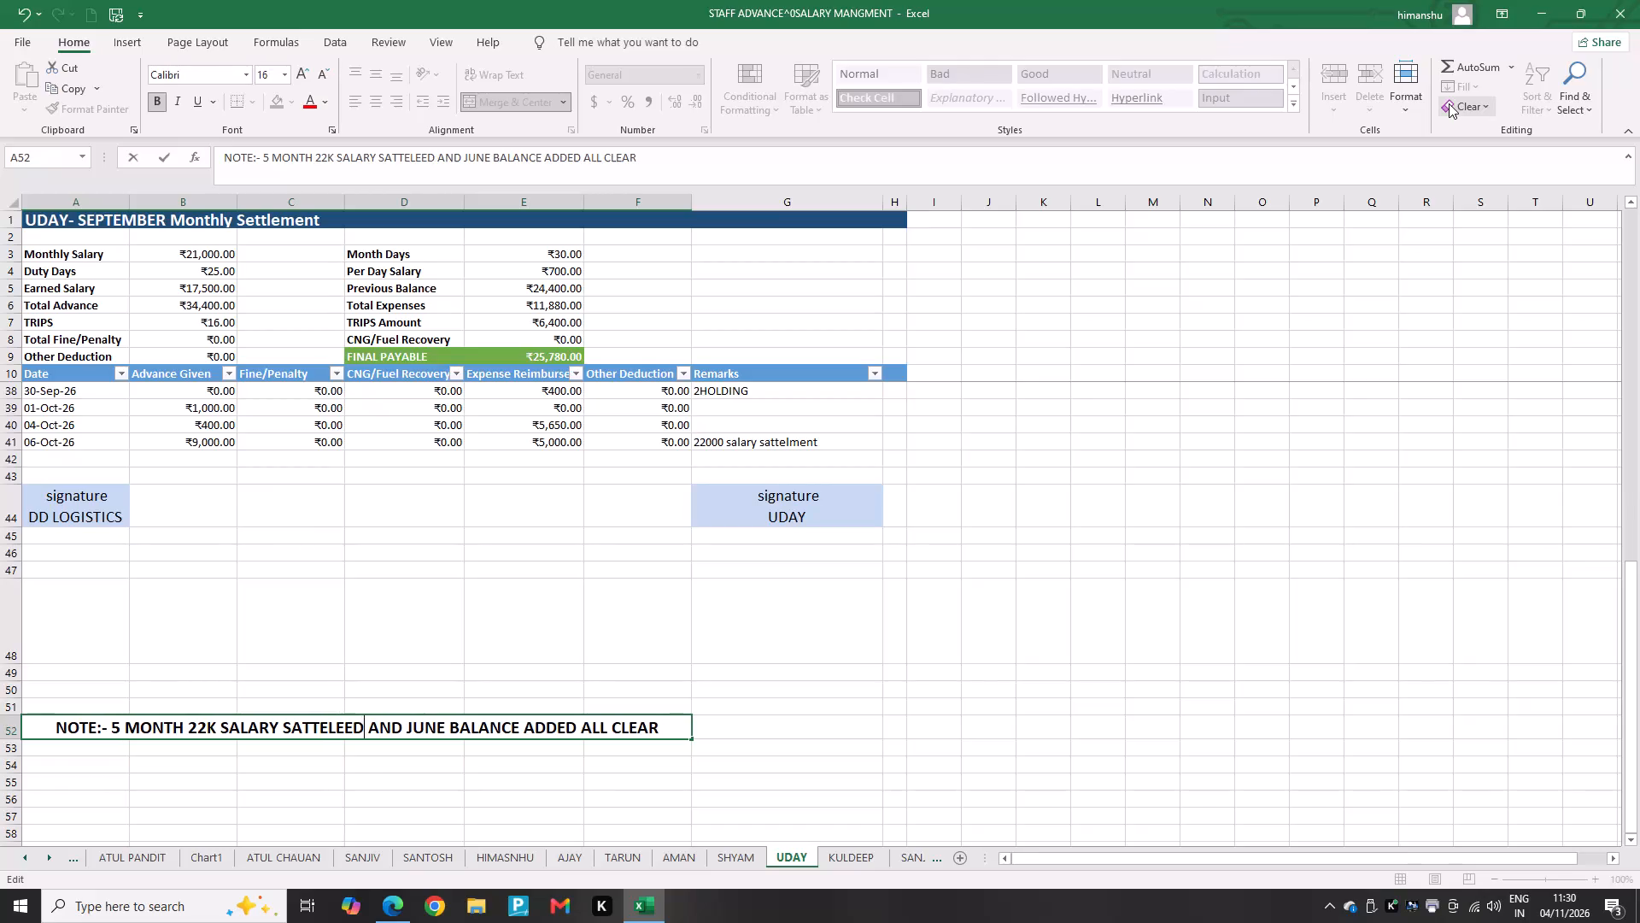
Correct the spelling of the settled word in the A52 note, shortening it to "SATELED".
{"action": "key", "text": "BackSpace"}
{"action": "key", "text": "BackSpace"}
{"action": "key", "text": "d"}
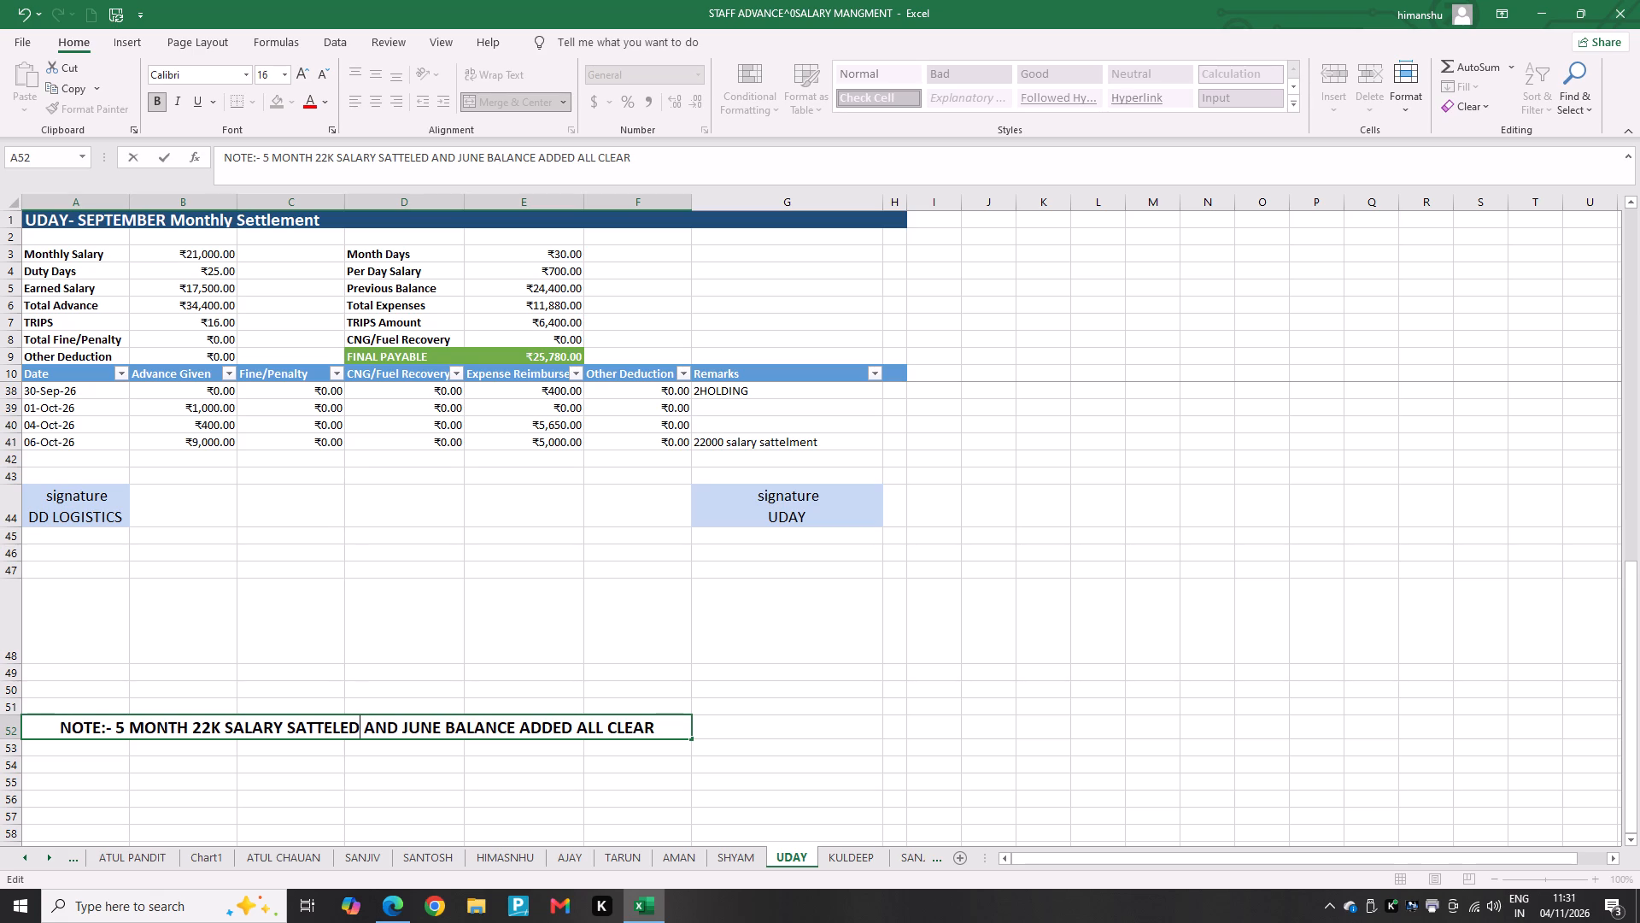
{"action": "left_click", "coordinate": [317, 725]}
{"action": "key", "text": "BackSpace"}
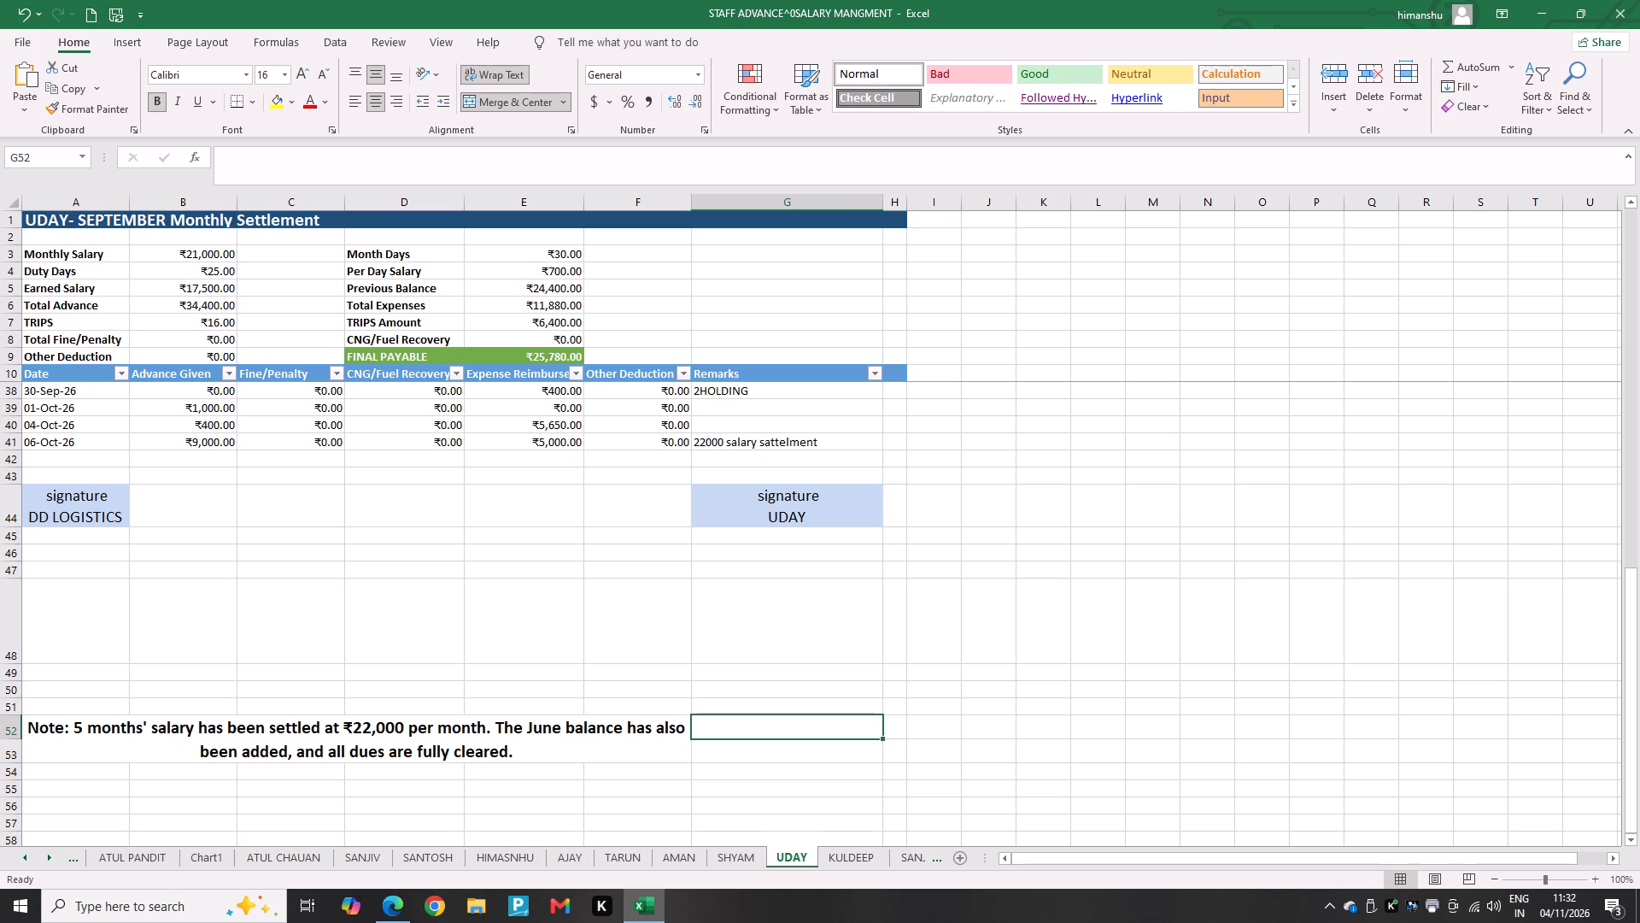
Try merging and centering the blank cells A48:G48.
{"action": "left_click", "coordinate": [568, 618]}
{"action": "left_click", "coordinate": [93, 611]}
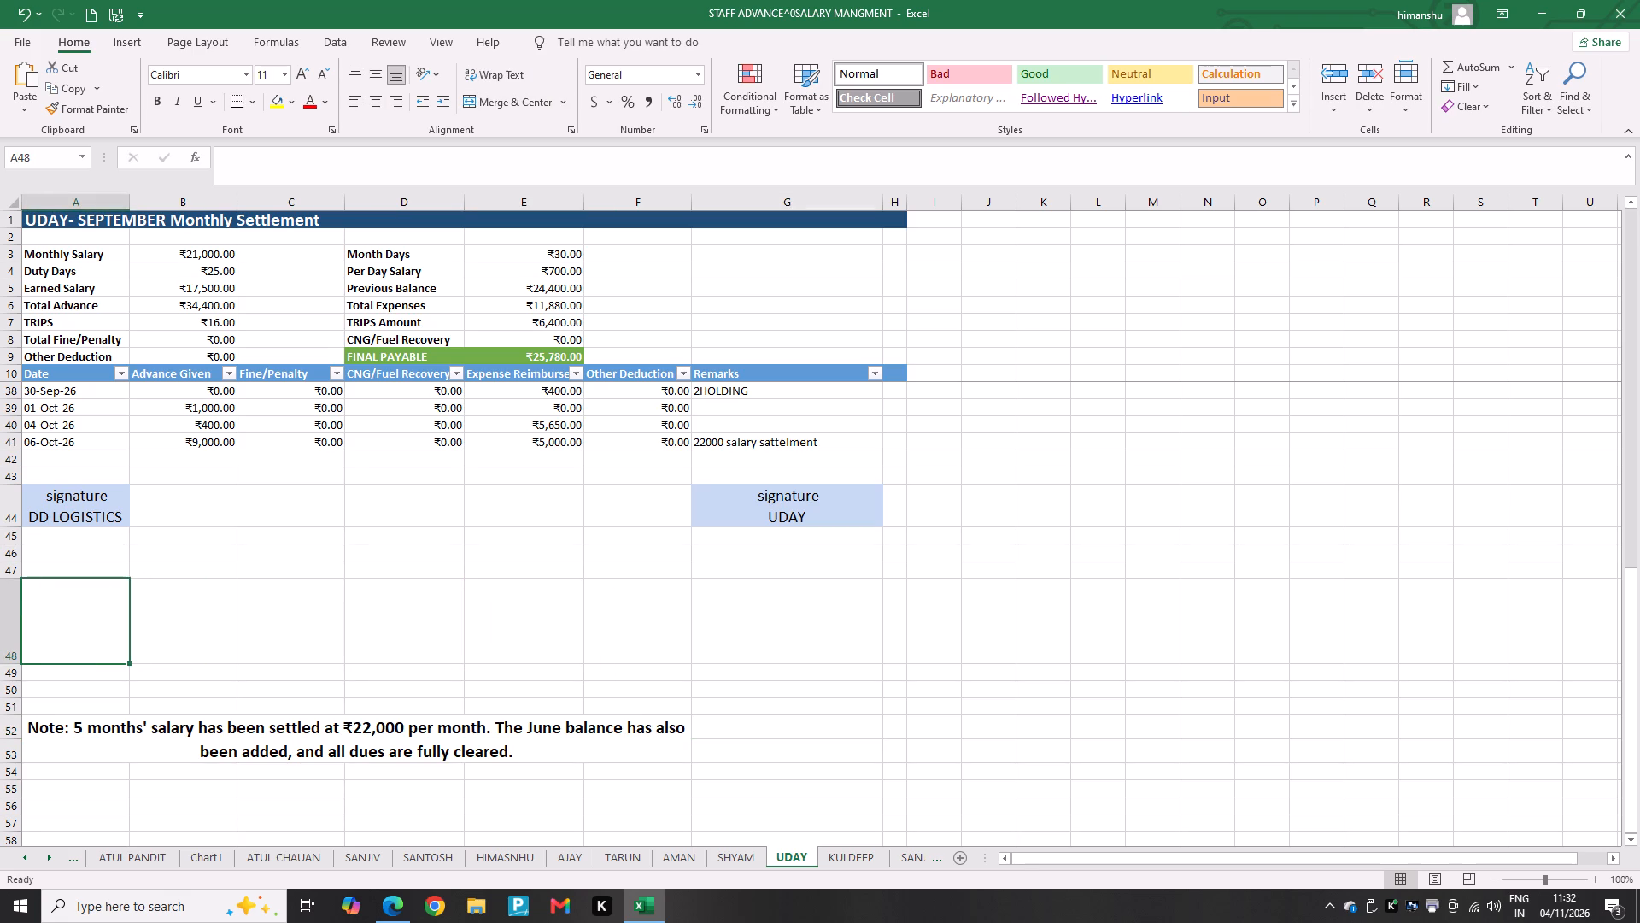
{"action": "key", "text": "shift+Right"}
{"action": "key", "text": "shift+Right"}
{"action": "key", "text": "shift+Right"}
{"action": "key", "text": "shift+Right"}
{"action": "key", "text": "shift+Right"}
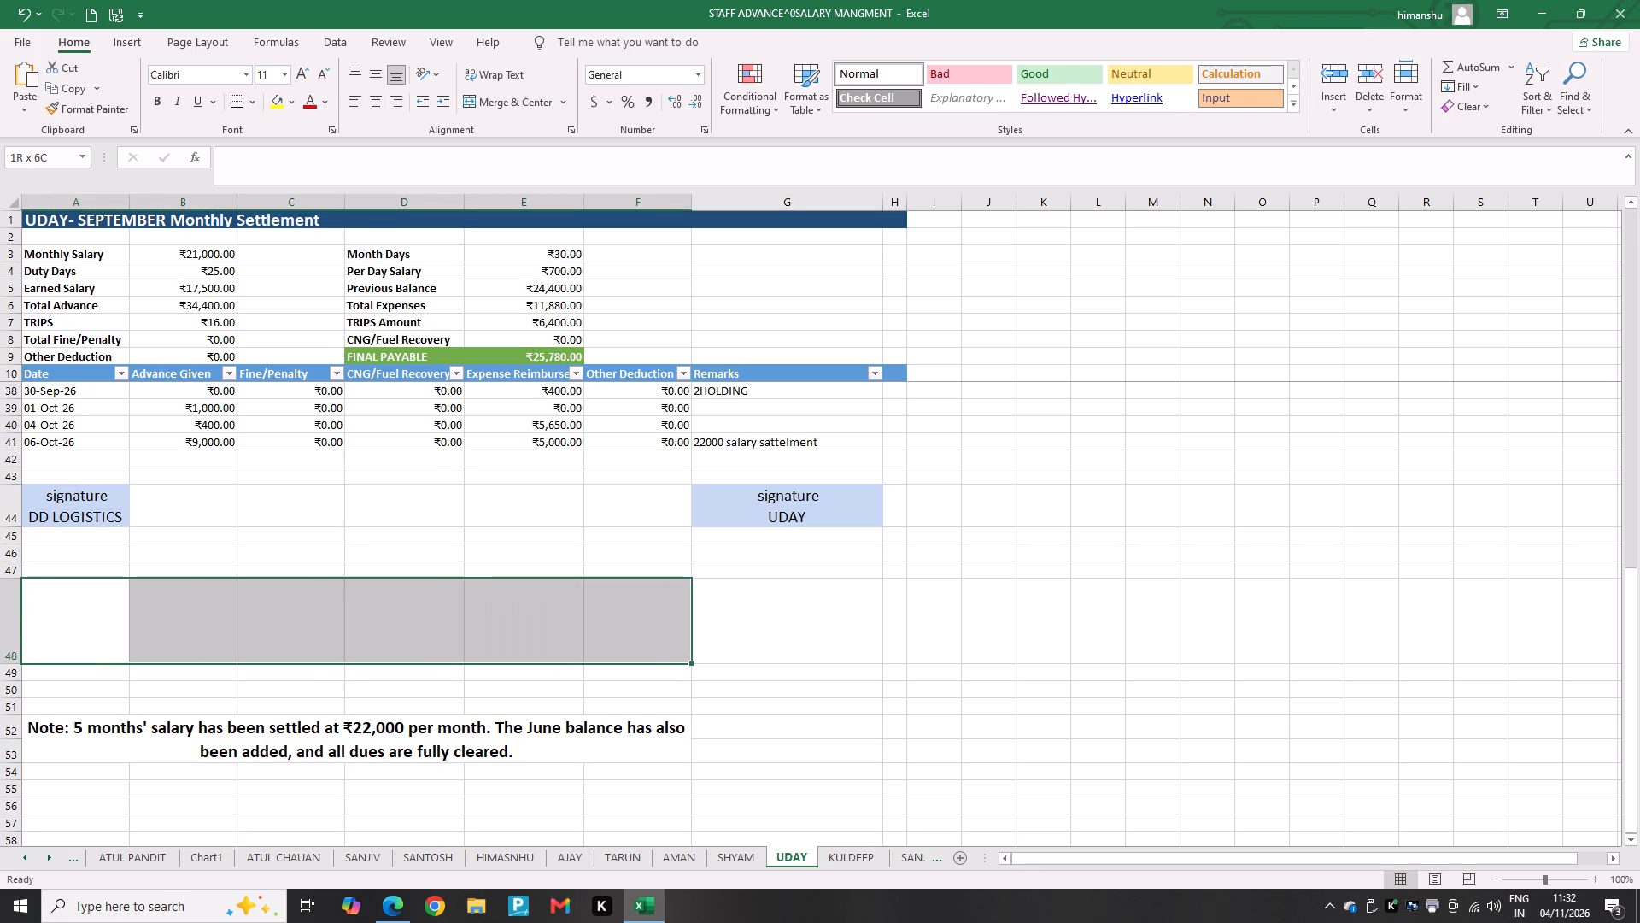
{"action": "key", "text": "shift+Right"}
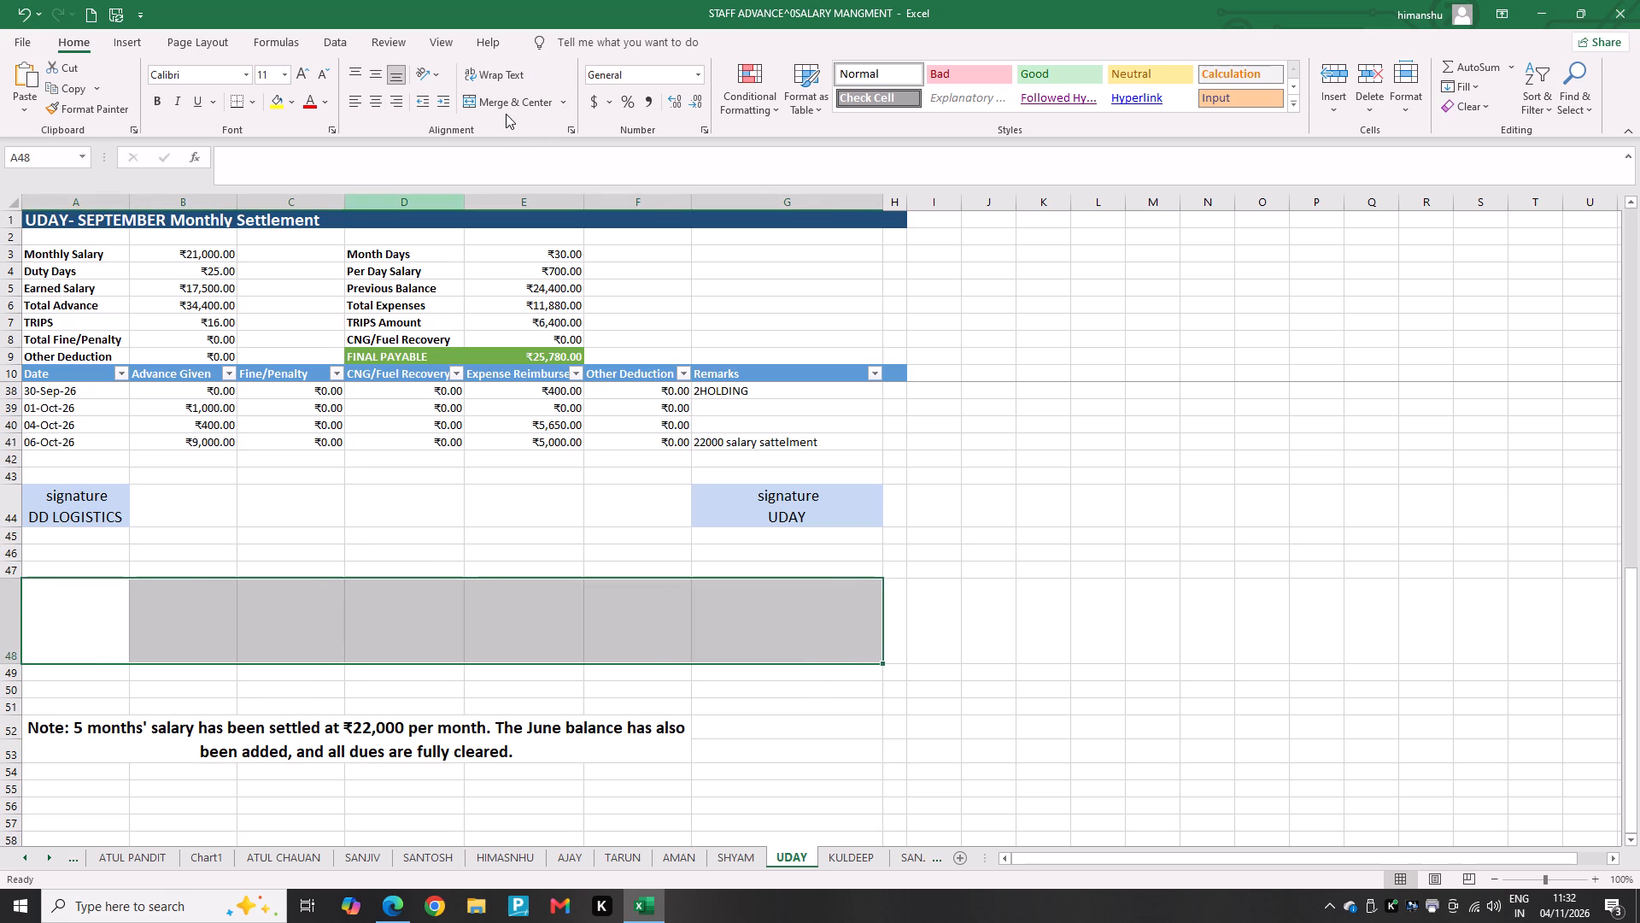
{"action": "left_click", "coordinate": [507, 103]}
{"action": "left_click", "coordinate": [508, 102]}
Reduce the height of the tall blank row 48 to roughly that of its neighbouring rows.
{"action": "left_click", "coordinate": [338, 601]}
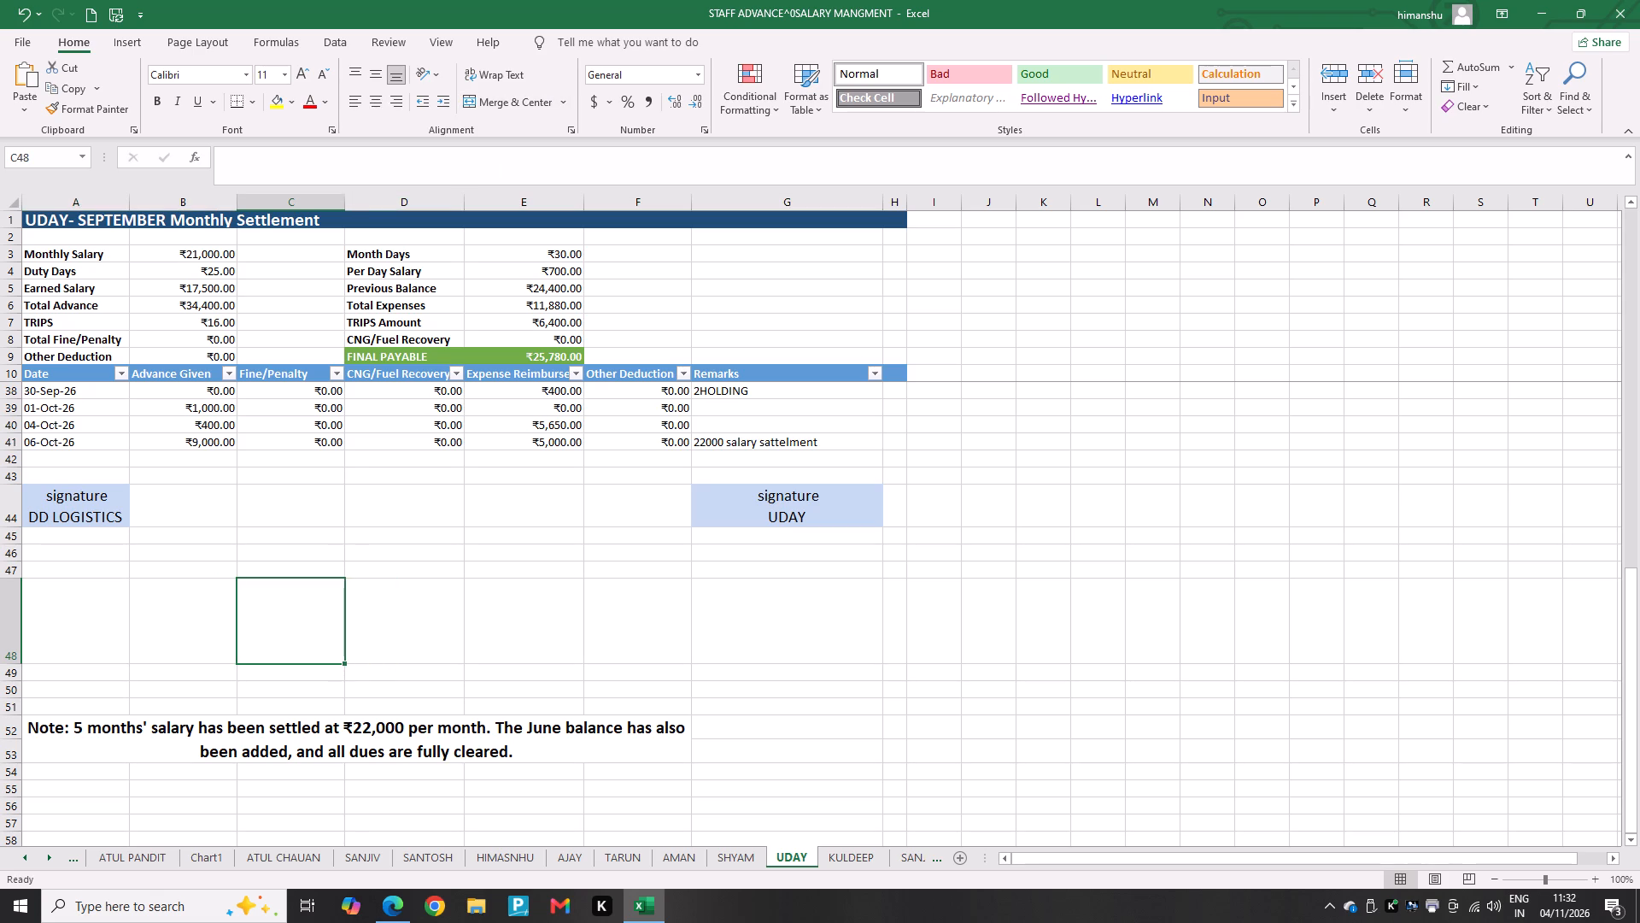
{"action": "left_click", "coordinate": [14, 656]}
{"action": "left_click", "coordinate": [27, 644]}
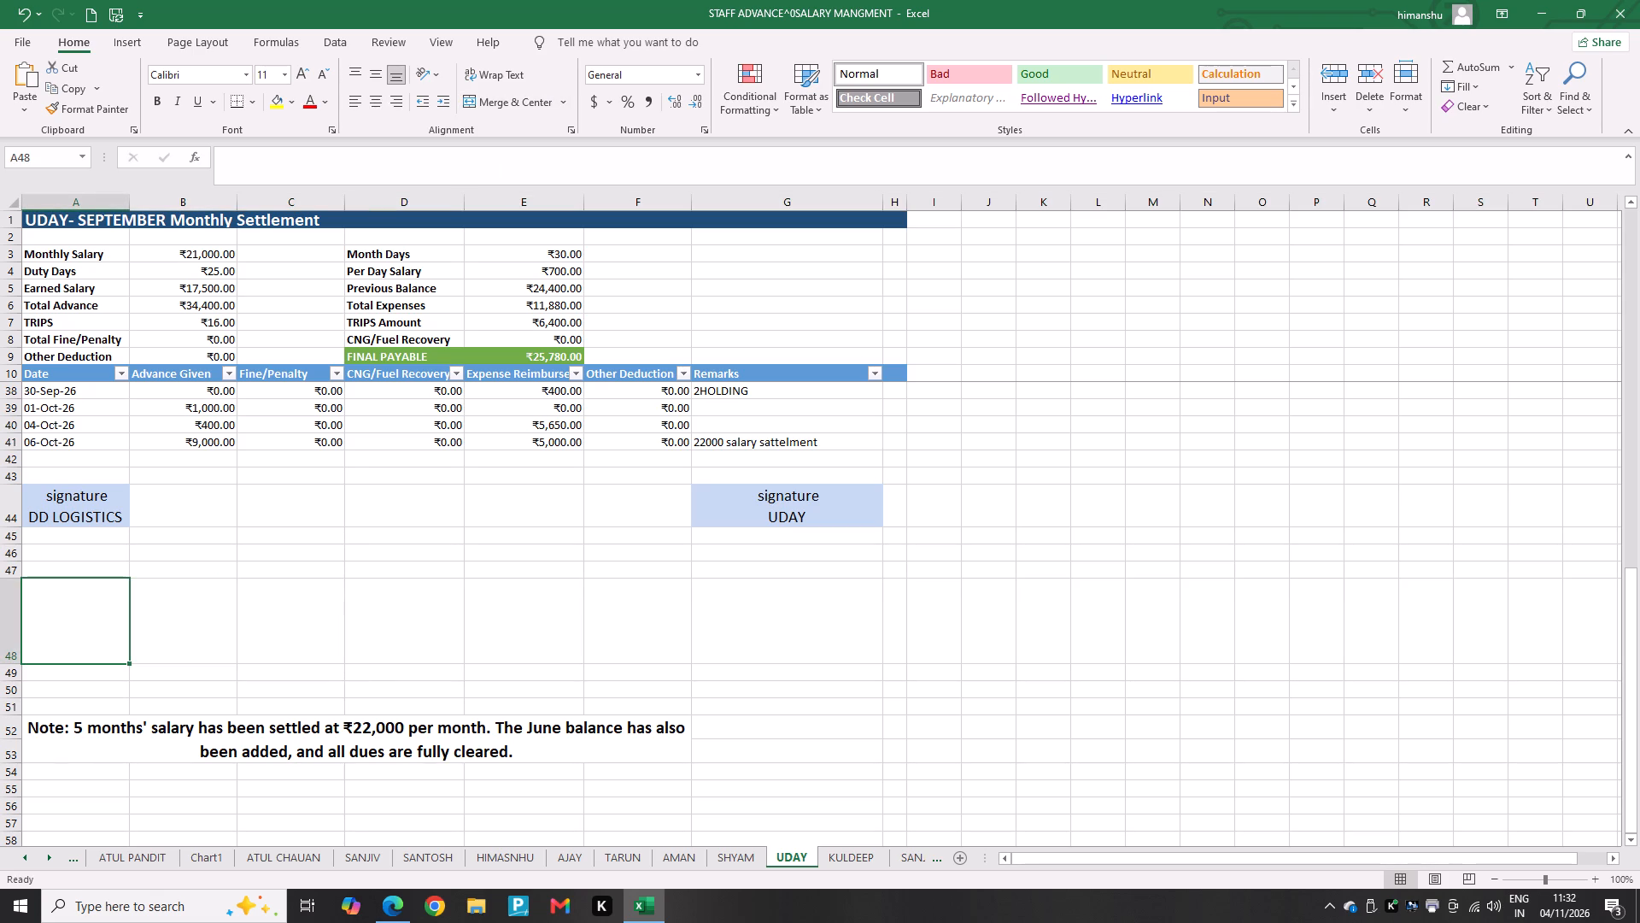
{"action": "left_click_drag", "start_coordinate": [6, 660], "coordinate": [6, 621]}
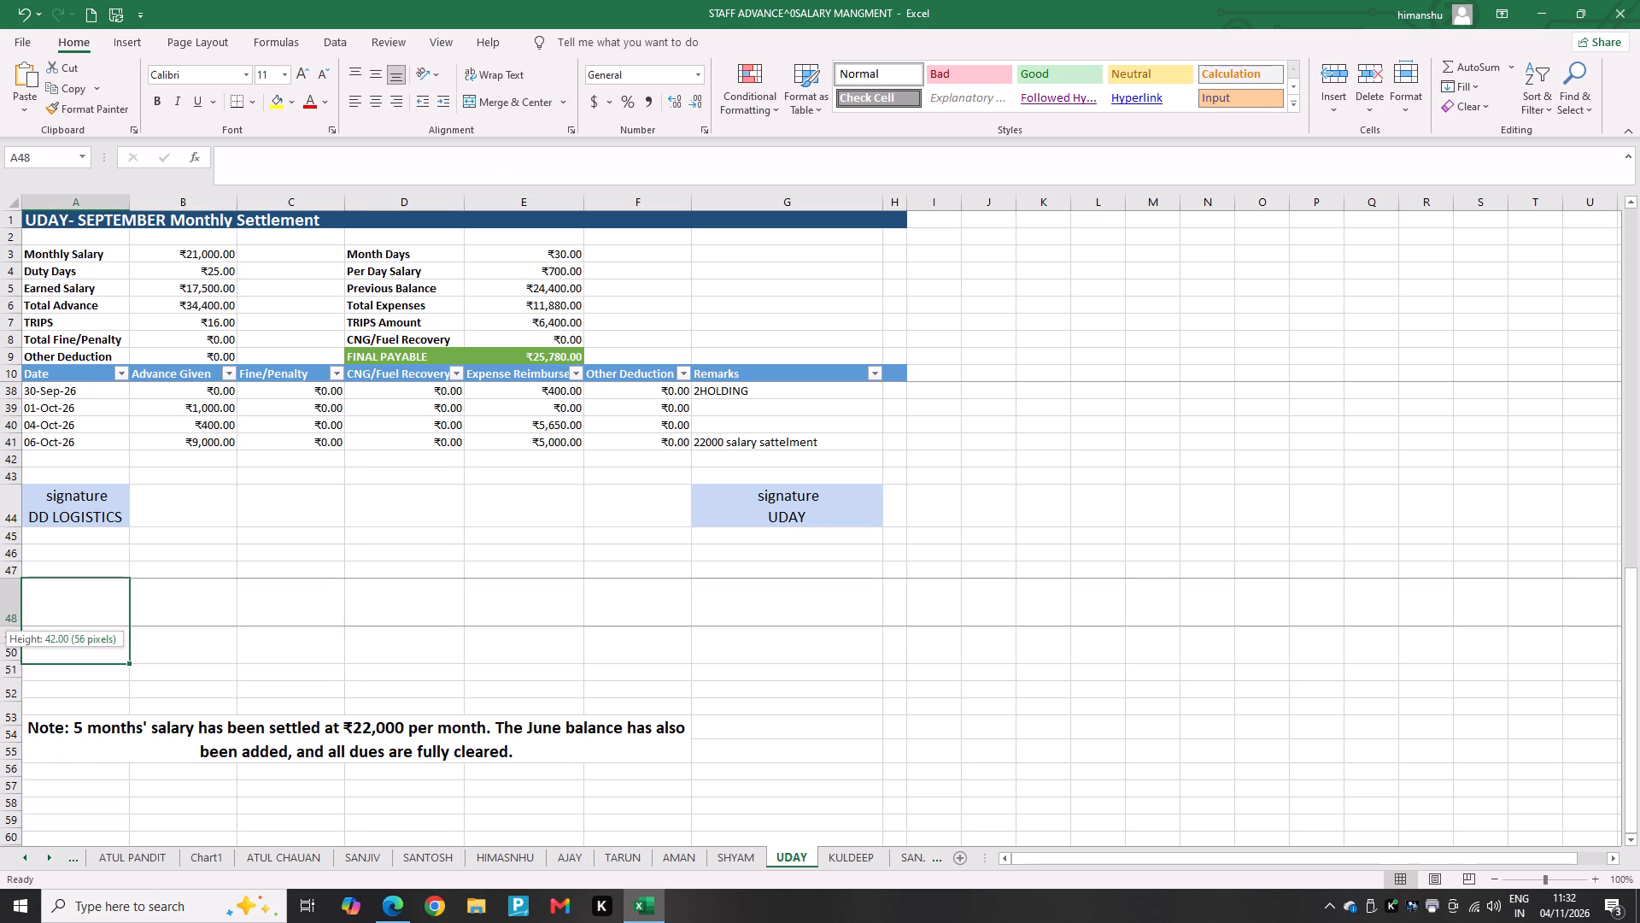
{"action": "left_click_drag", "start_coordinate": [6, 621], "coordinate": [7, 595]}
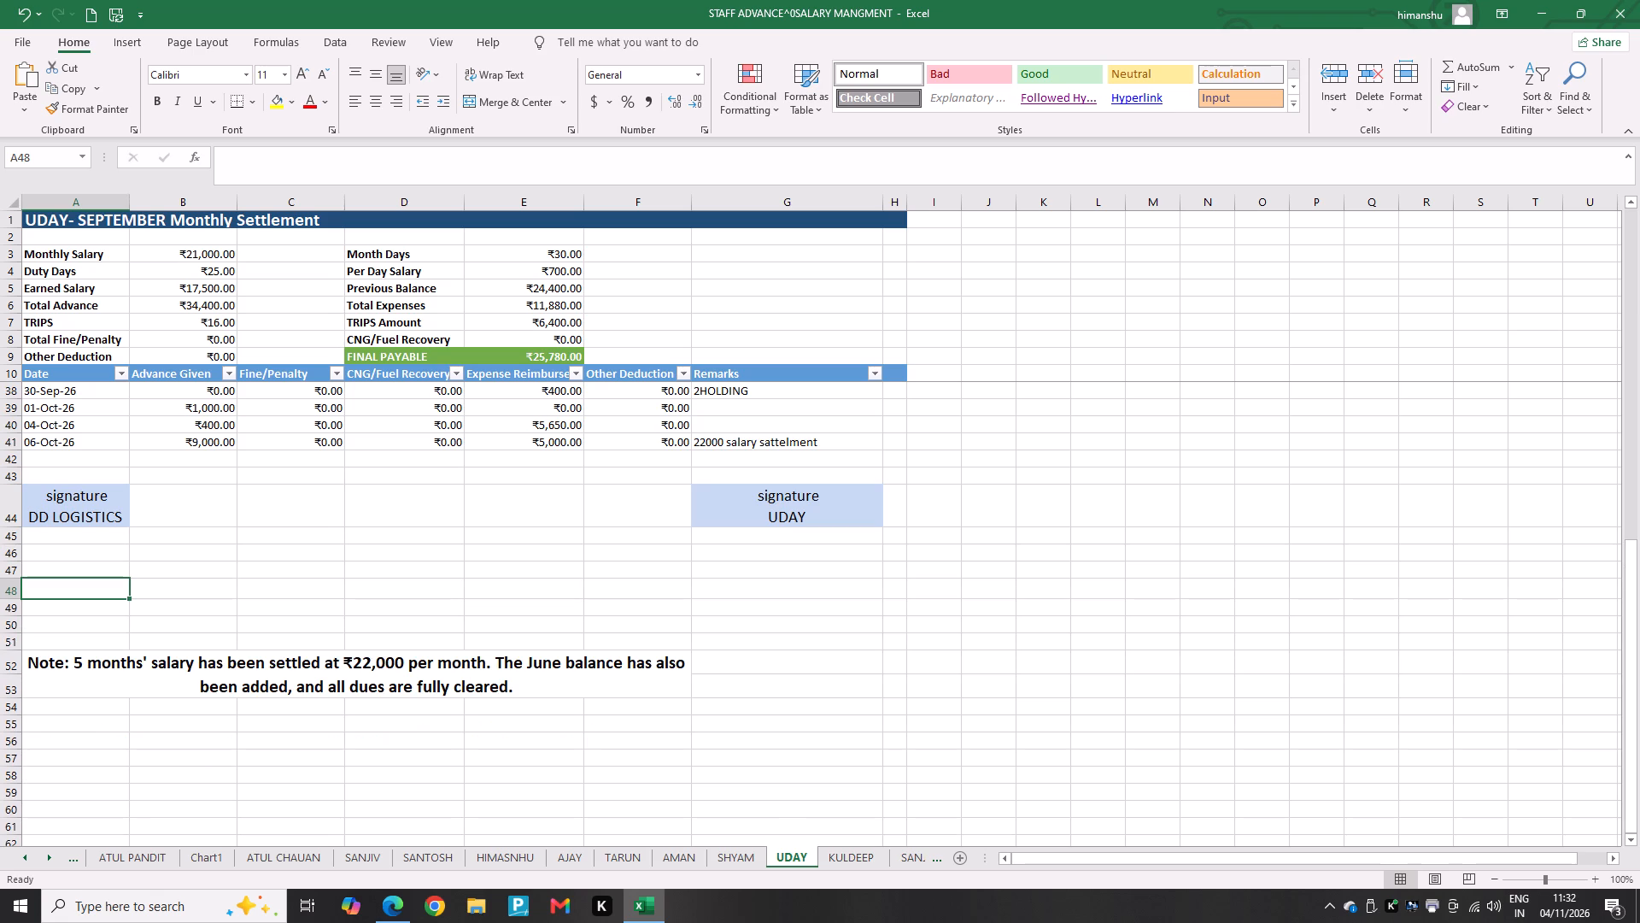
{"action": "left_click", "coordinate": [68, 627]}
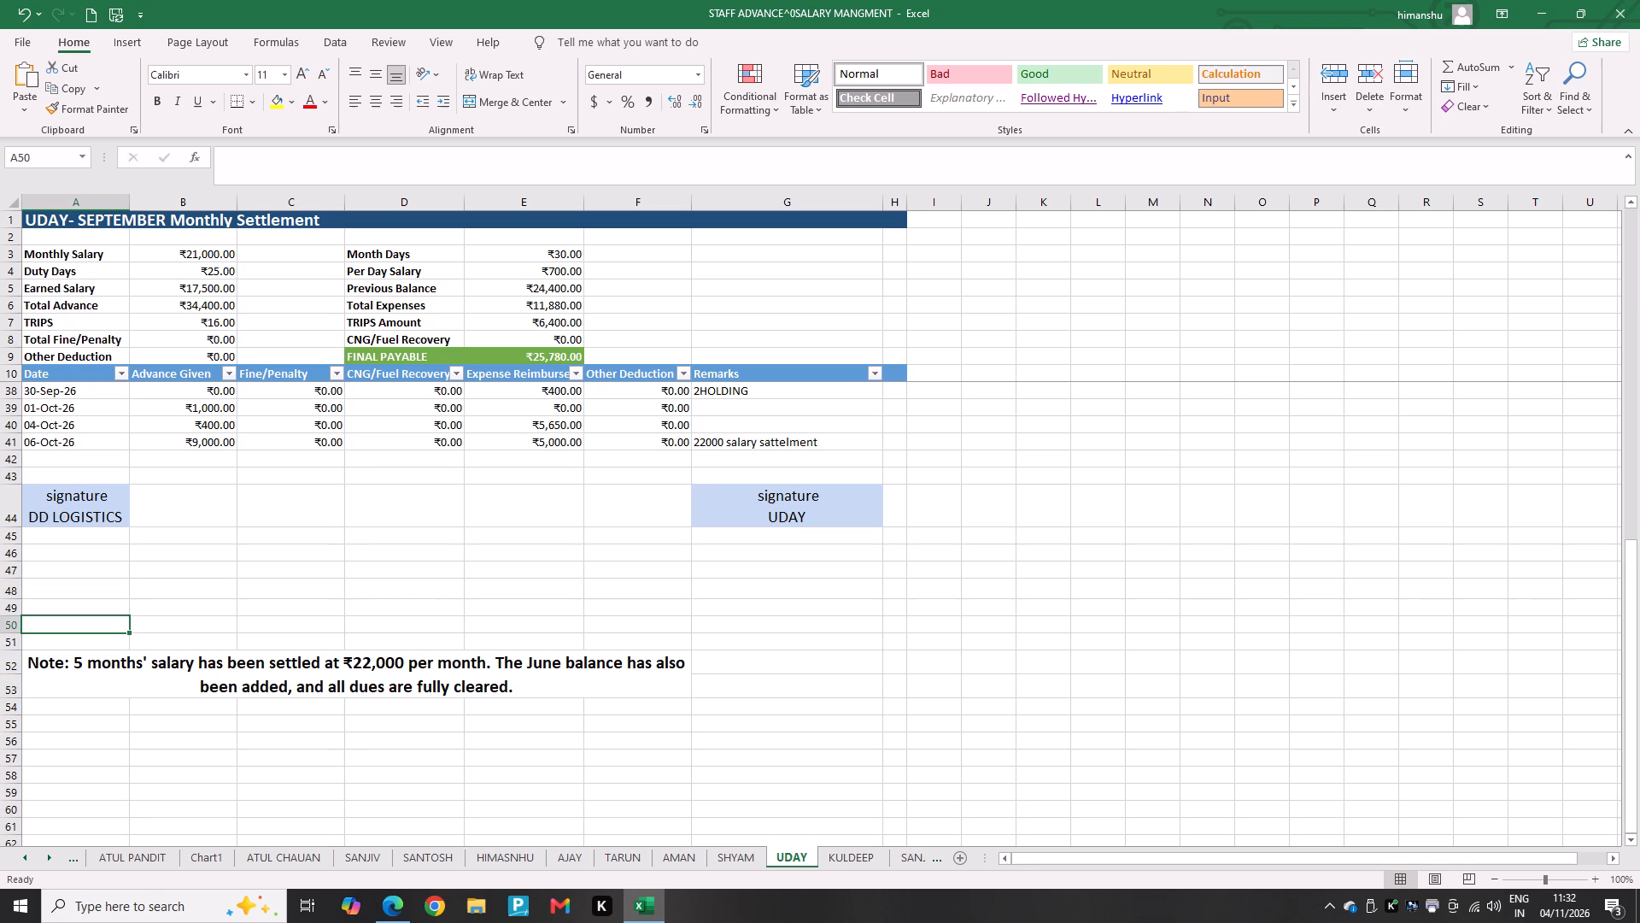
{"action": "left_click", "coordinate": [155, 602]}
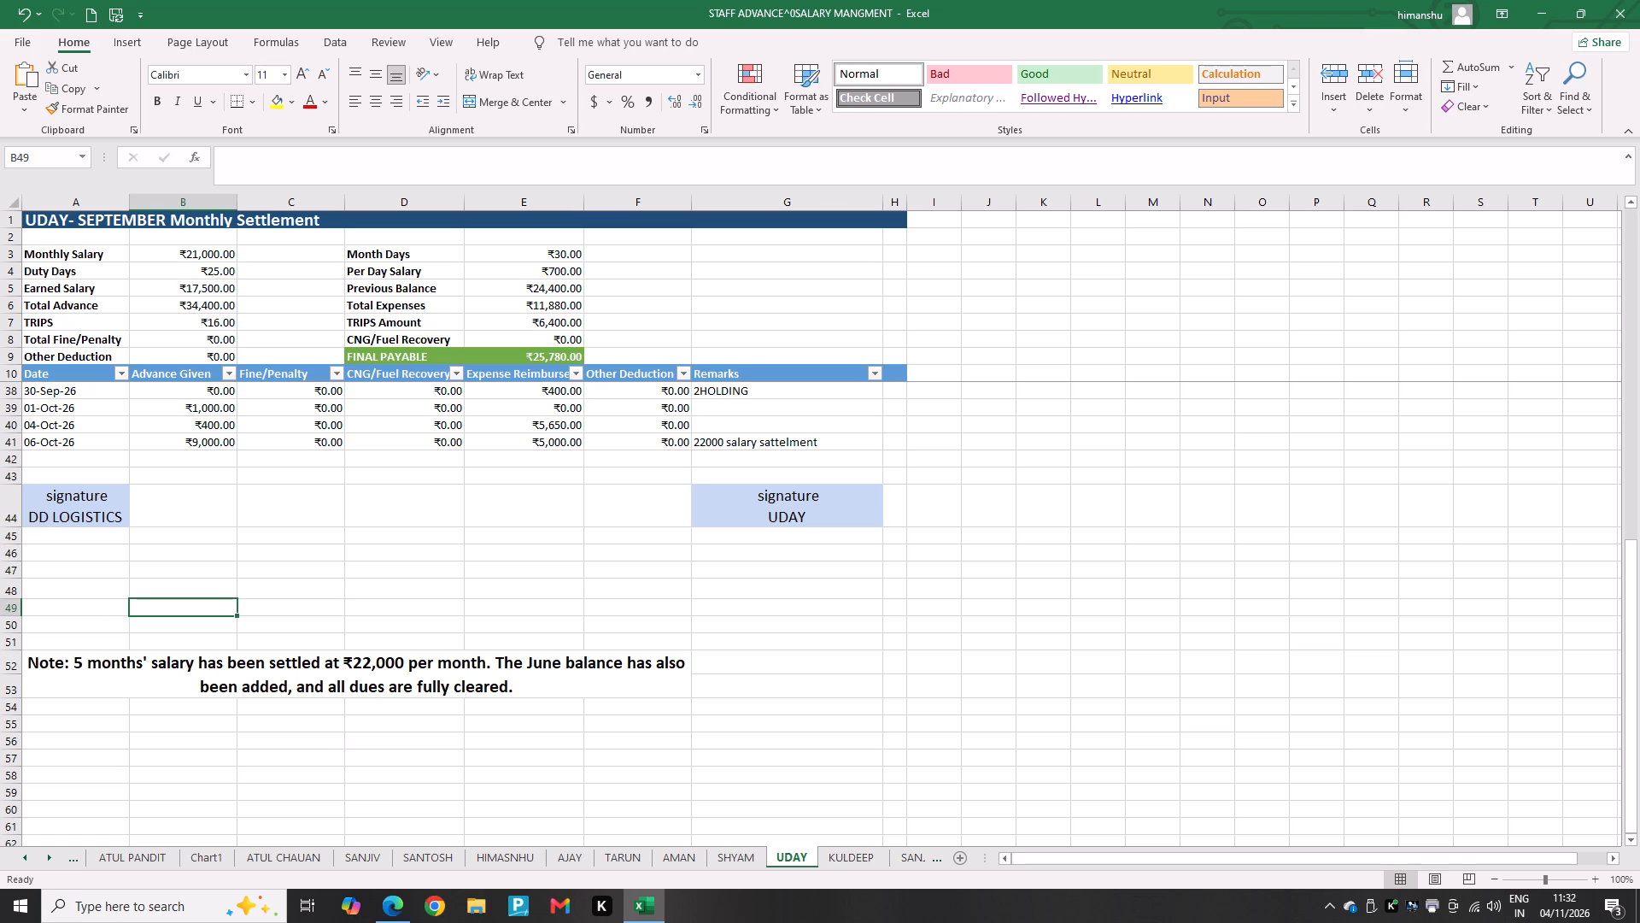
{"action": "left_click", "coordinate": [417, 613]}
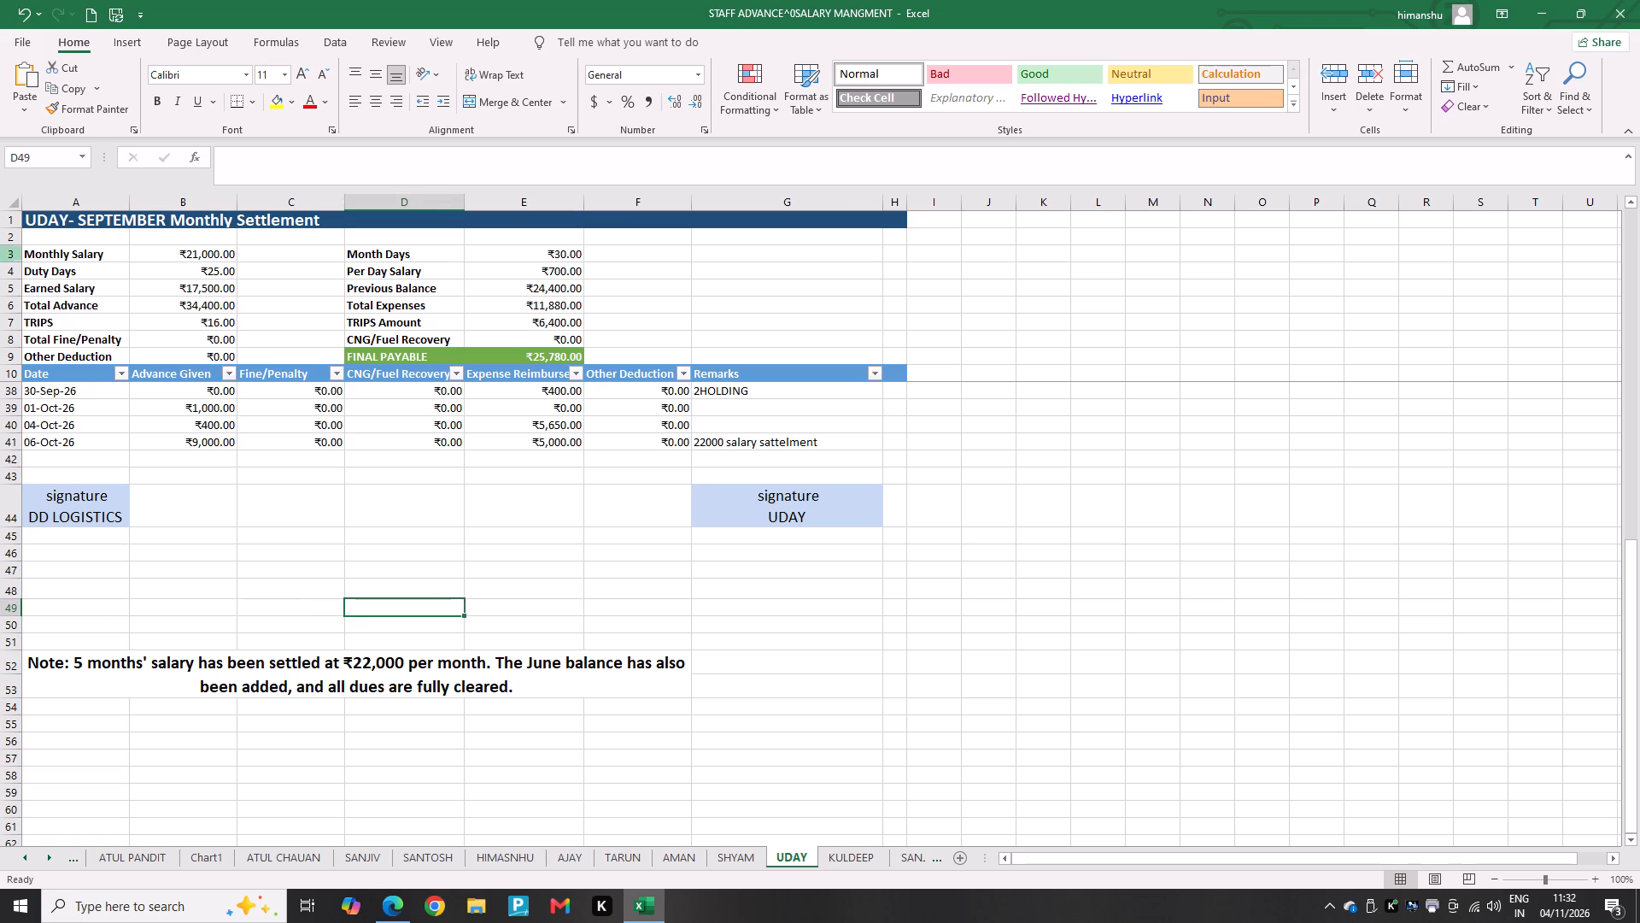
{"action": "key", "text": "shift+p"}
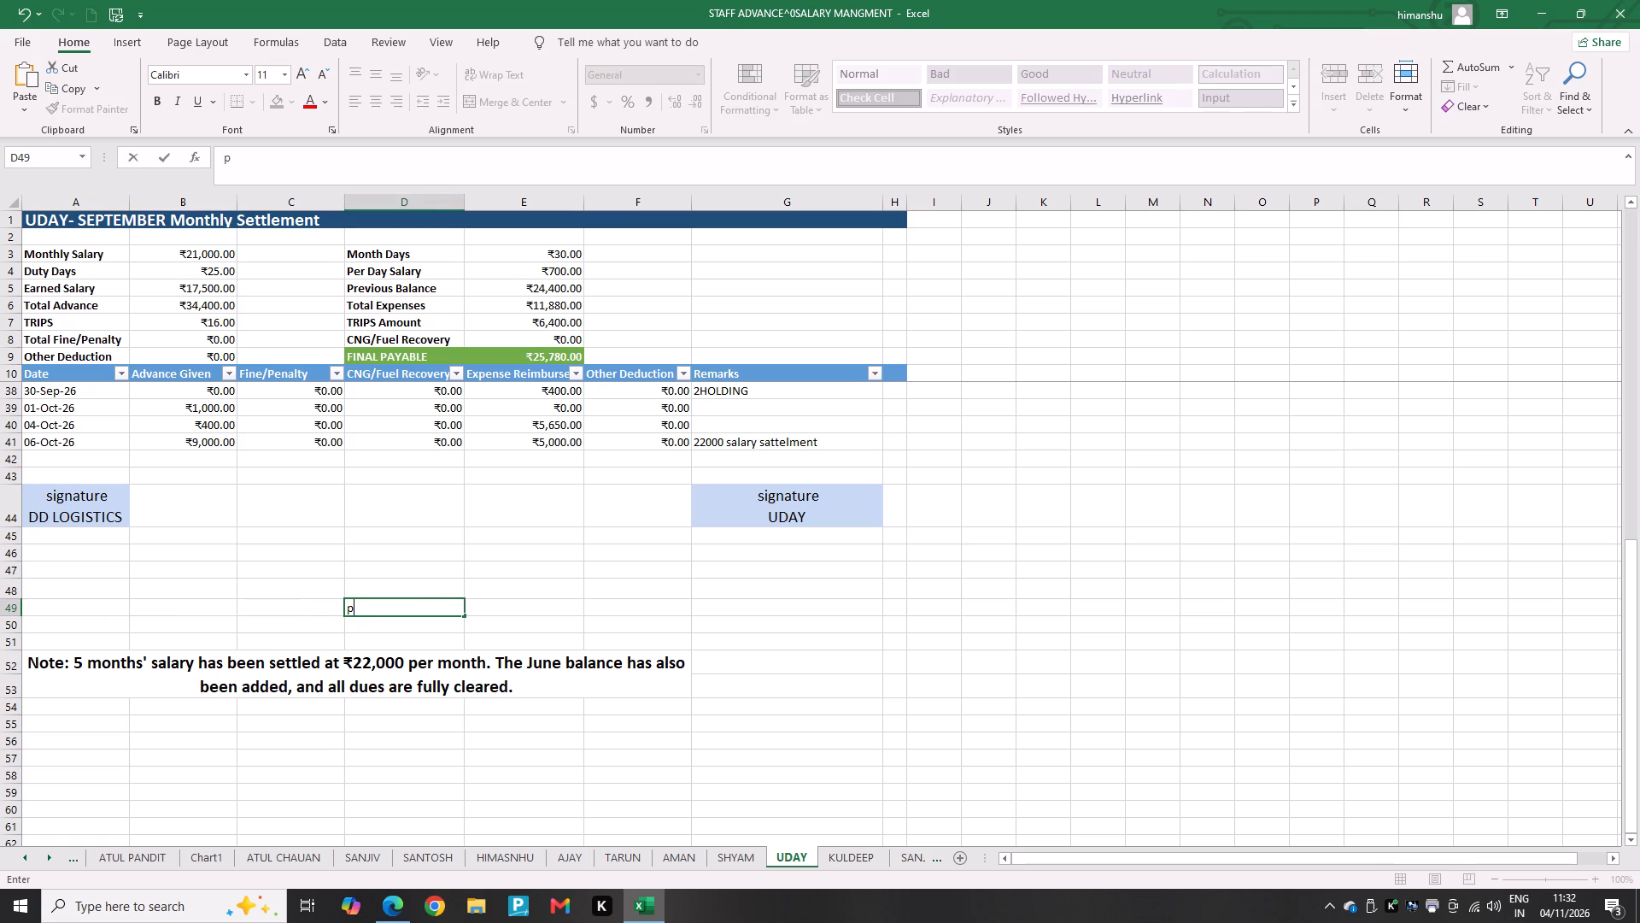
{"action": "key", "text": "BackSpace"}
Check the layout of the UDAY settlement sheet in the print preview and return to the sheet.
{"action": "left_click", "coordinate": [285, 604]}
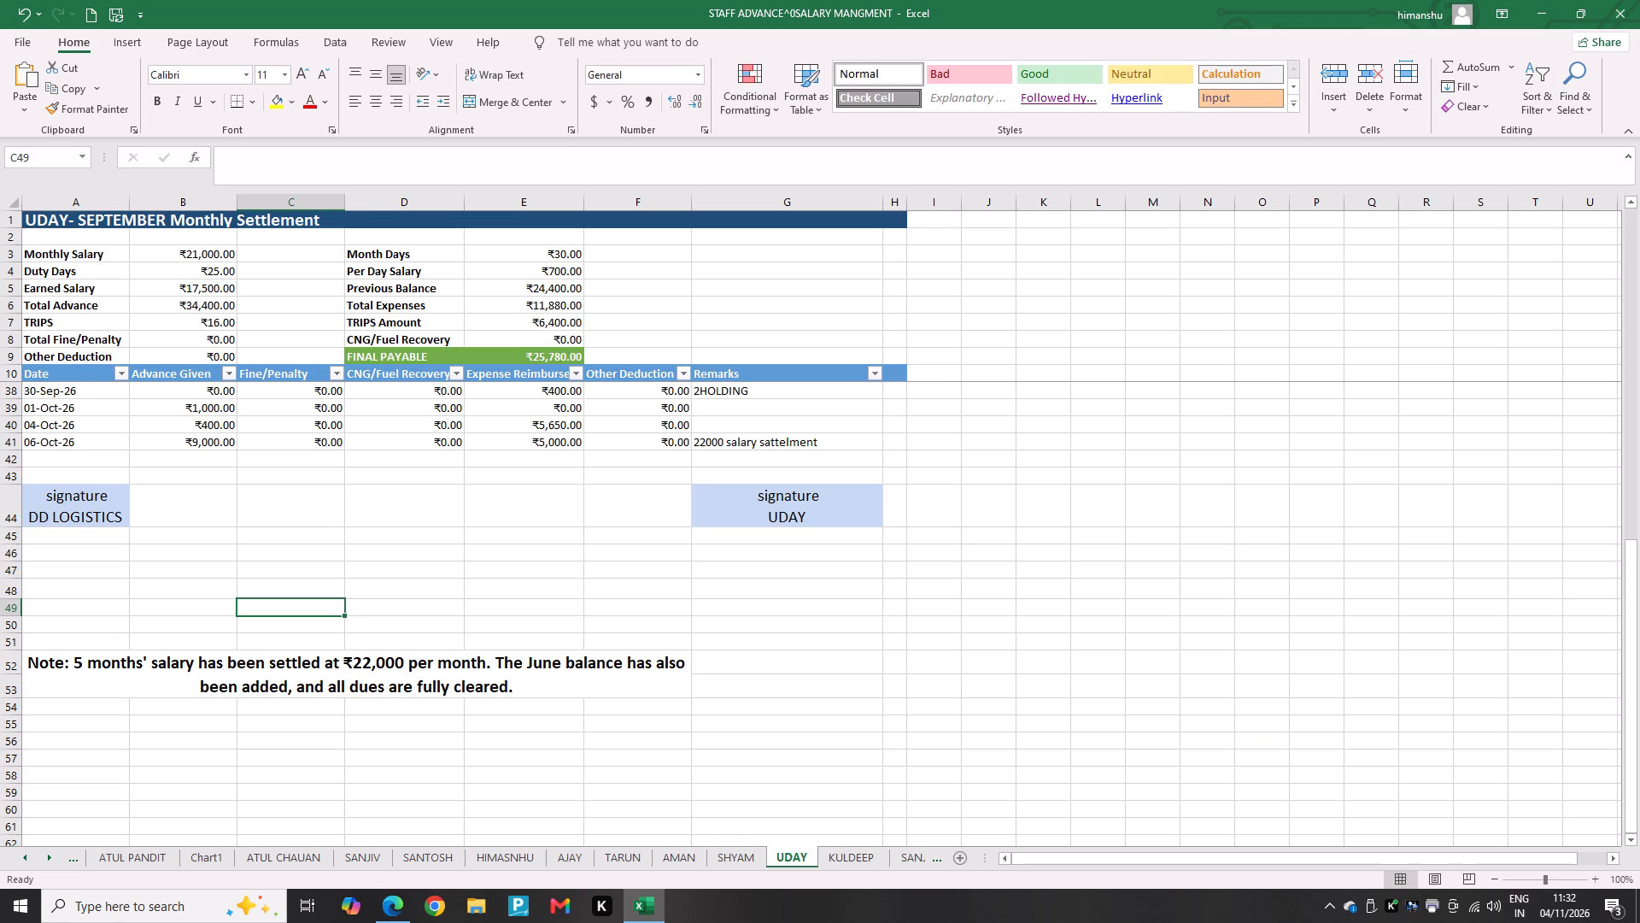
{"action": "key", "text": "shift+p"}
{"action": "key", "text": "BackSpace"}
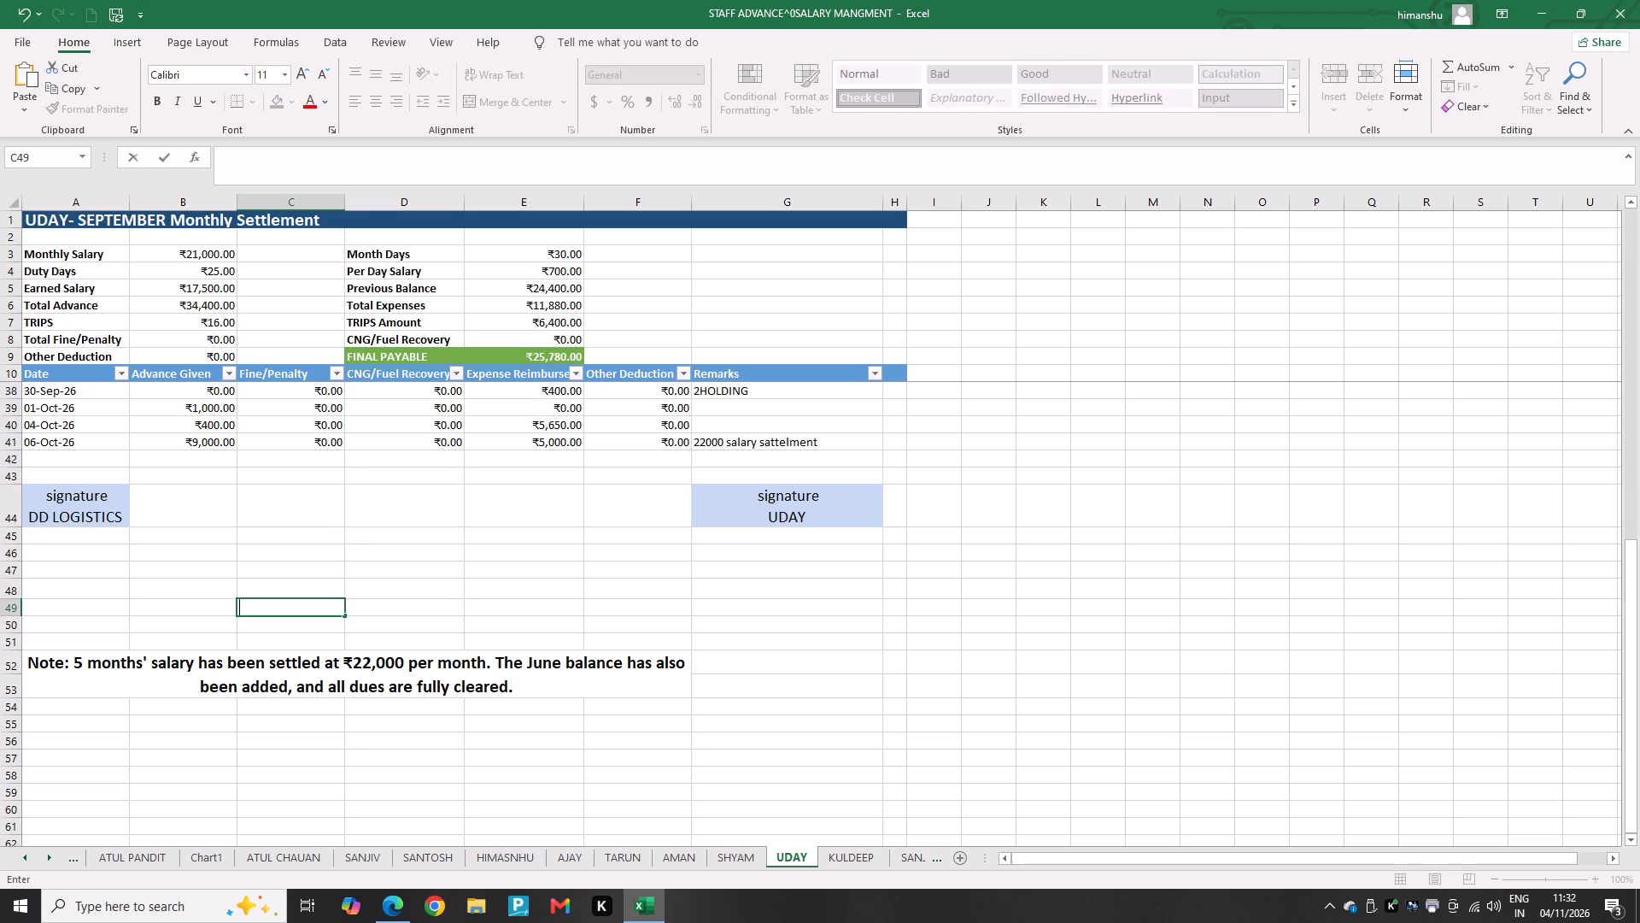
{"action": "scroll", "coordinate": [354, 524], "scroll_direction": "down", "scroll_amount": 1}
{"action": "scroll", "coordinate": [354, 523], "scroll_direction": "up", "scroll_amount": 11}
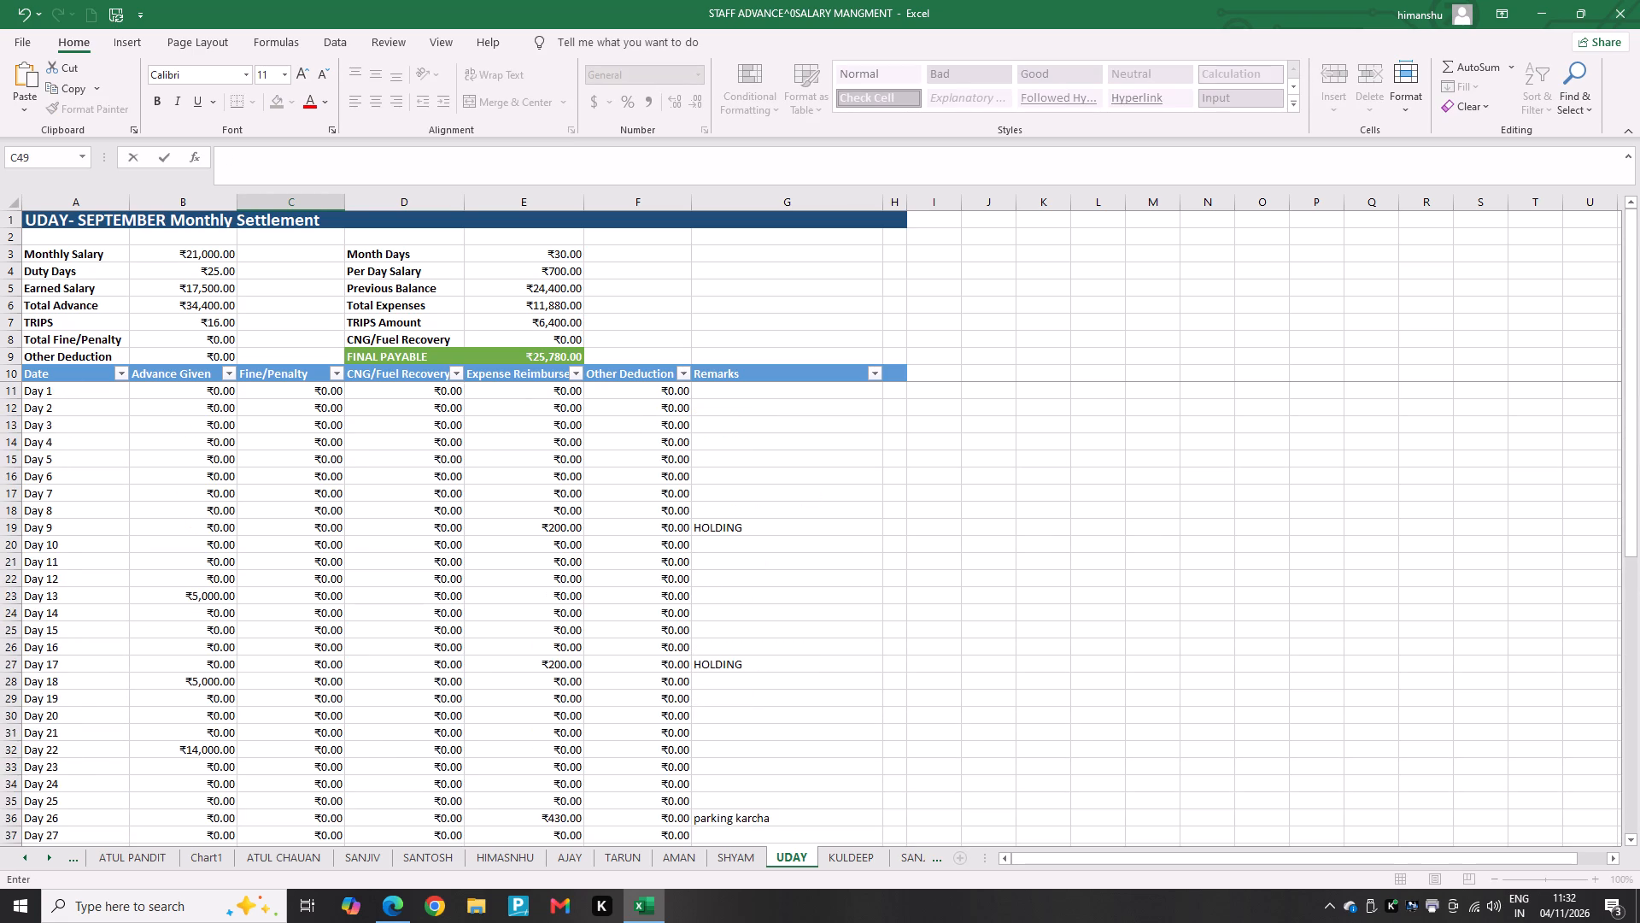
{"action": "left_click", "coordinate": [565, 497]}
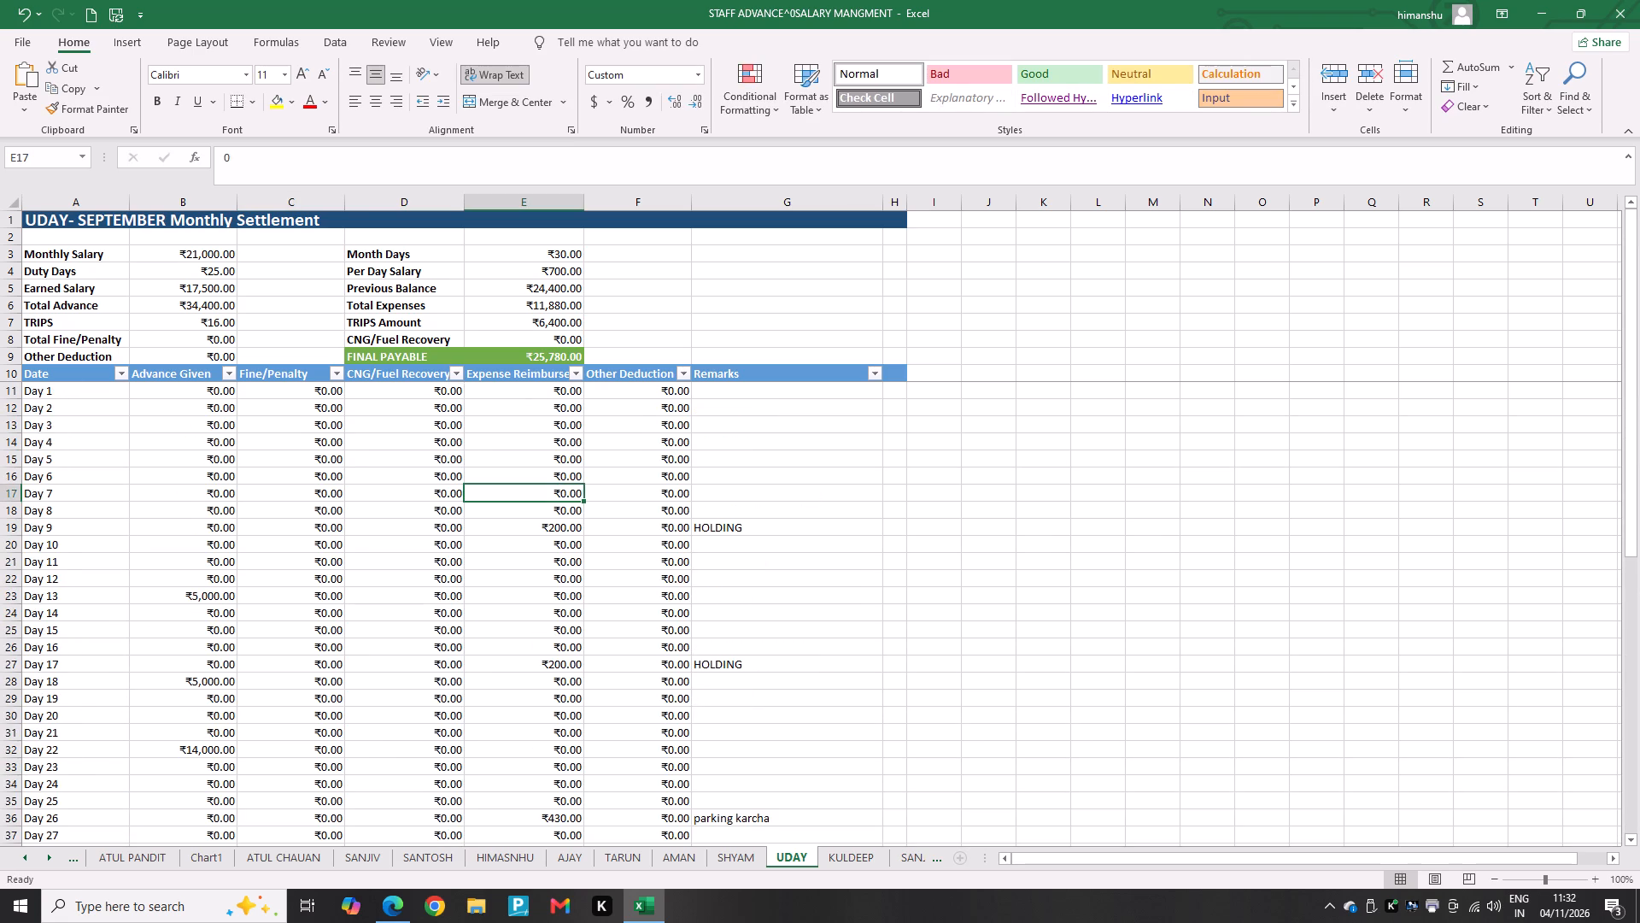
{"action": "key", "text": "ctrl+p"}
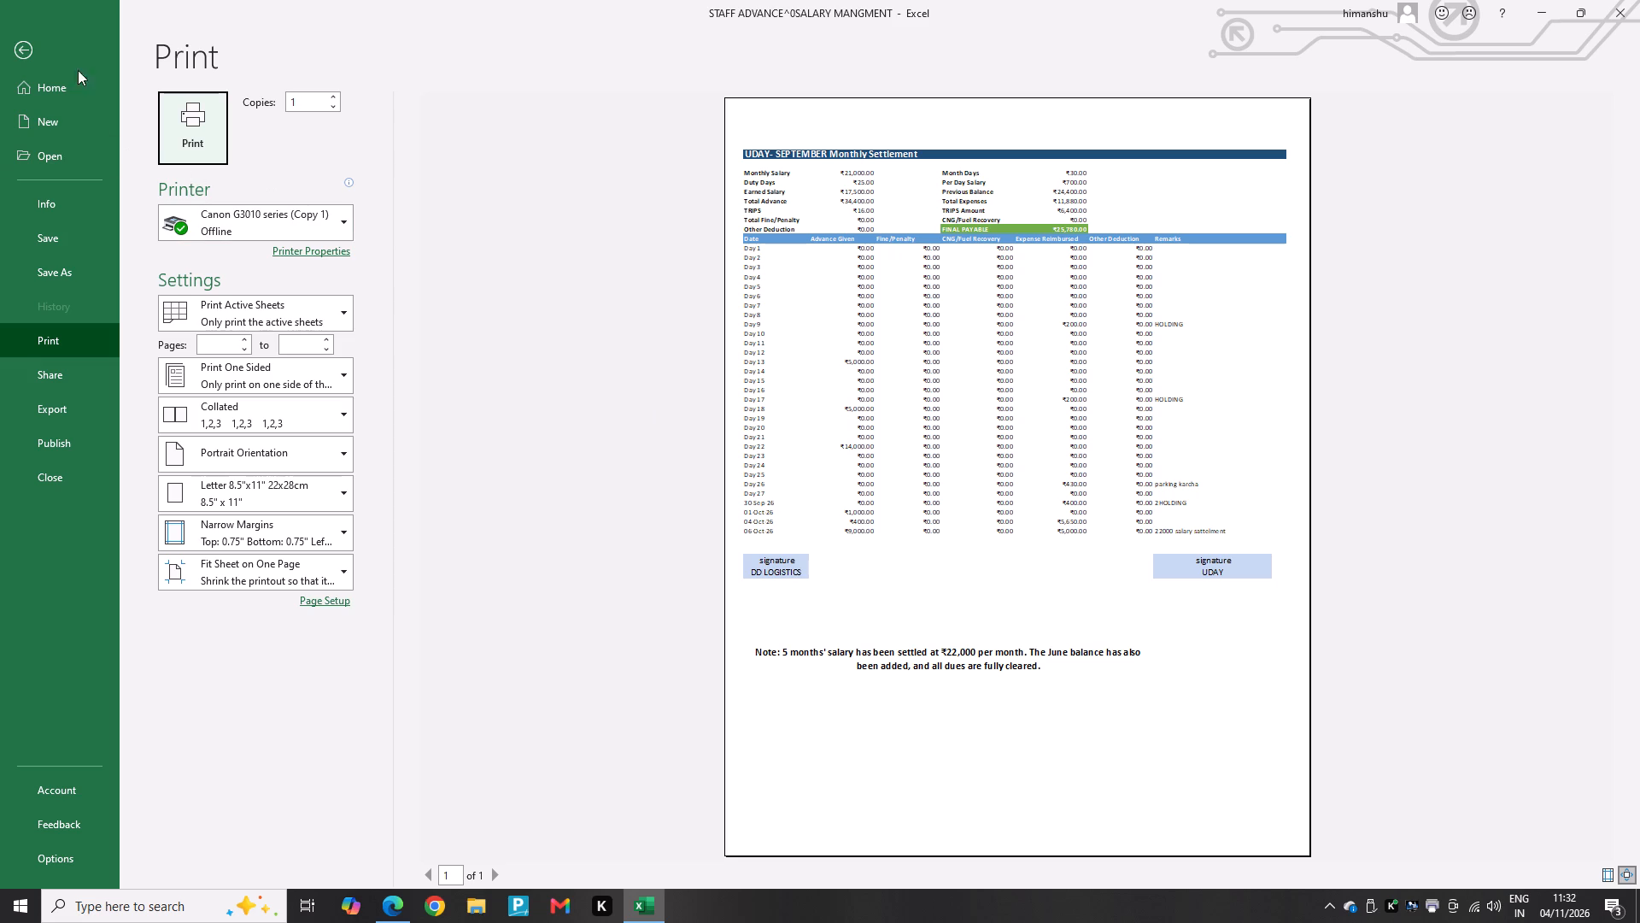
{"action": "left_click", "coordinate": [30, 50]}
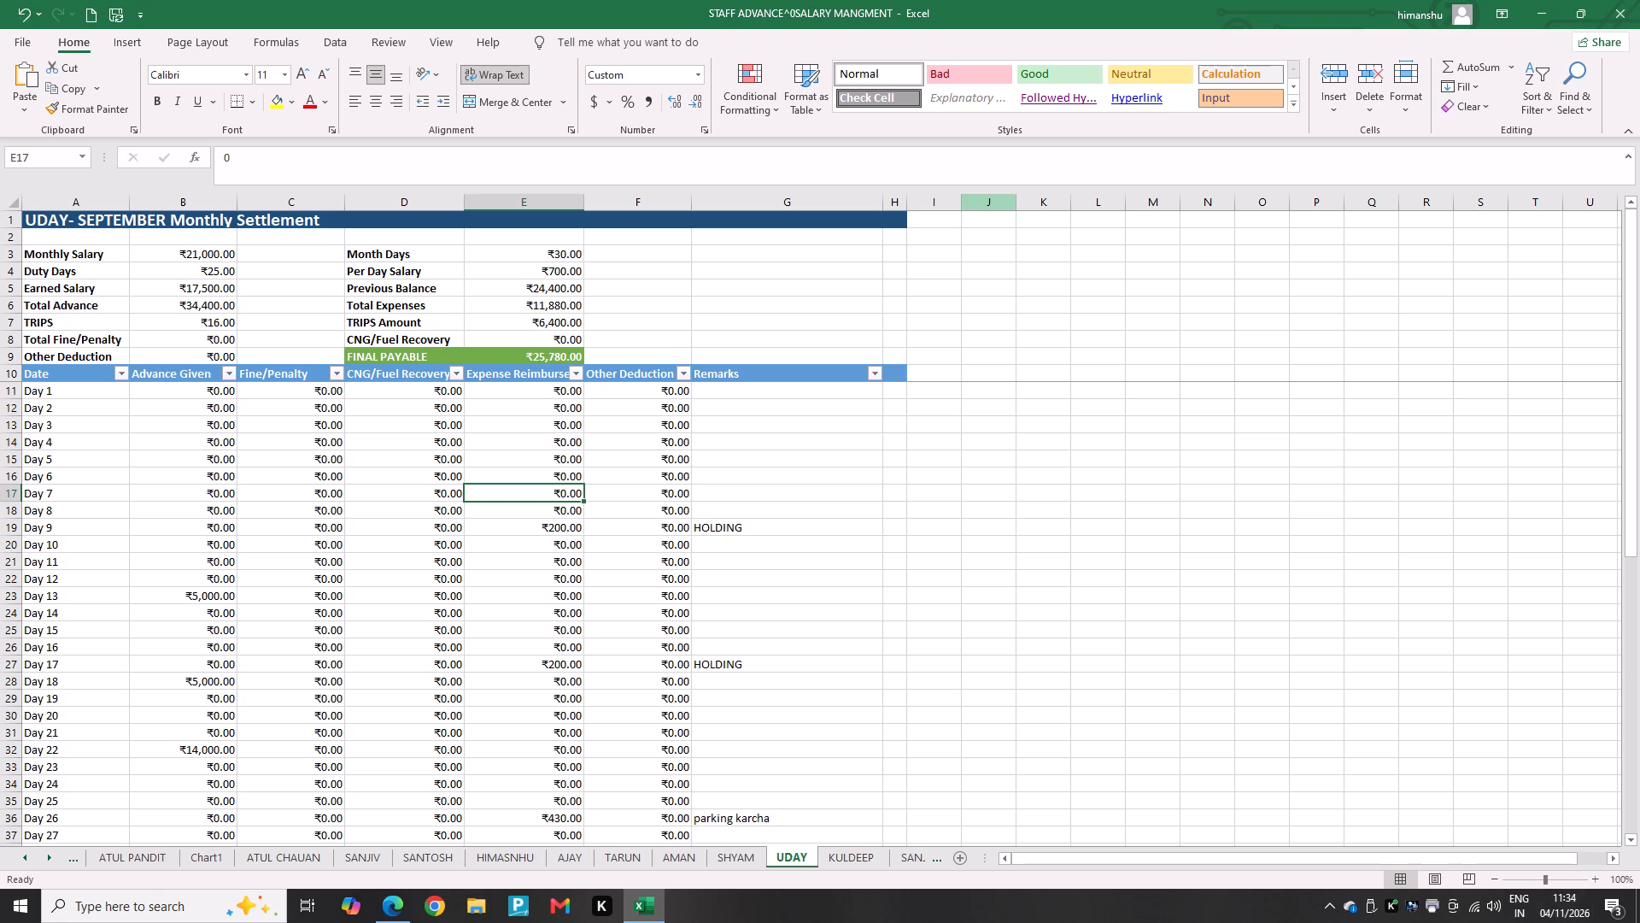
Set the Monthly Salary in B3 to 22000.
{"action": "left_click", "coordinate": [189, 253]}
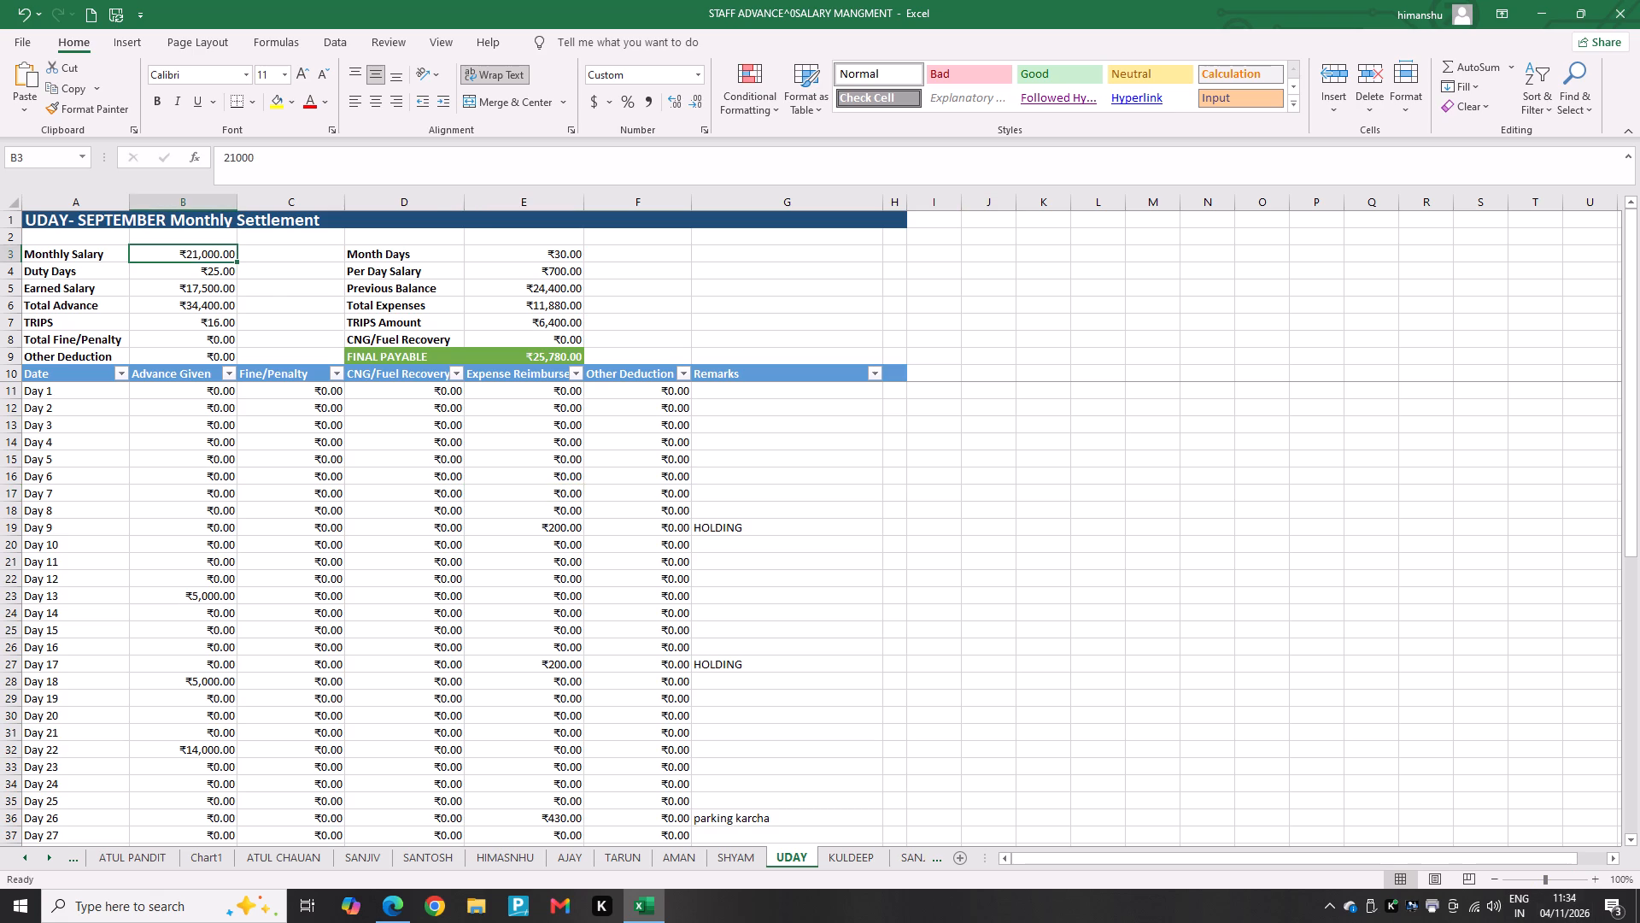
{"action": "type", "text": "200"}
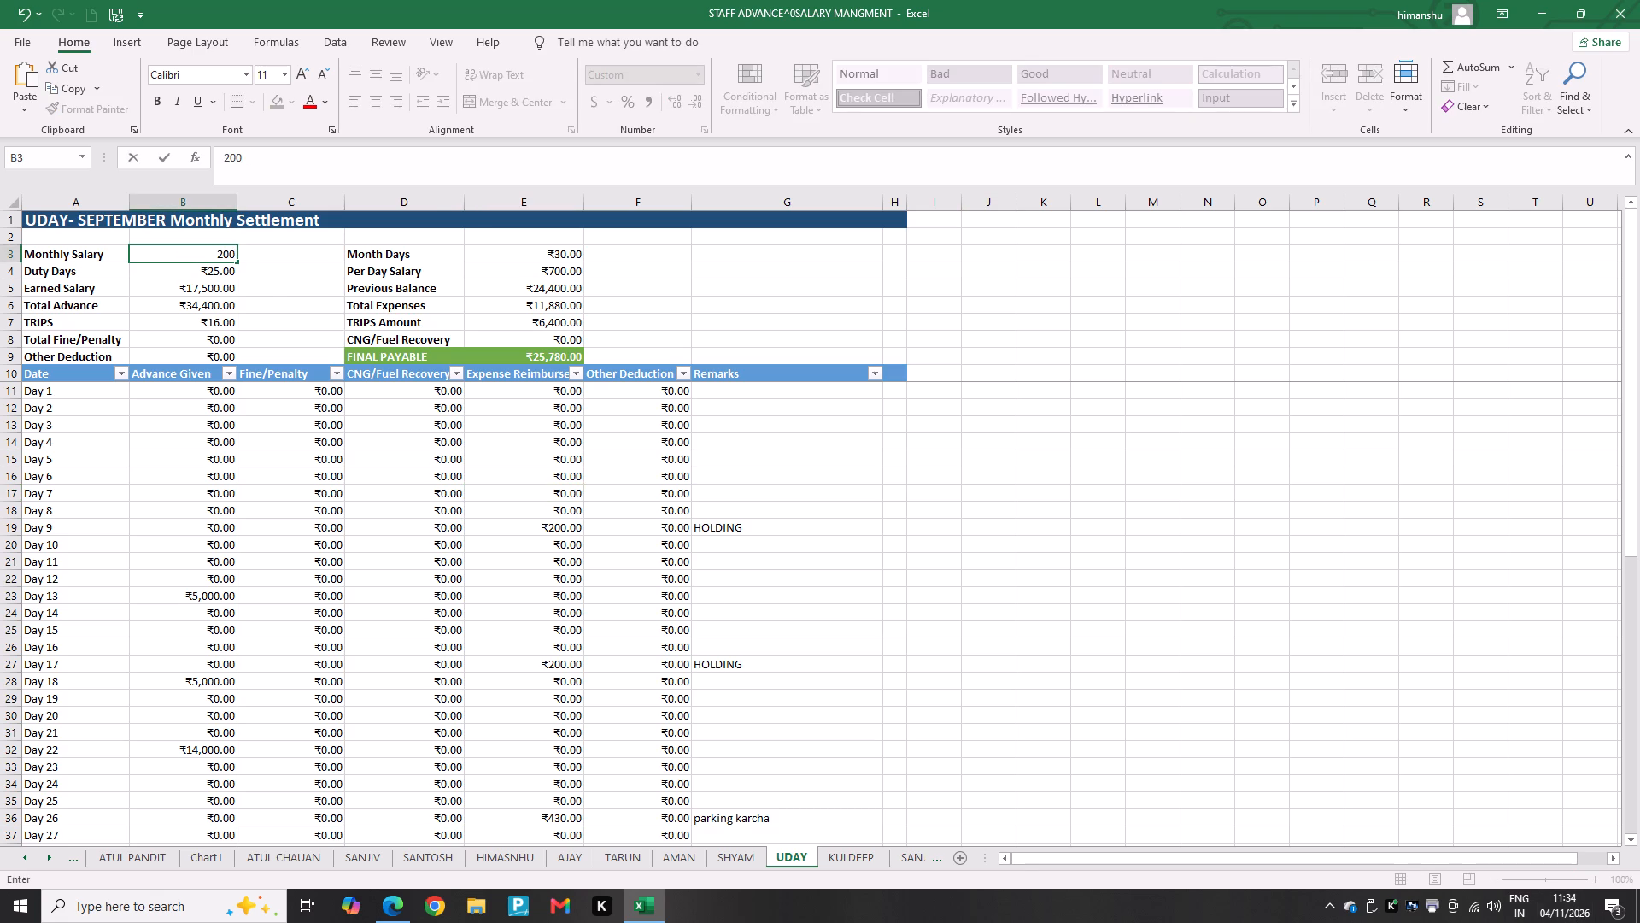
{"action": "key", "text": "BackSpace"}
{"action": "key", "text": "BackSpace"}
{"action": "type", "text": "2000"}
{"action": "key", "text": "Return"}
Set the expense reimbursement for 06-Oct-26 in E41 to 4000.
{"action": "scroll", "coordinate": [315, 400], "scroll_direction": "down", "scroll_amount": 3}
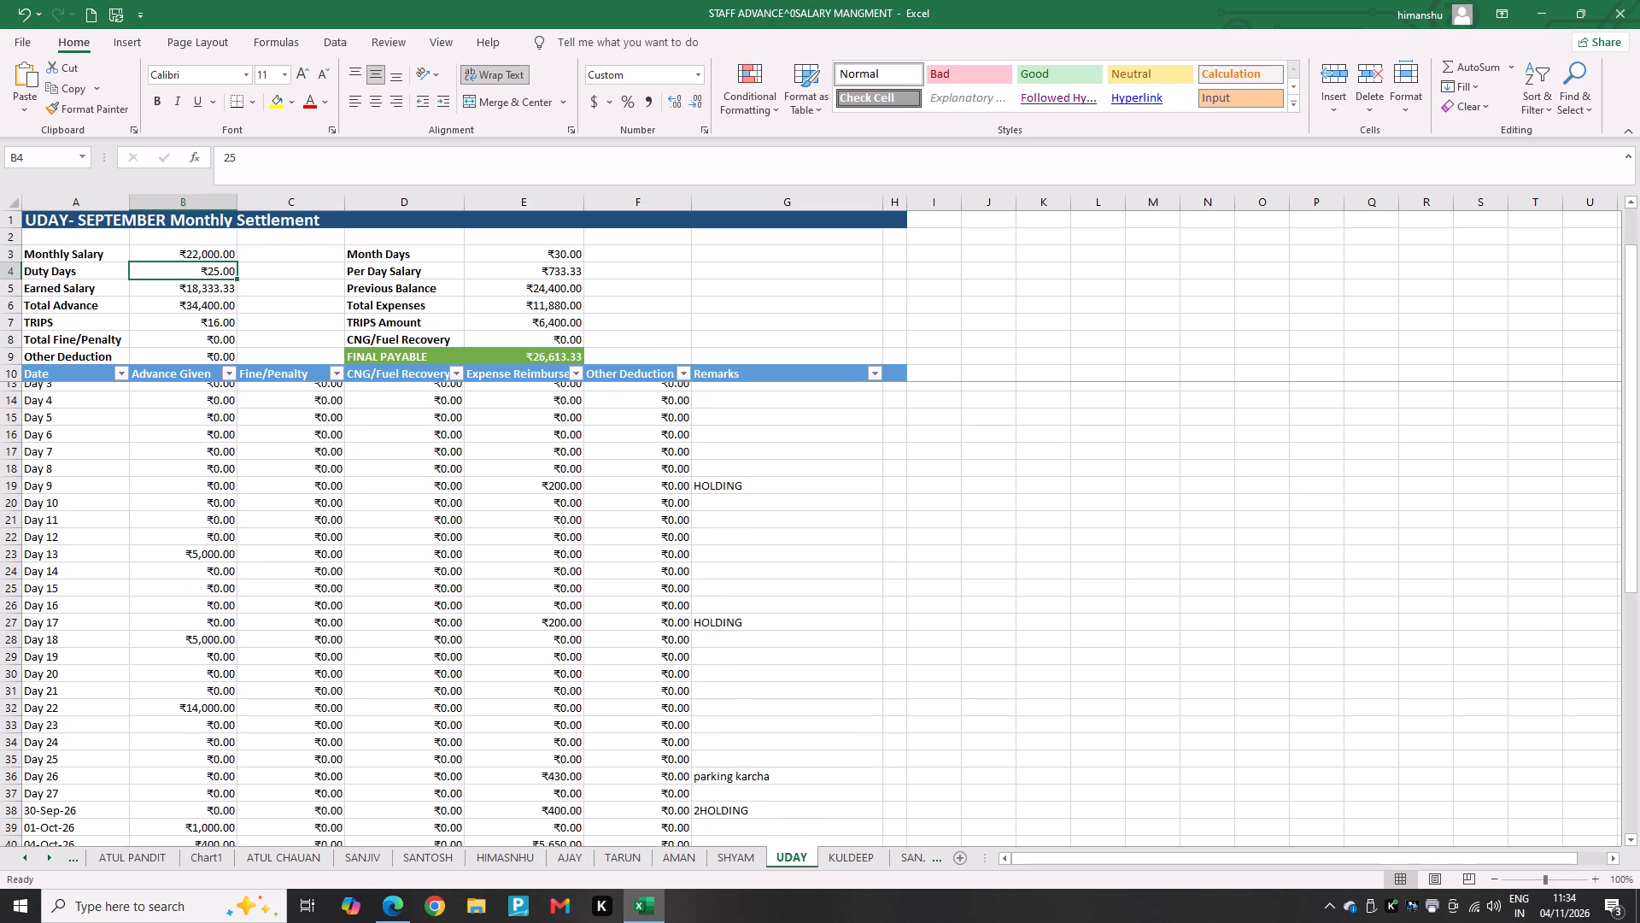
{"action": "scroll", "coordinate": [314, 402], "scroll_direction": "down", "scroll_amount": 4}
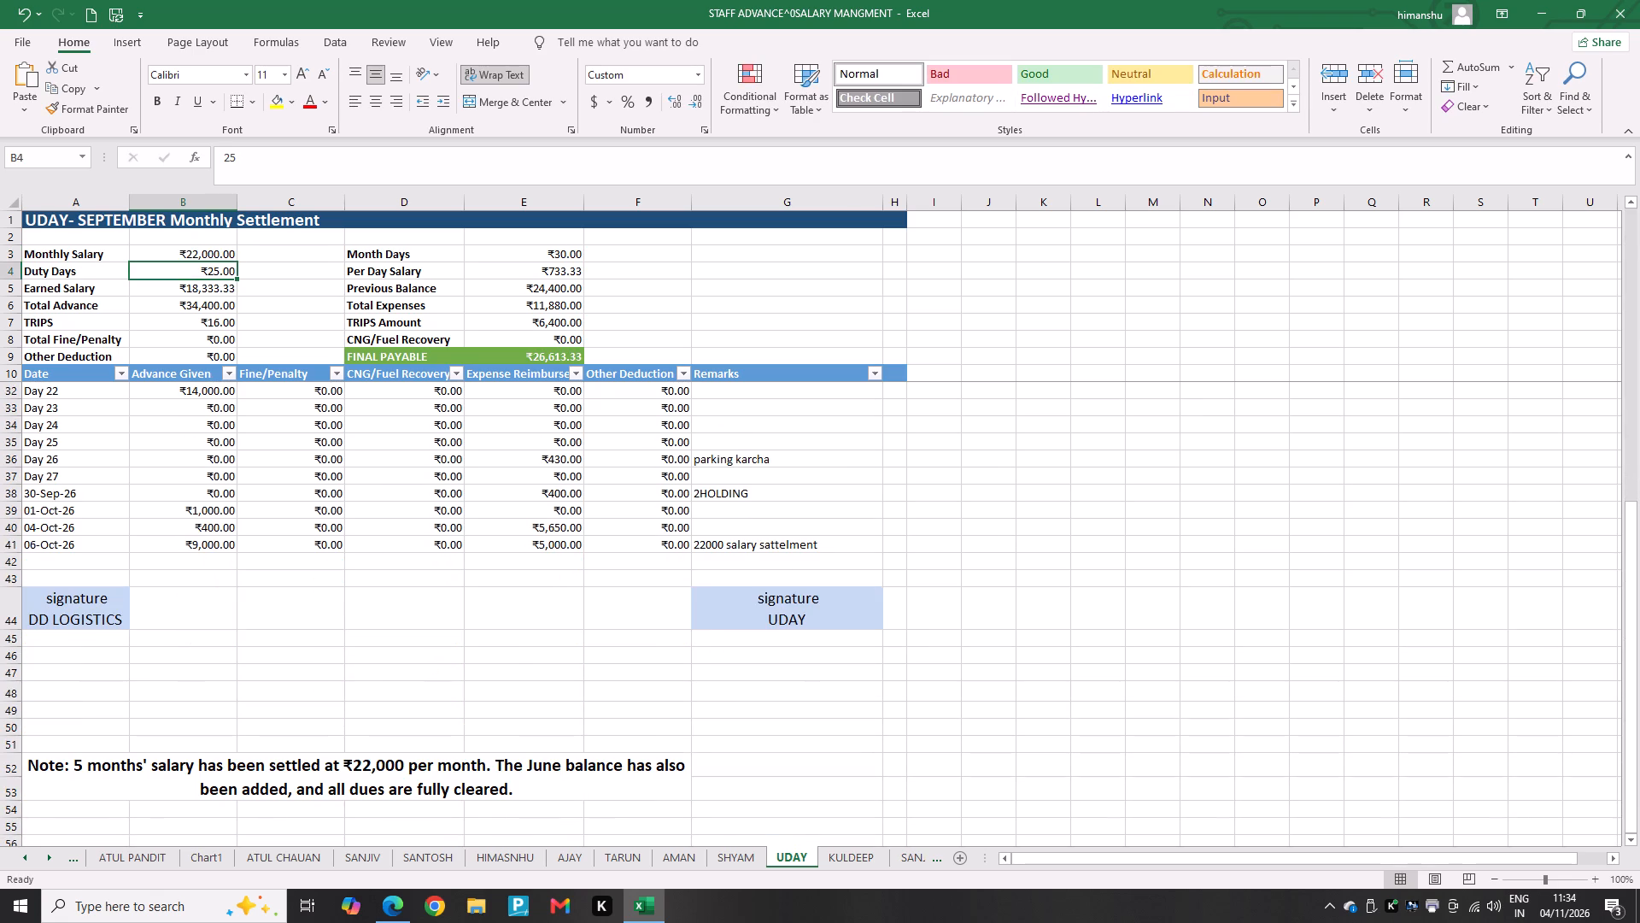
{"action": "left_click", "coordinate": [563, 540]}
{"action": "type", "text": "4000"}
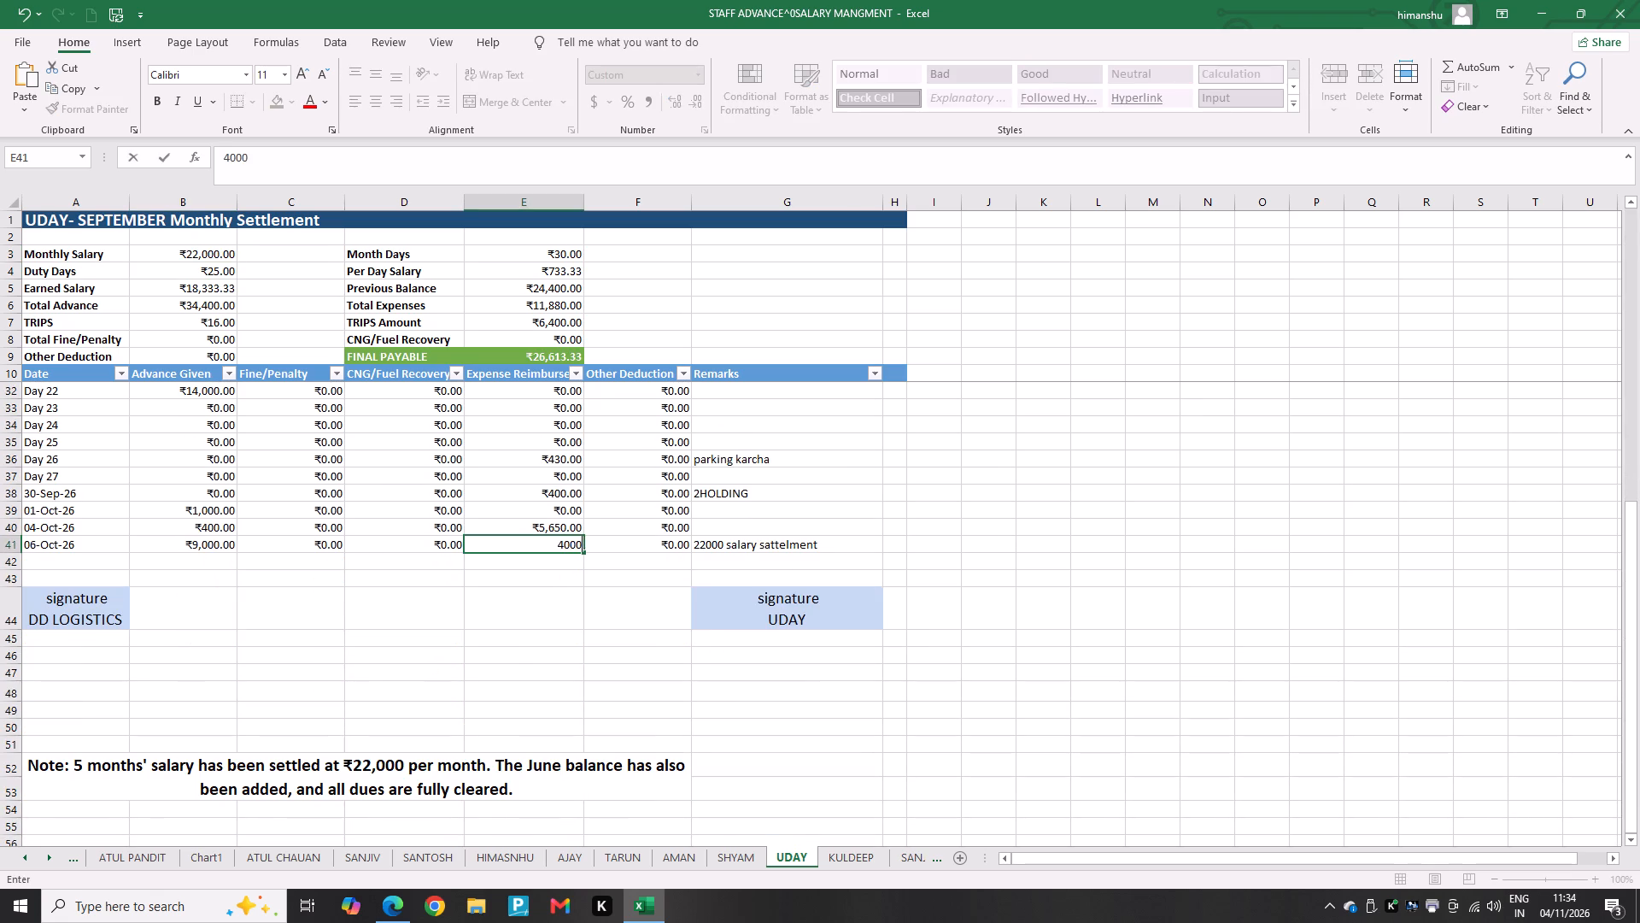
{"action": "key", "text": "Return"}
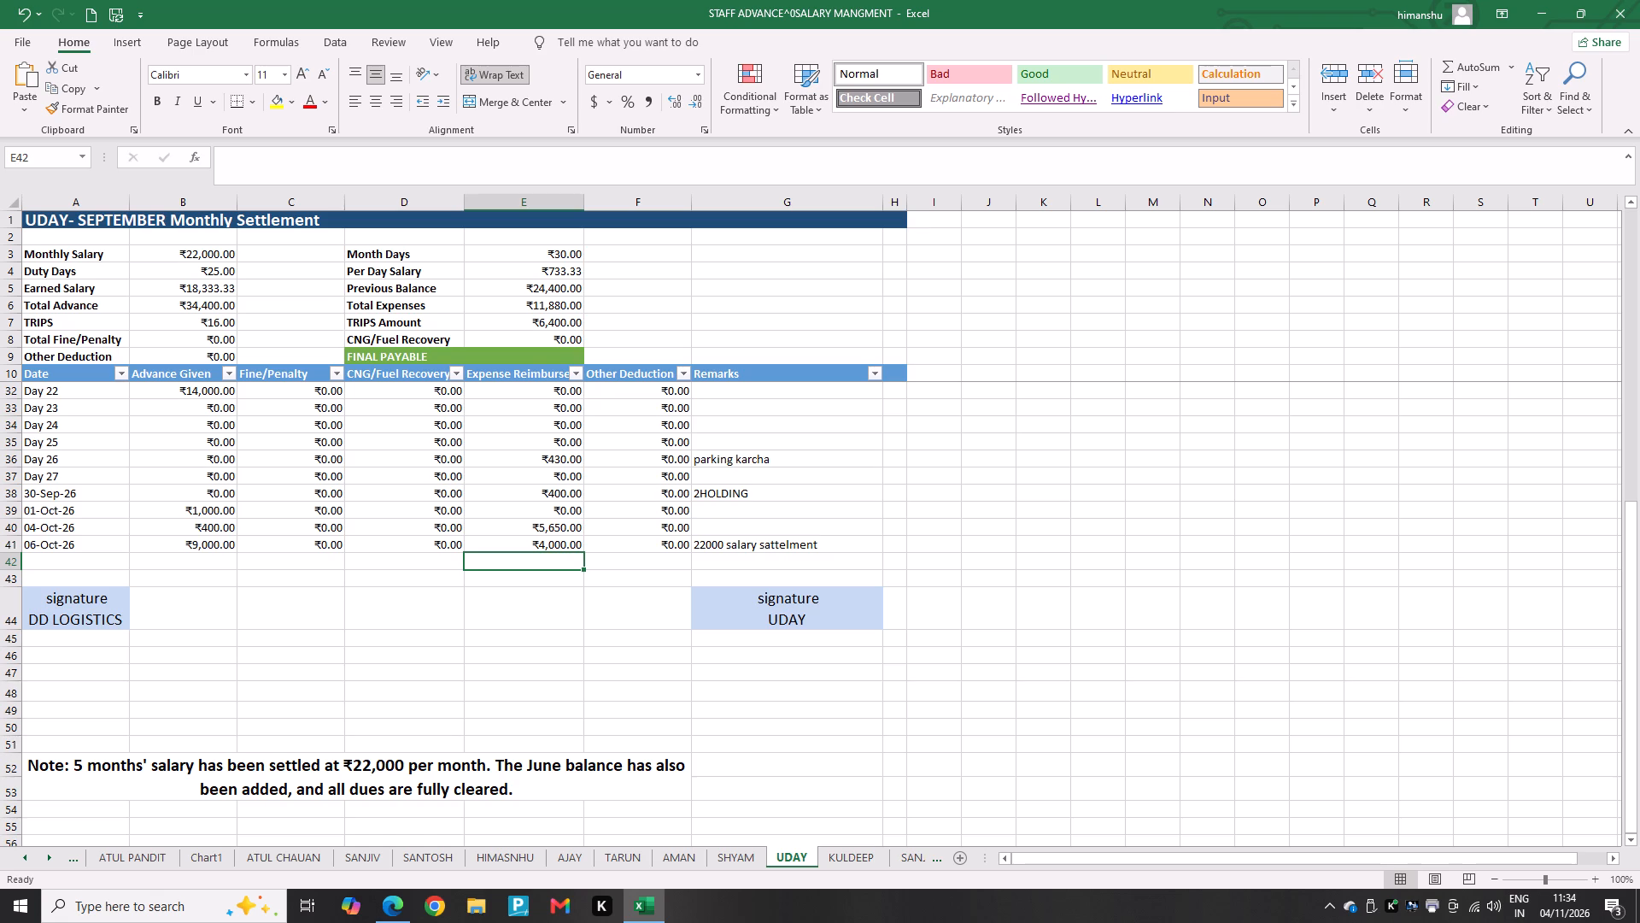
Edit the settlement note in A52 so it begins "Note: 4 months' salary".
{"action": "double_click", "coordinate": [81, 766]}
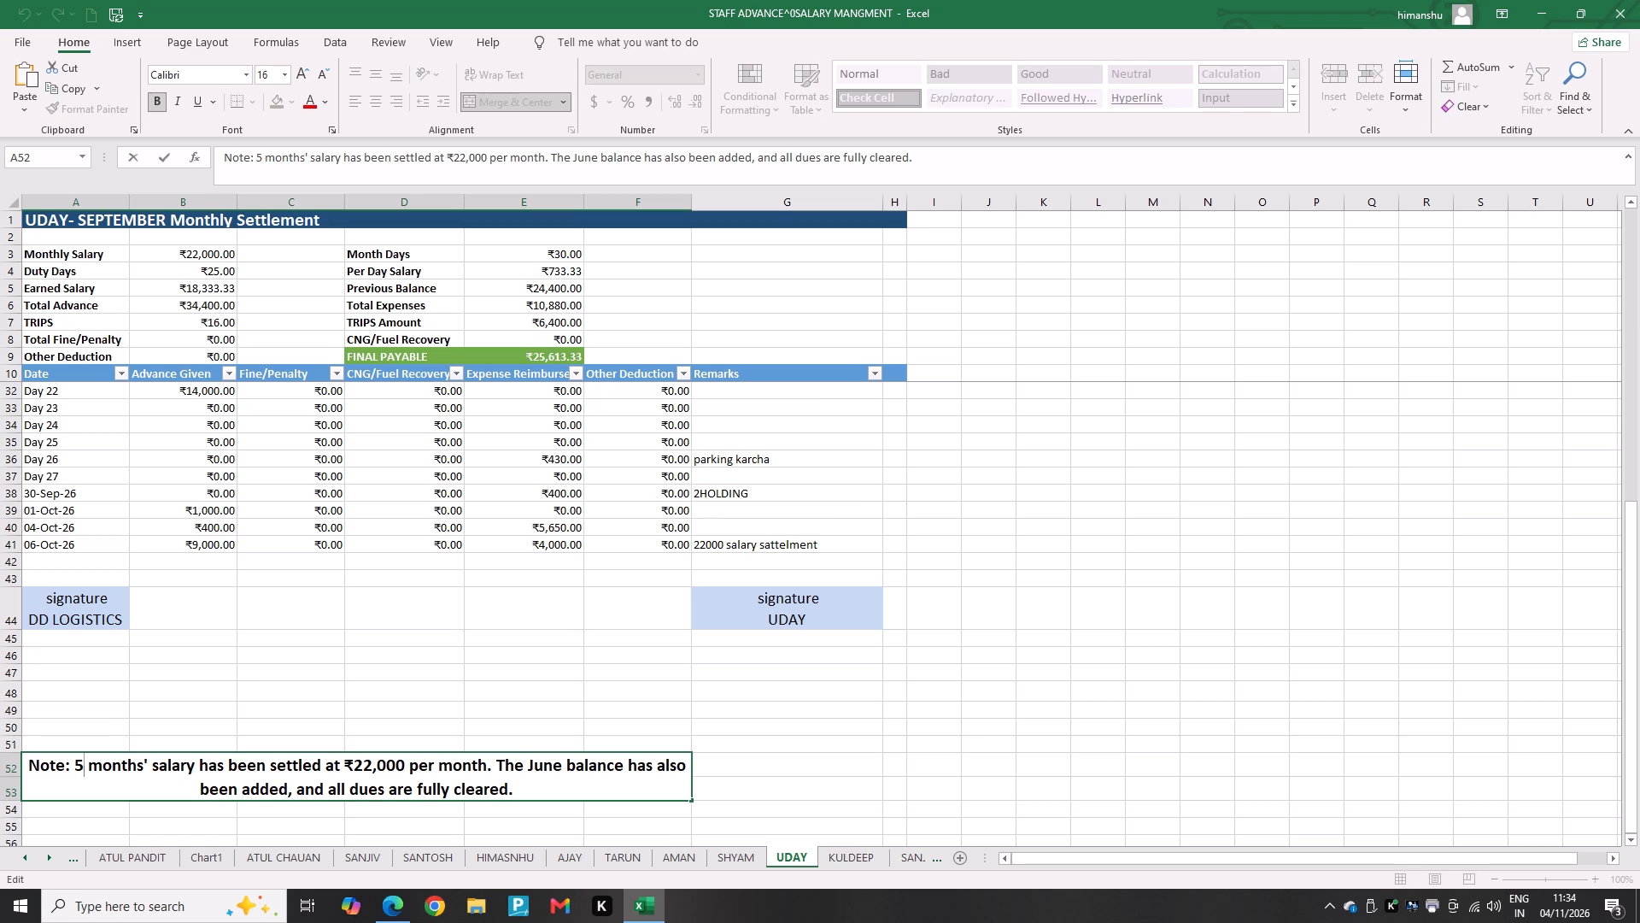
{"action": "key", "text": "BackSpace"}
{"action": "key", "text": "4"}
{"action": "key", "text": "Return"}
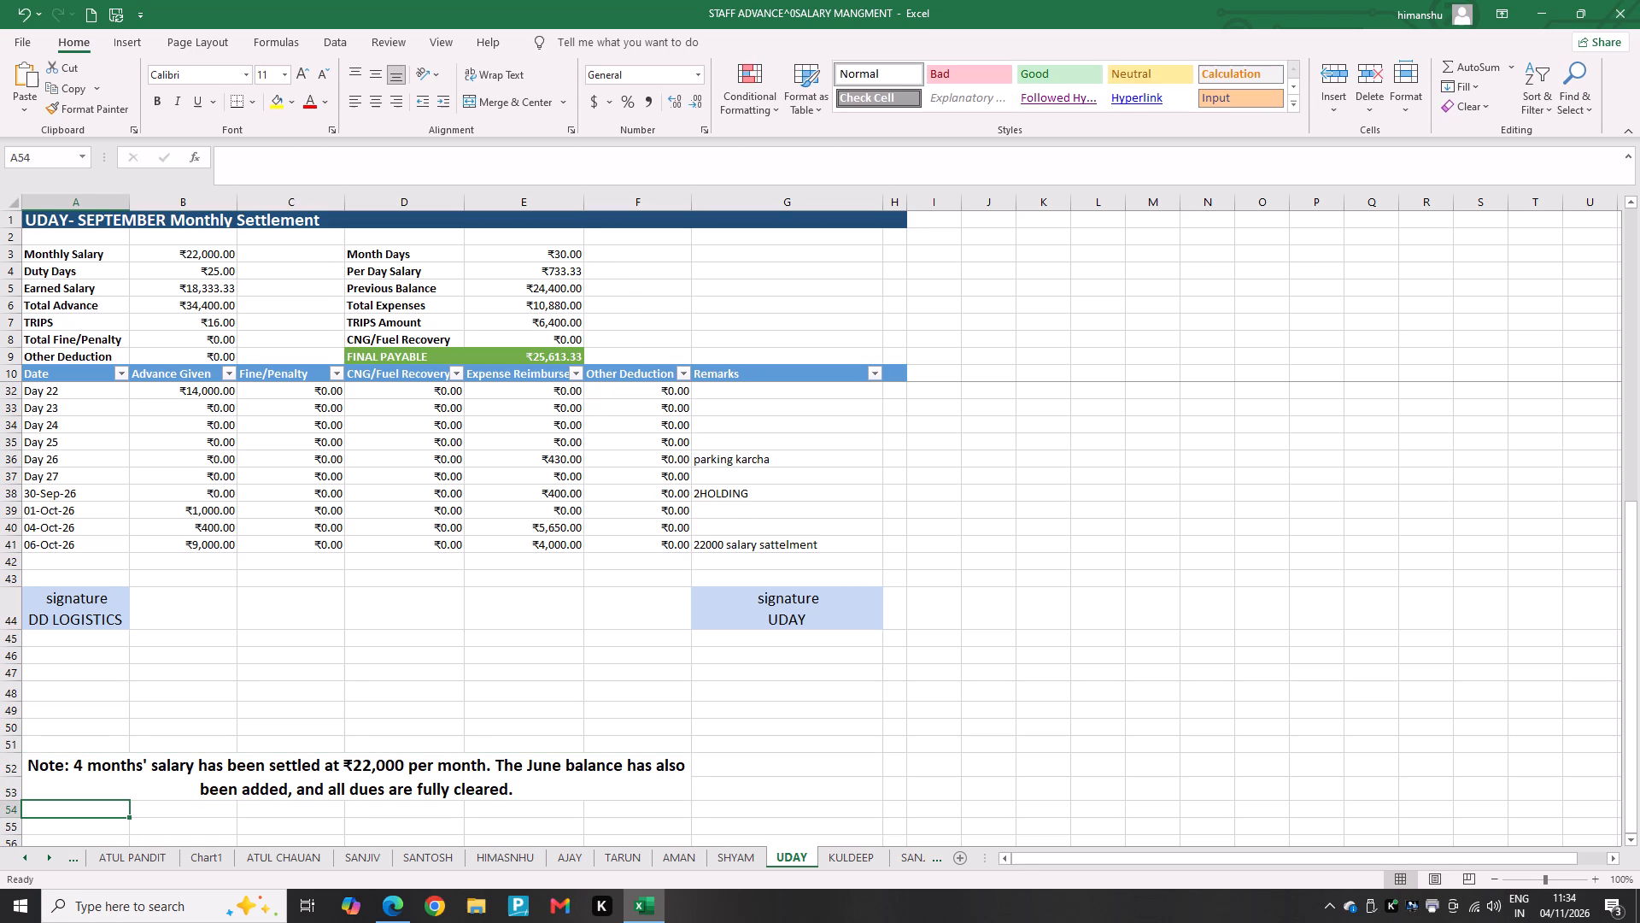
Switch to the desktop and open the ATTENDENCE JAN-2026 -2027 workbook.
{"action": "left_click", "coordinate": [641, 904]}
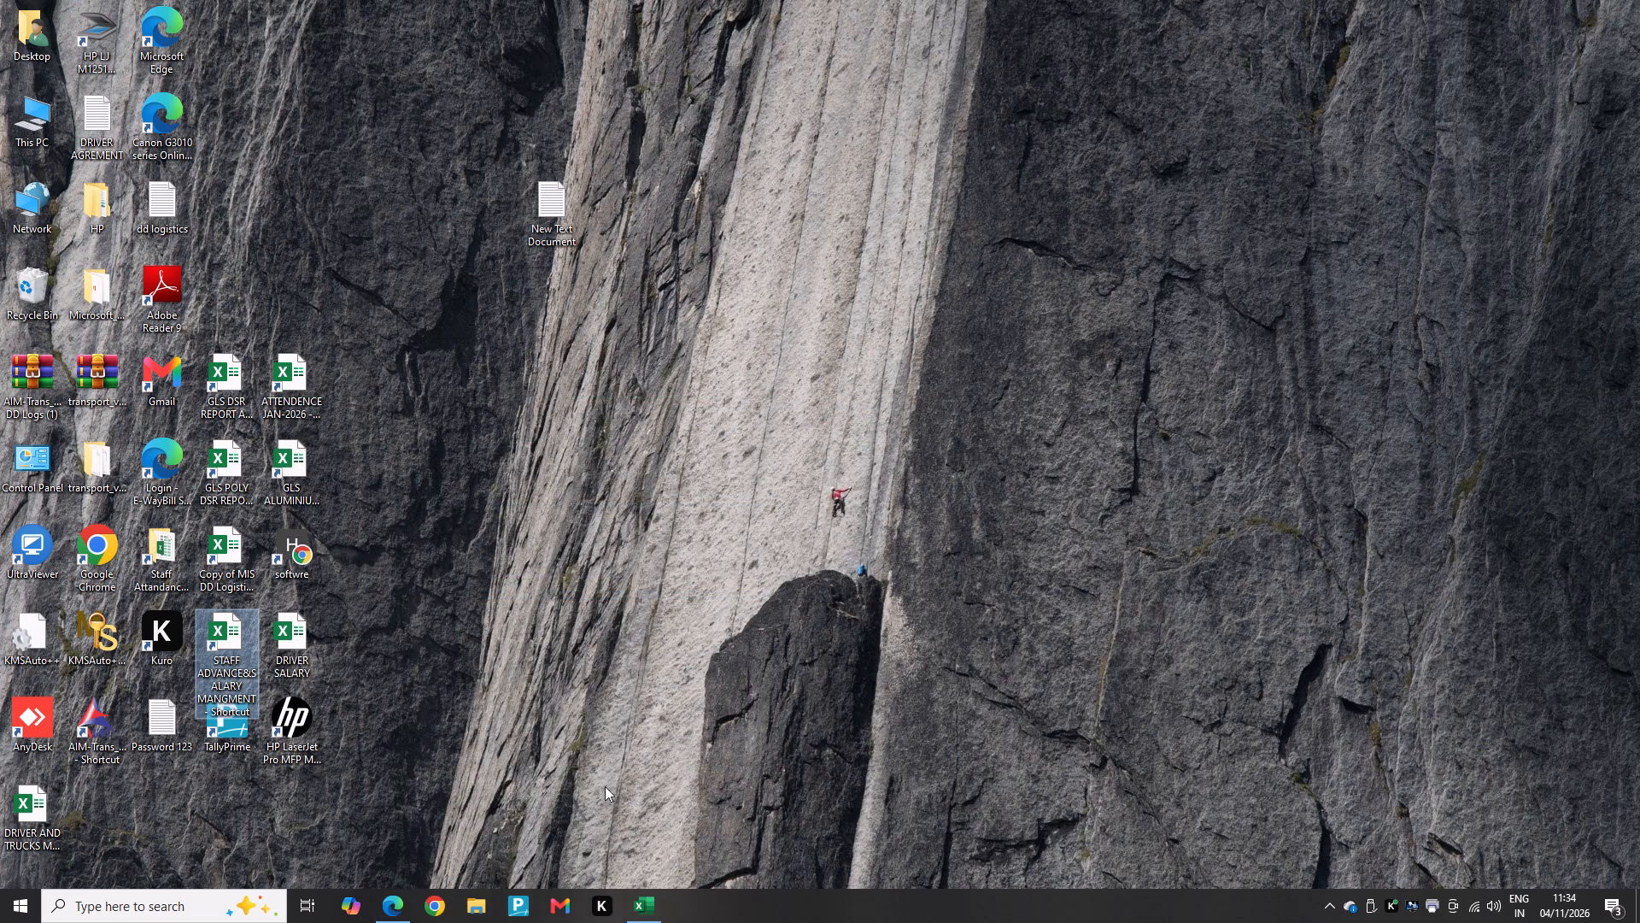
{"action": "left_click", "coordinate": [653, 906]}
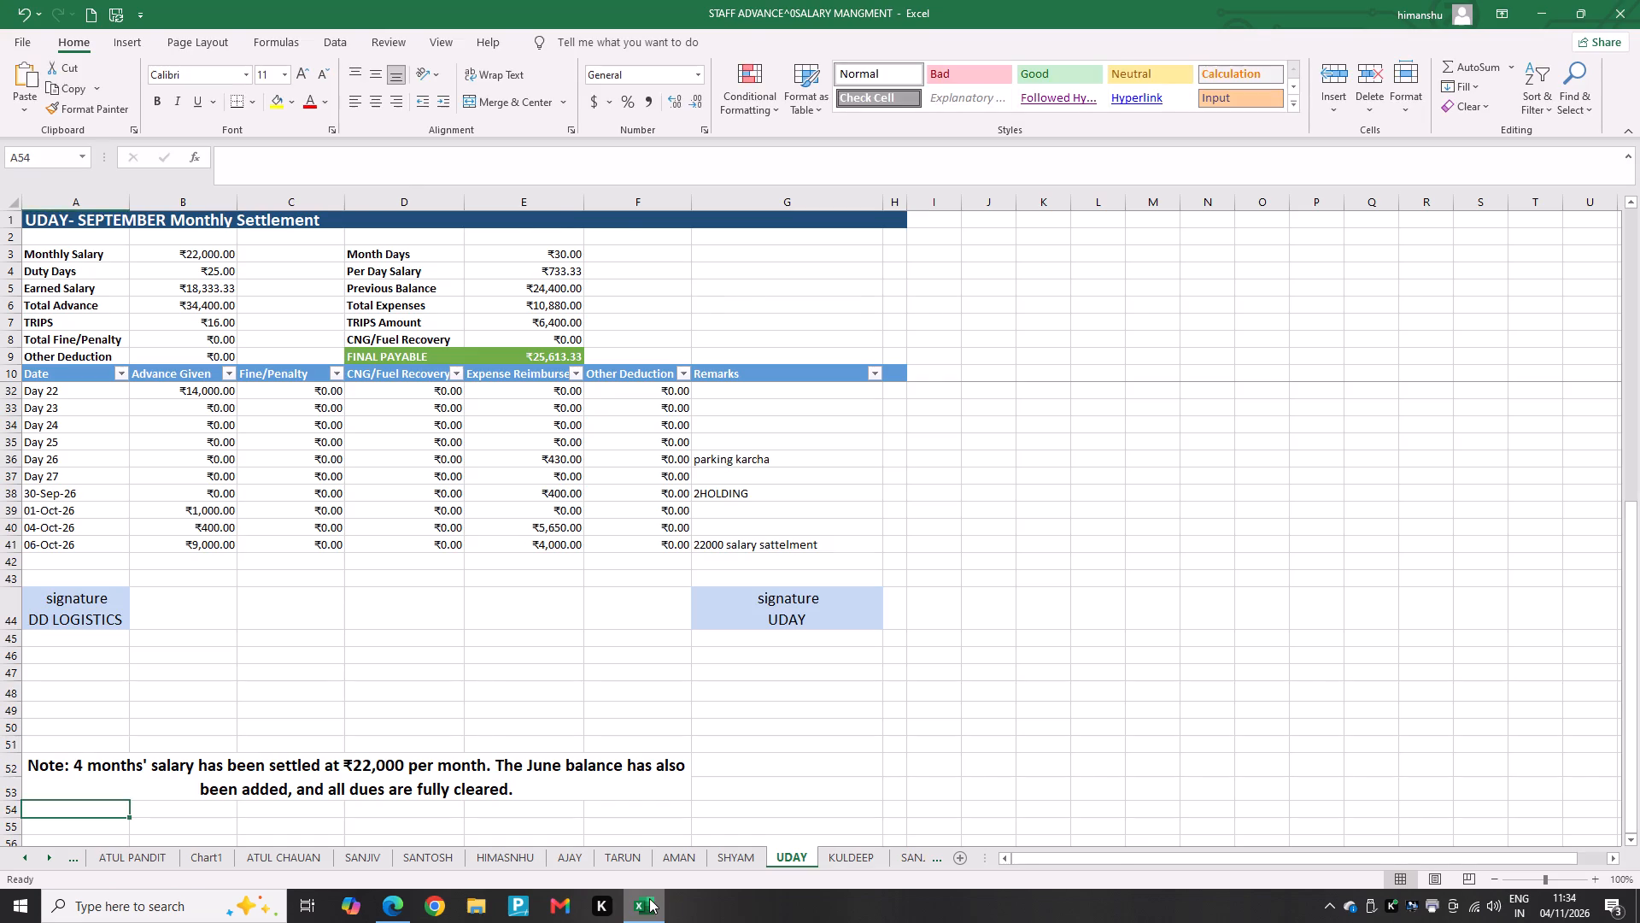
{"action": "left_click", "coordinate": [649, 898]}
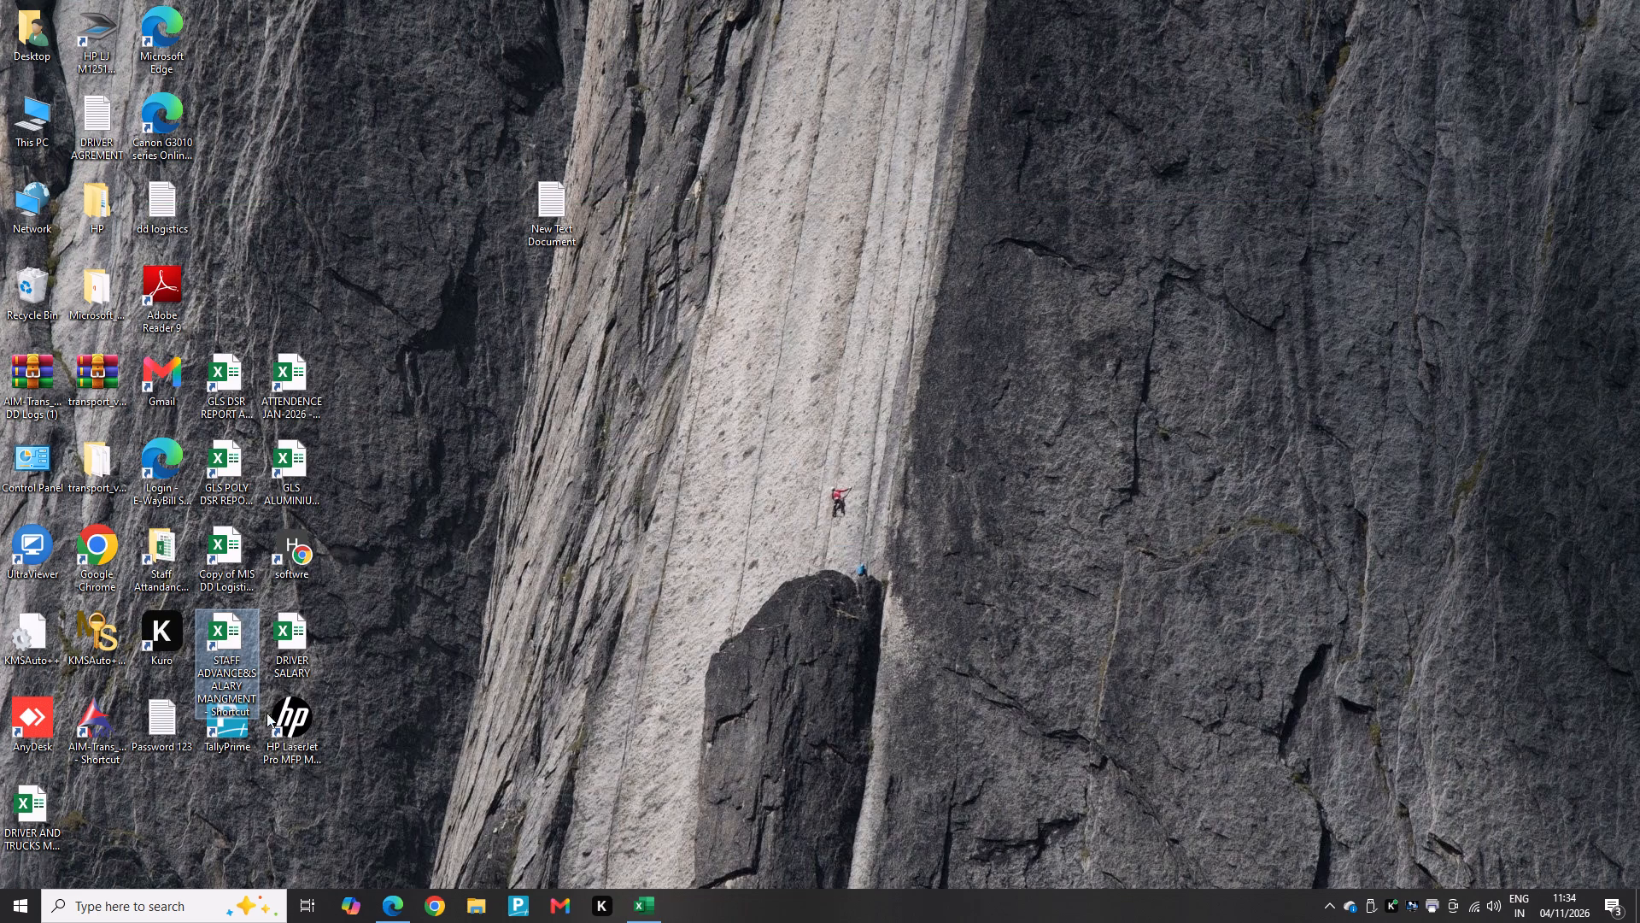
{"action": "double_click", "coordinate": [304, 405]}
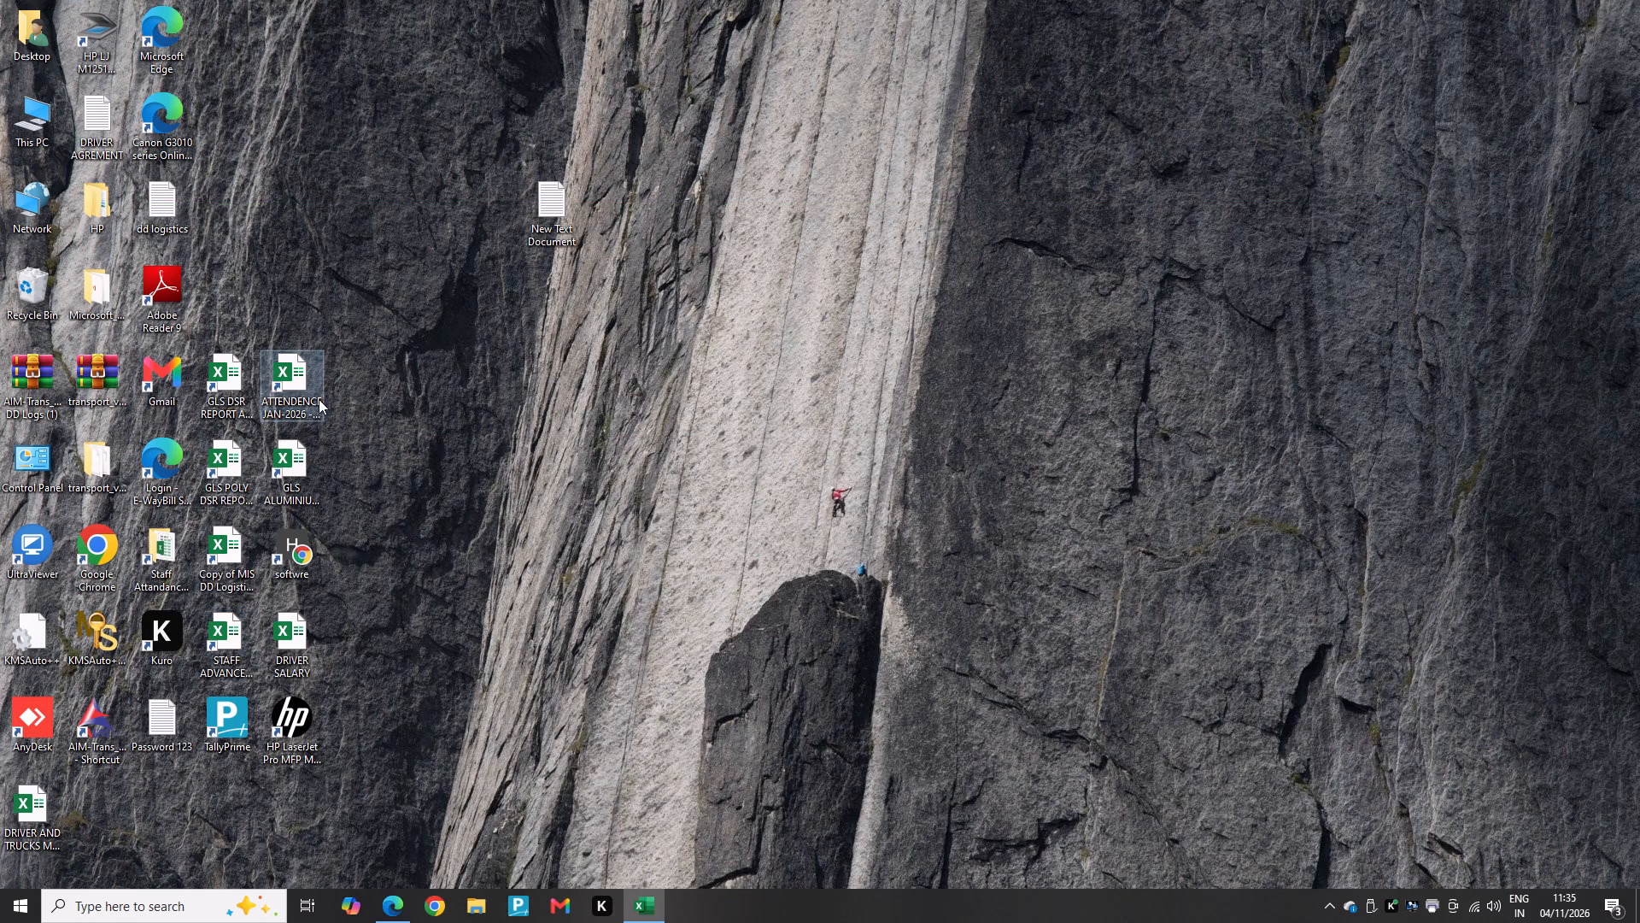
{"action": "double_click", "coordinate": [289, 375]}
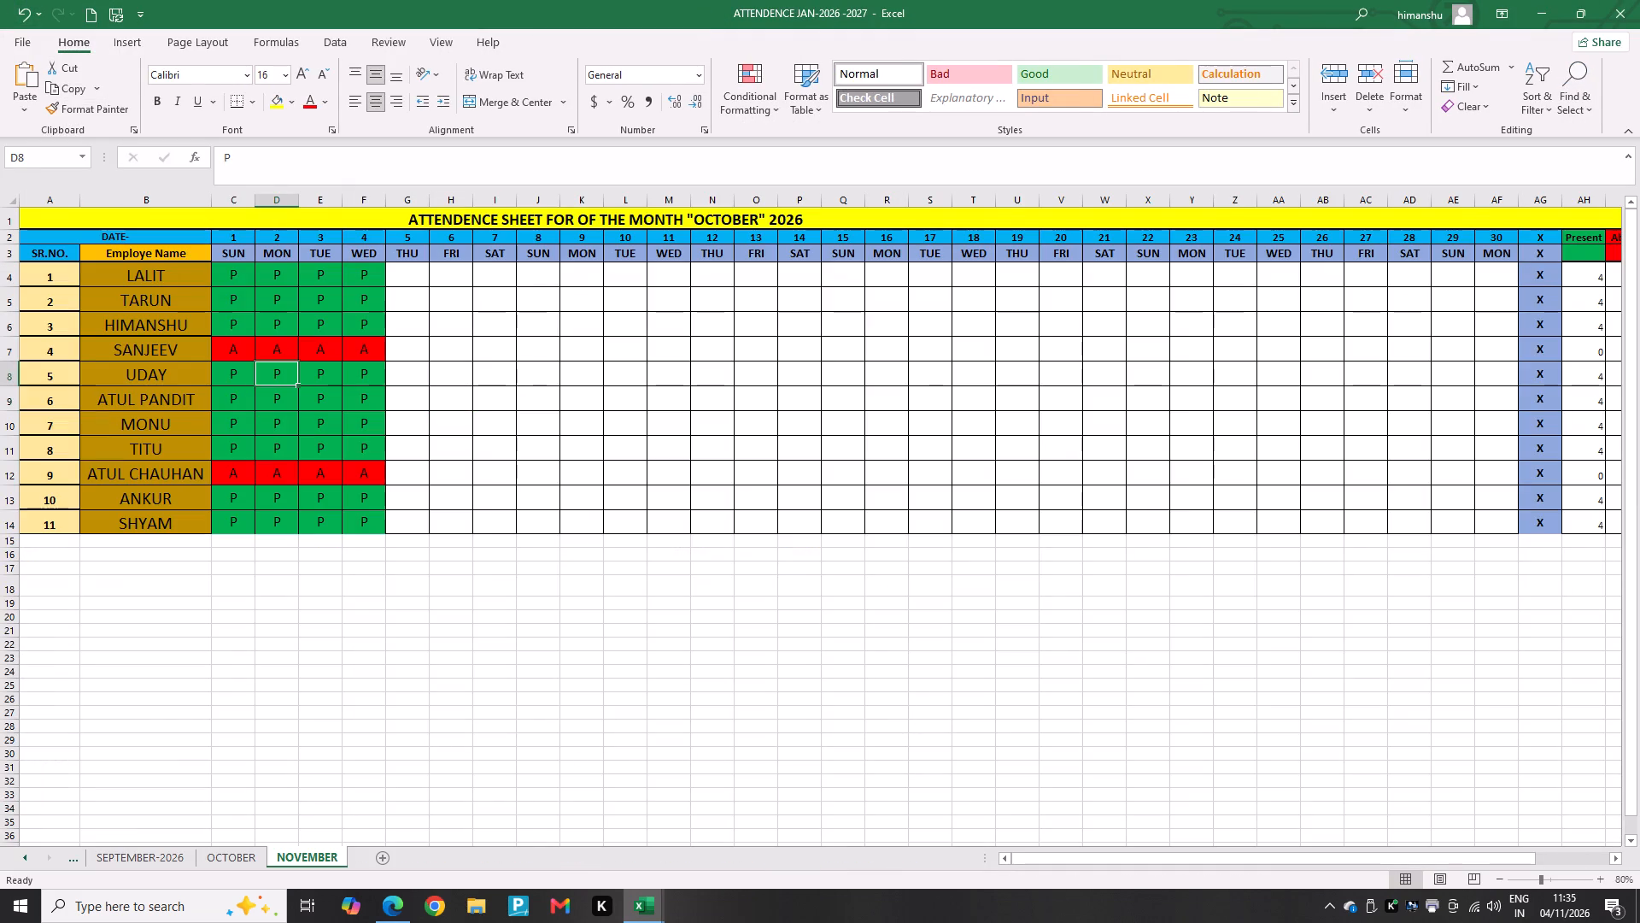
On the NOVEMBER sheet, fill the red A mark from F12 up into TITU's day 4 cell, F11.
{"action": "left_click", "coordinate": [354, 479]}
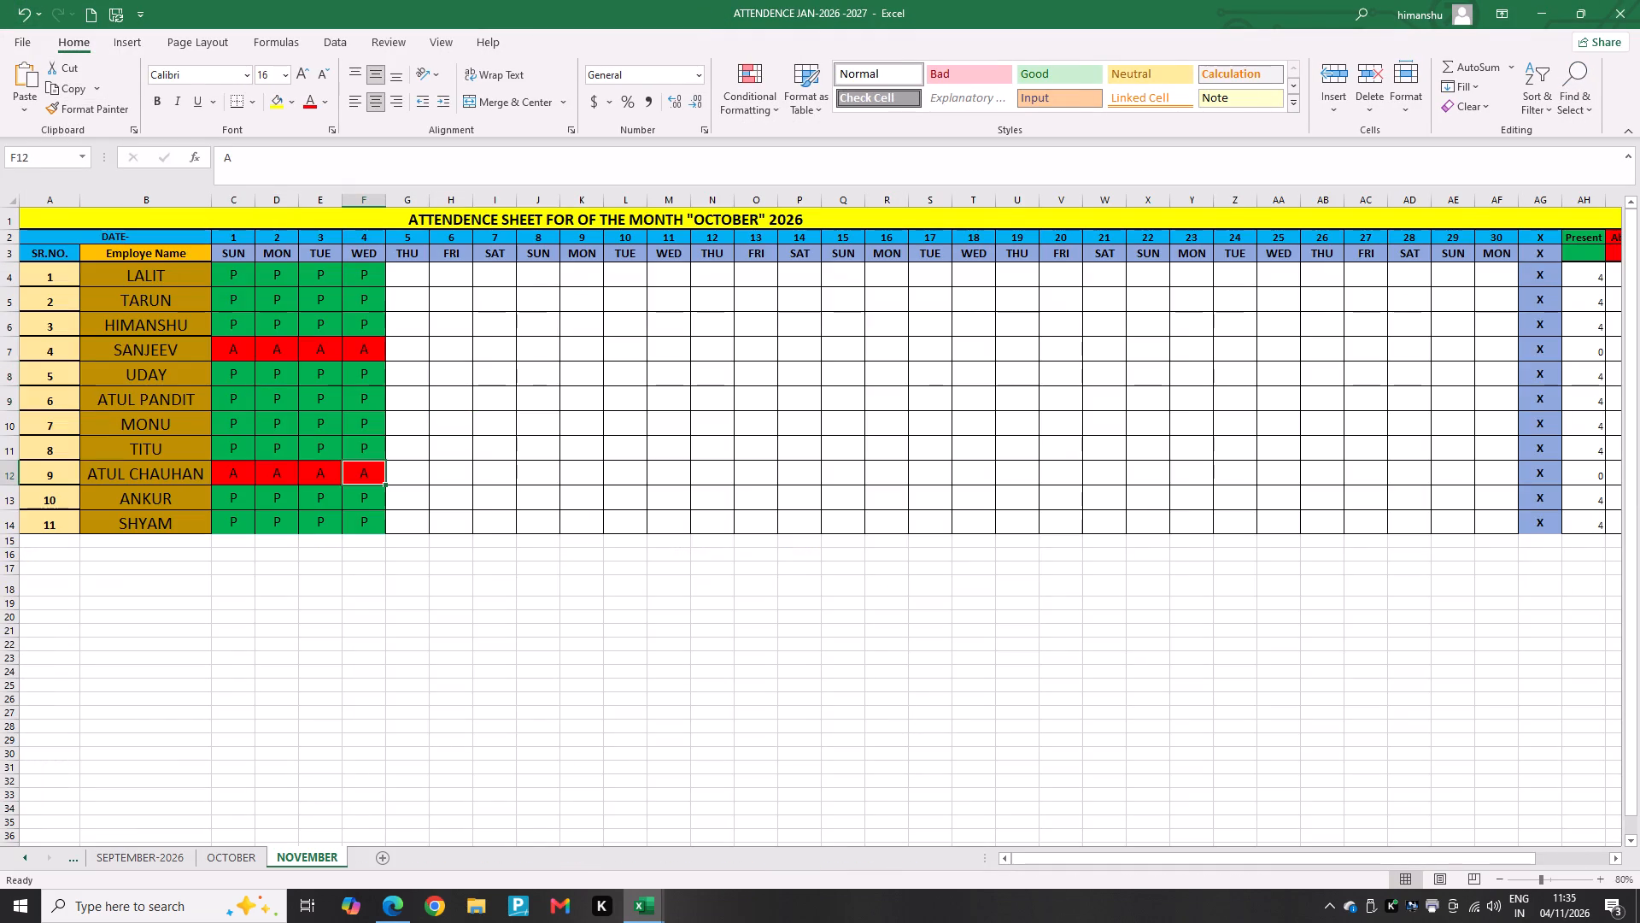
{"action": "left_click_drag", "start_coordinate": [384, 486], "coordinate": [377, 442]}
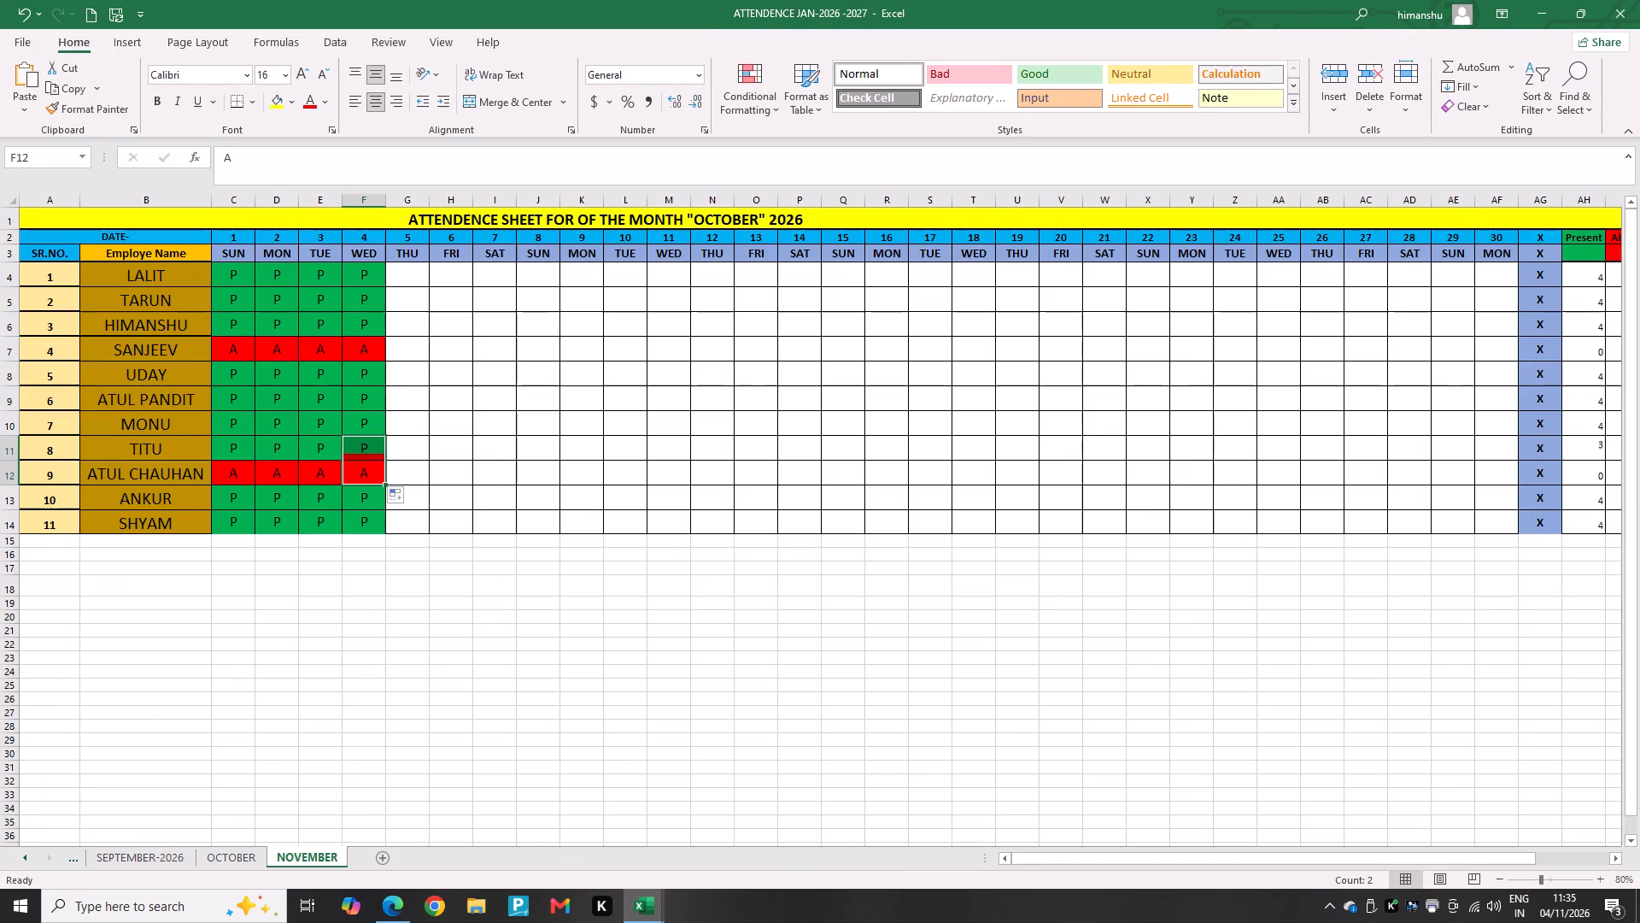
{"action": "left_click", "coordinate": [352, 456]}
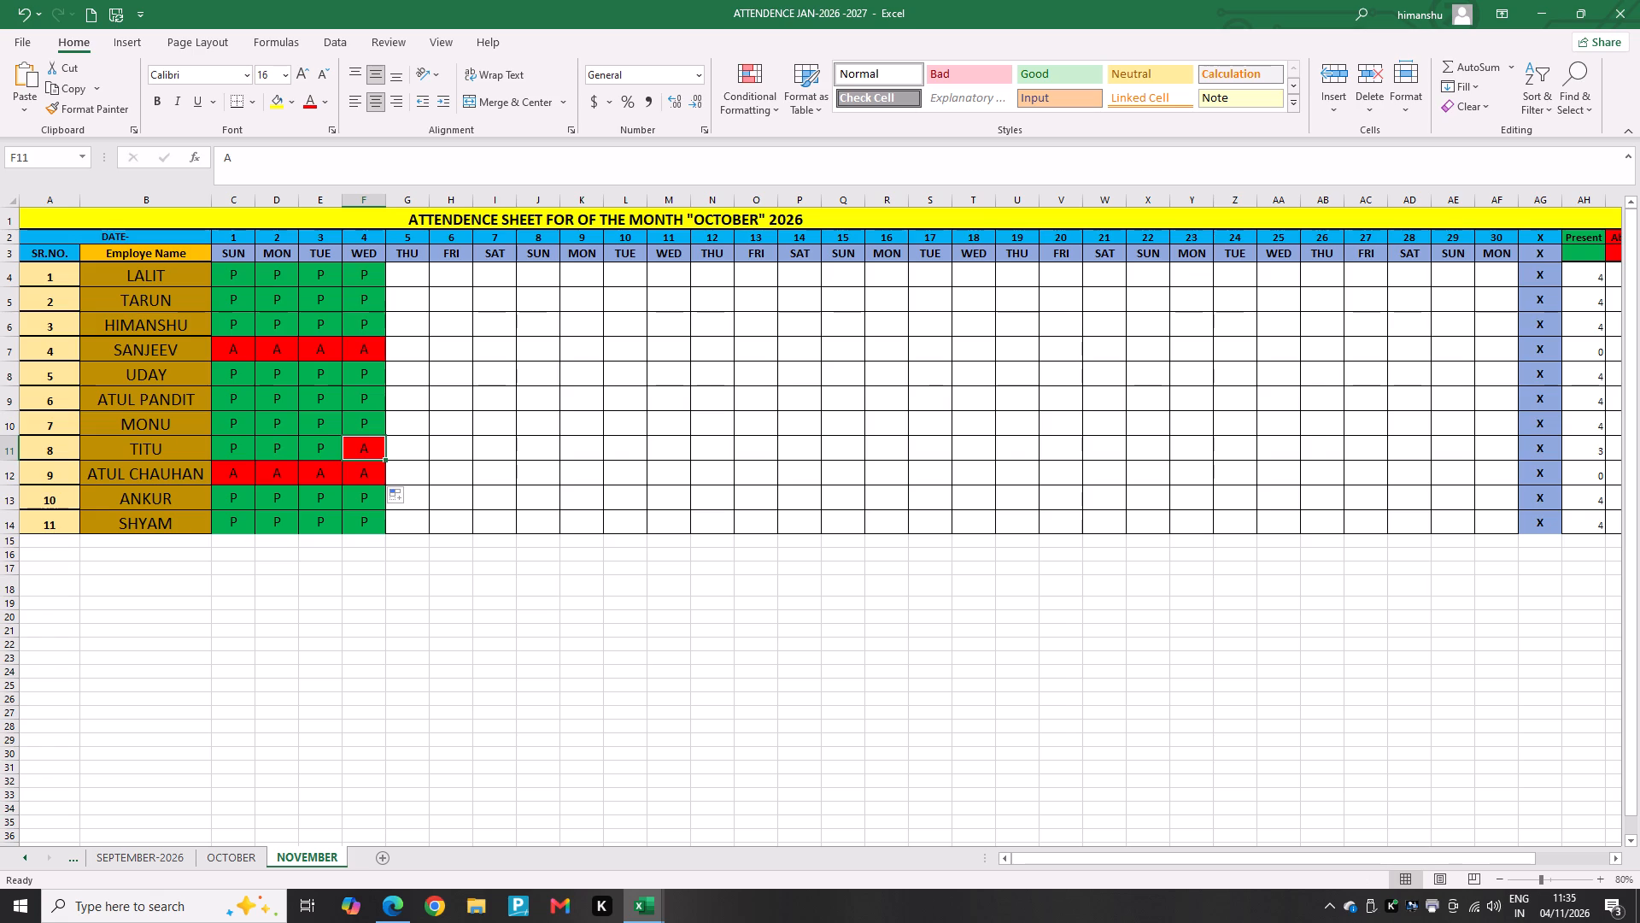
{"action": "left_click", "coordinate": [371, 445]}
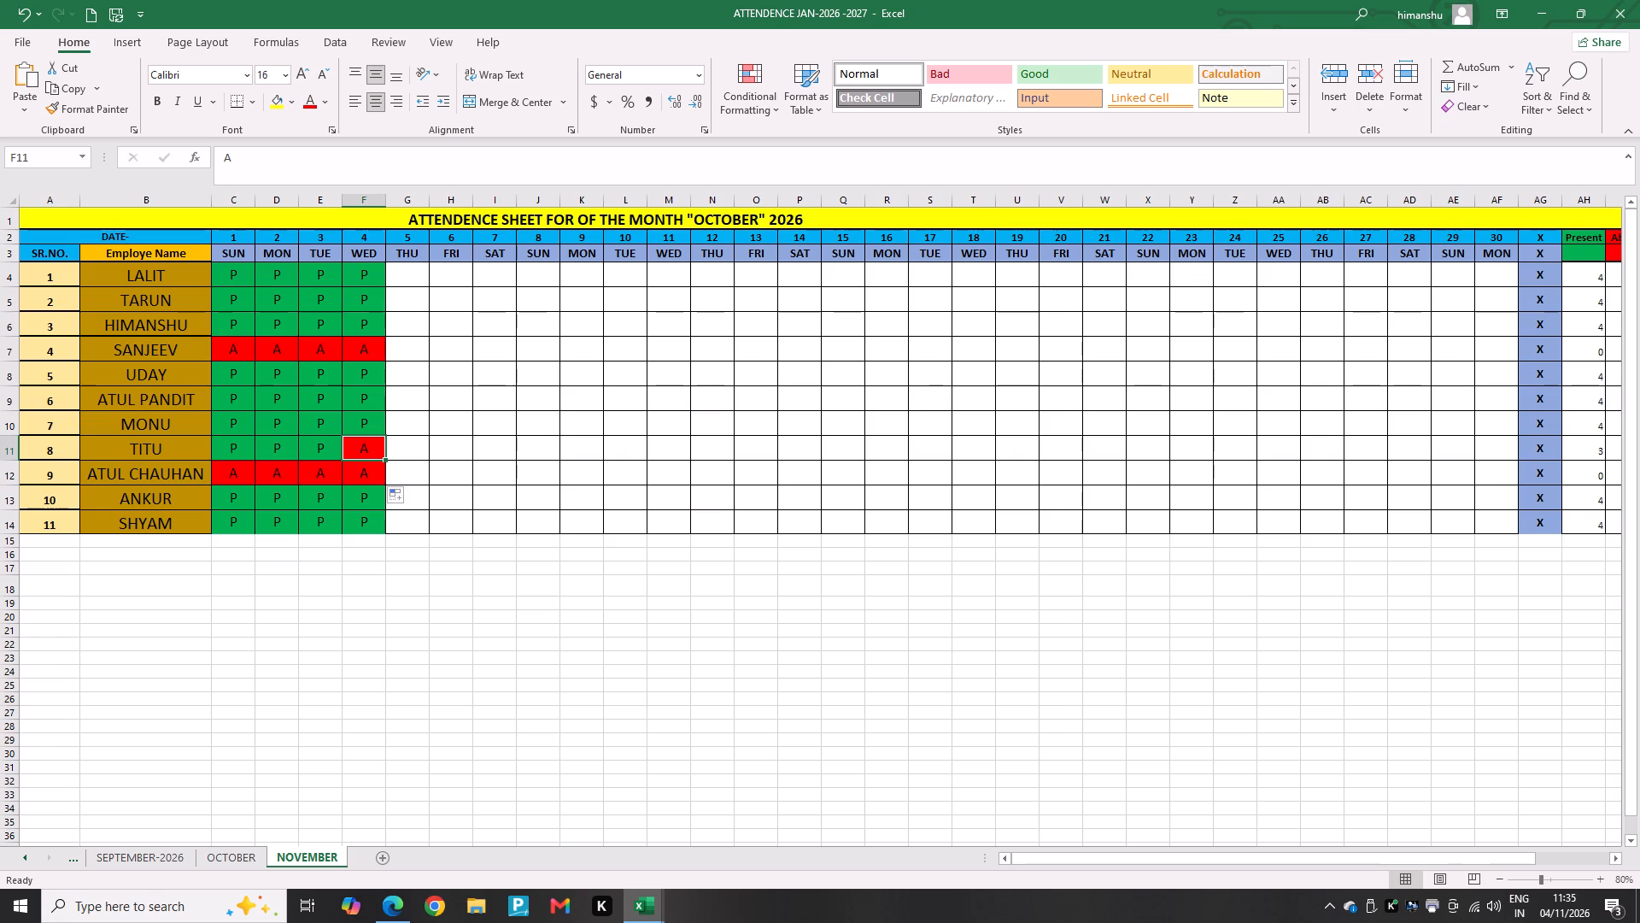
Replace TITU's day 4 attendance mark in F11 with FAIL.
{"action": "double_click", "coordinate": [371, 456]}
{"action": "key", "text": "BackSpace"}
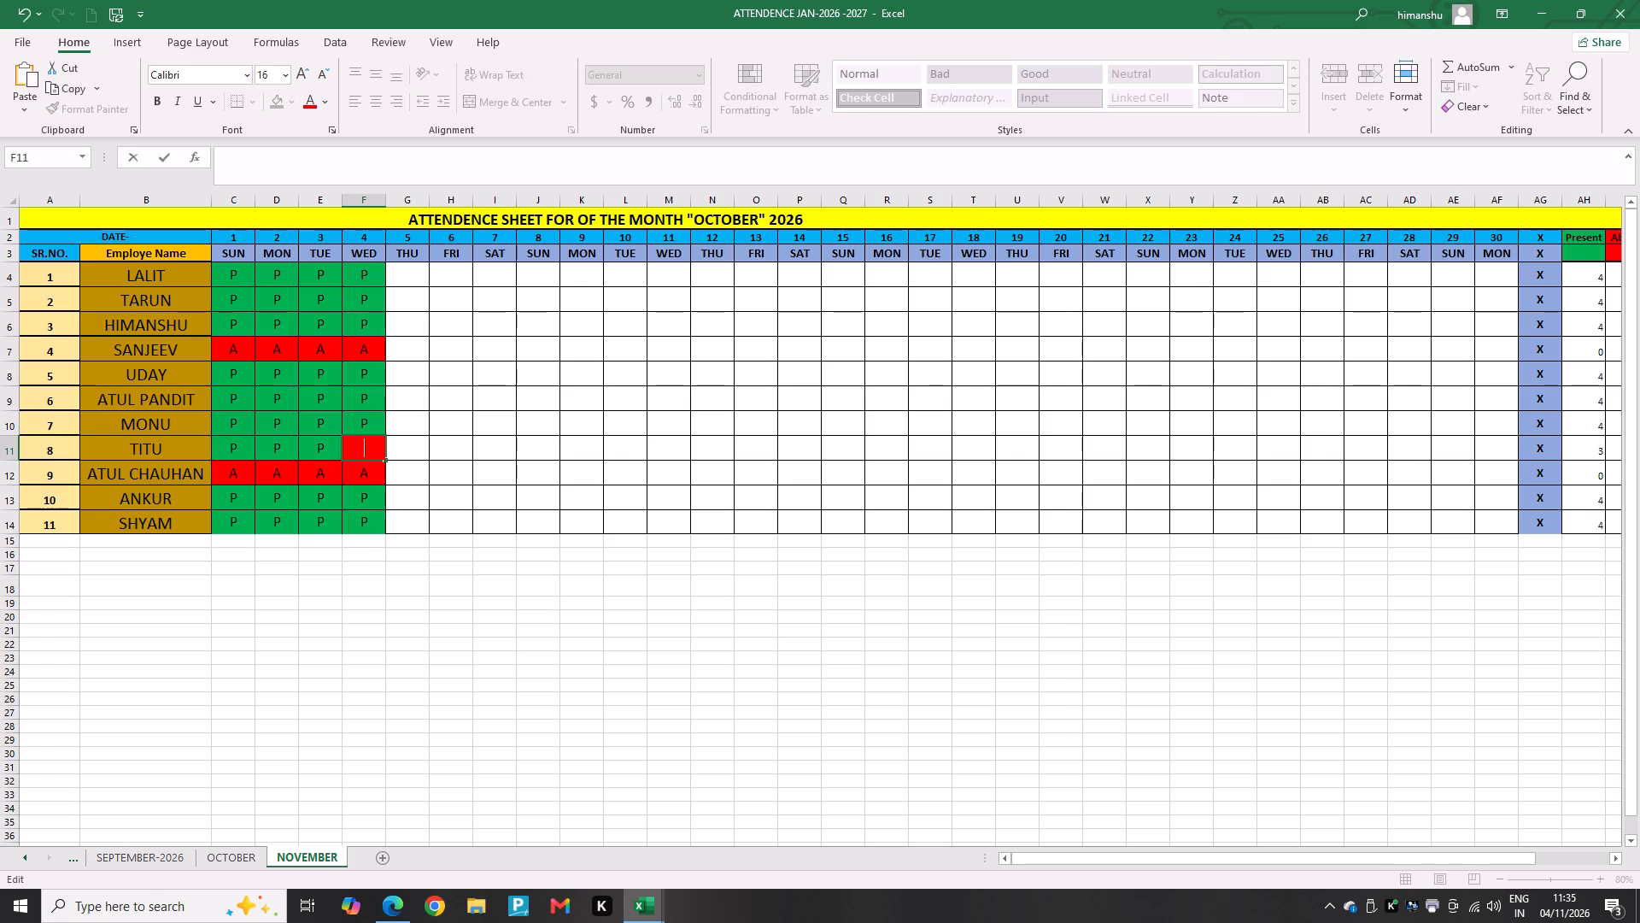
{"action": "type", "text": "FAIL"}
{"action": "key", "text": "Return"}
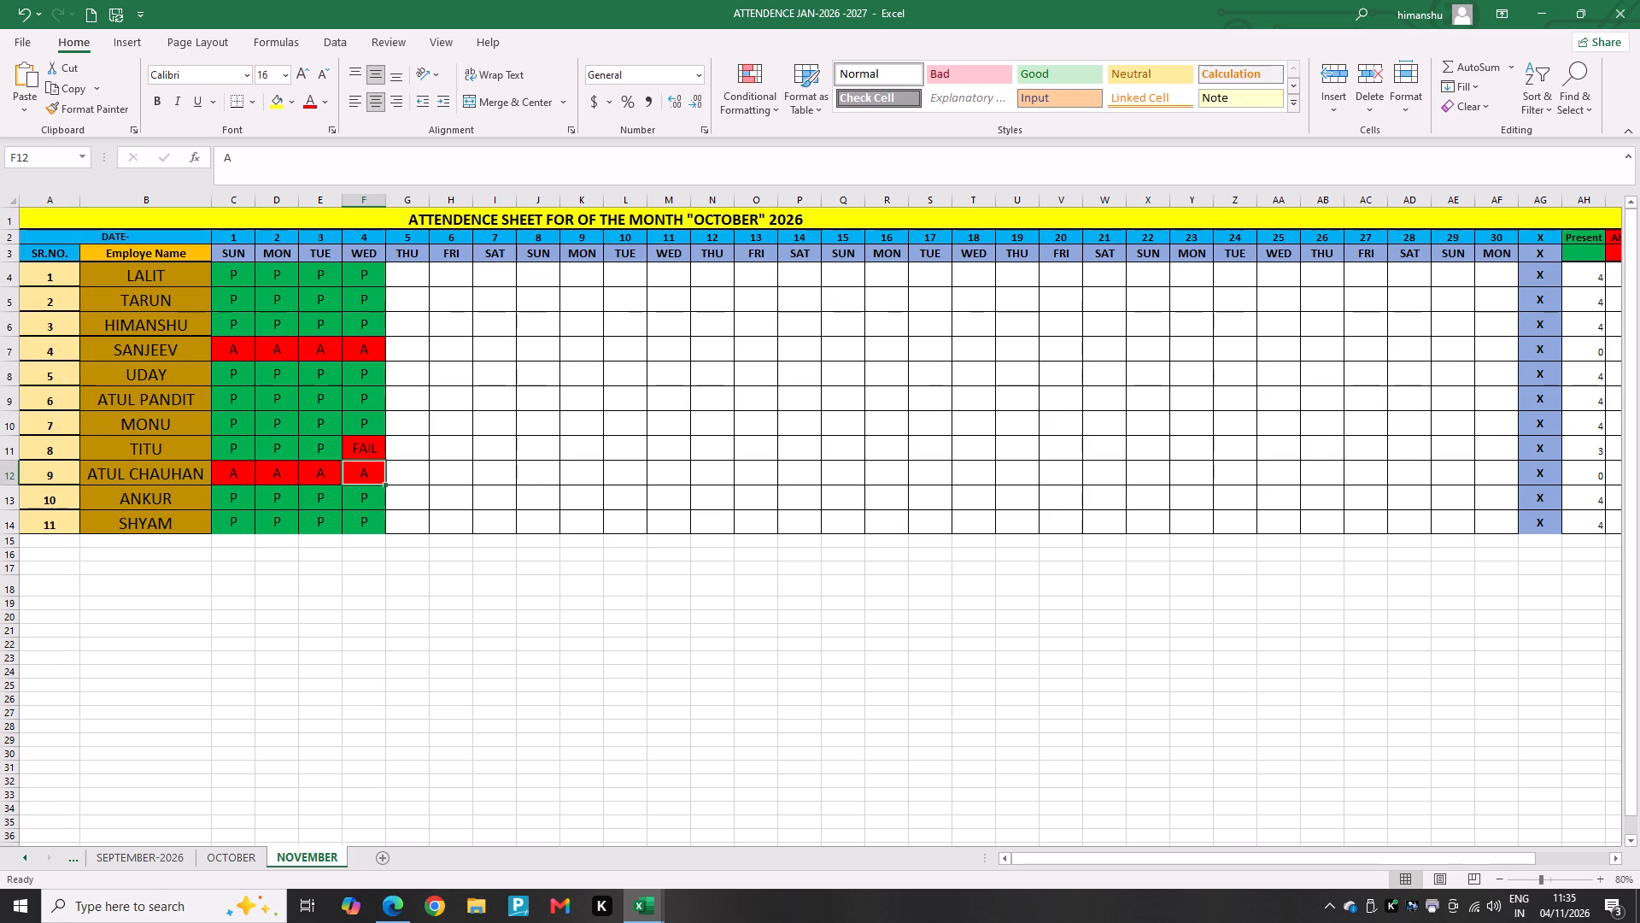
{"action": "left_click", "coordinate": [363, 450]}
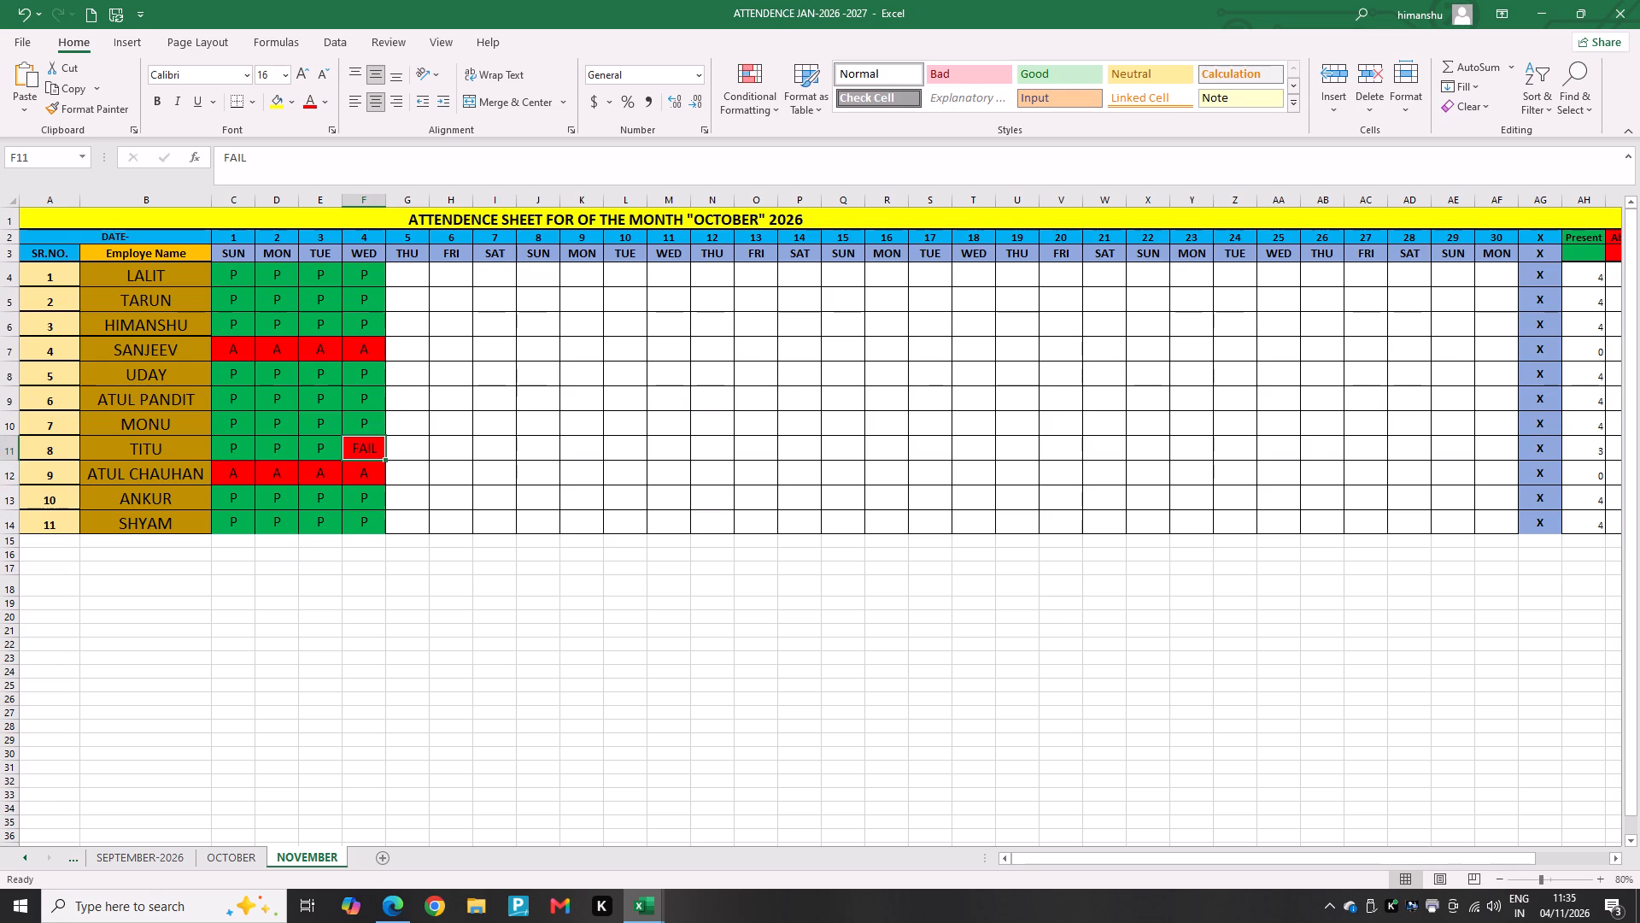
Enter the label REMARKS in cell A26 below the attendance table.
{"action": "left_click", "coordinate": [35, 701]}
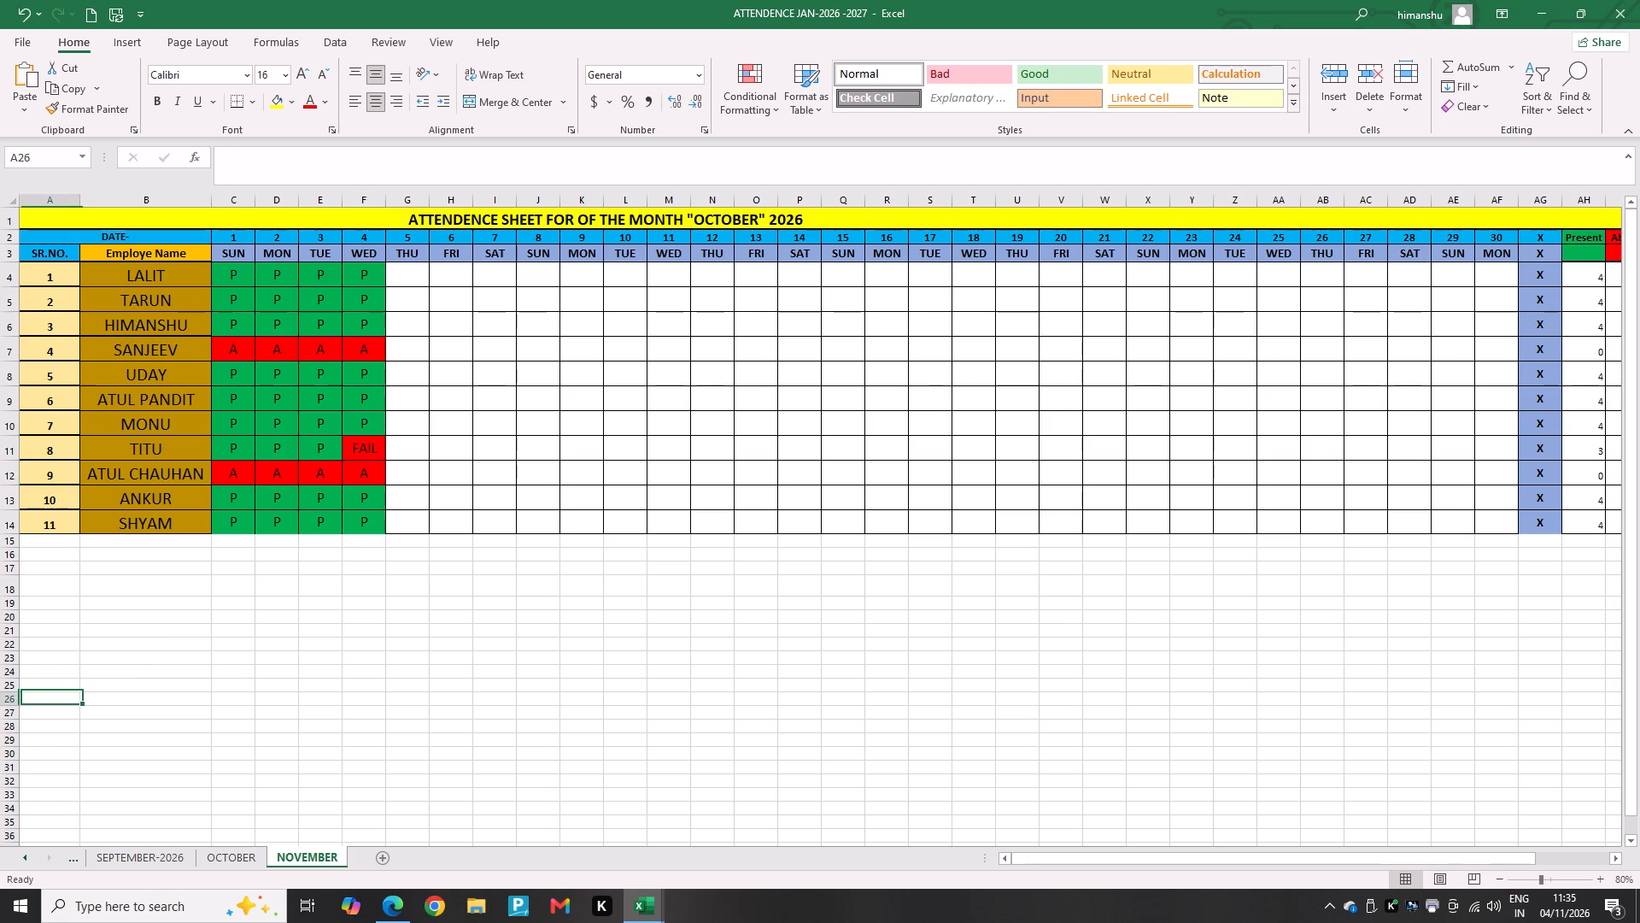
{"action": "type", "text": "RE"}
{"action": "type", "text": "MARKS"}
{"action": "key", "text": "space"}
{"action": "key", "text": "Return"}
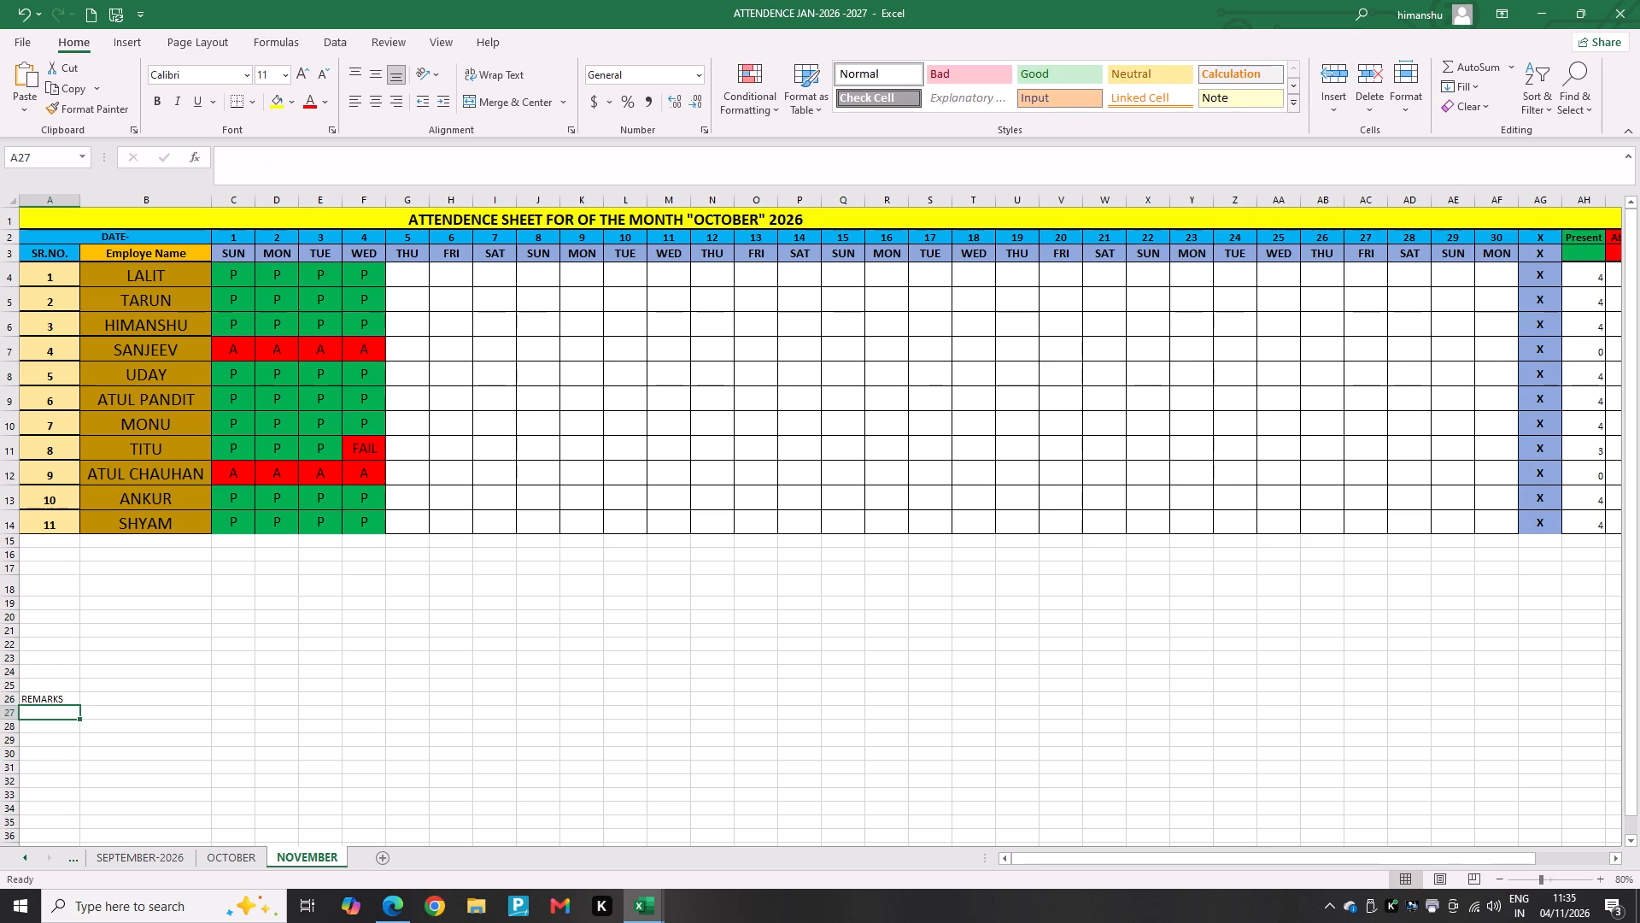
Merge and center the REMARKS label across cells A26 to G27 on the NOVEMBER sheet.
{"action": "left_click", "coordinate": [180, 702]}
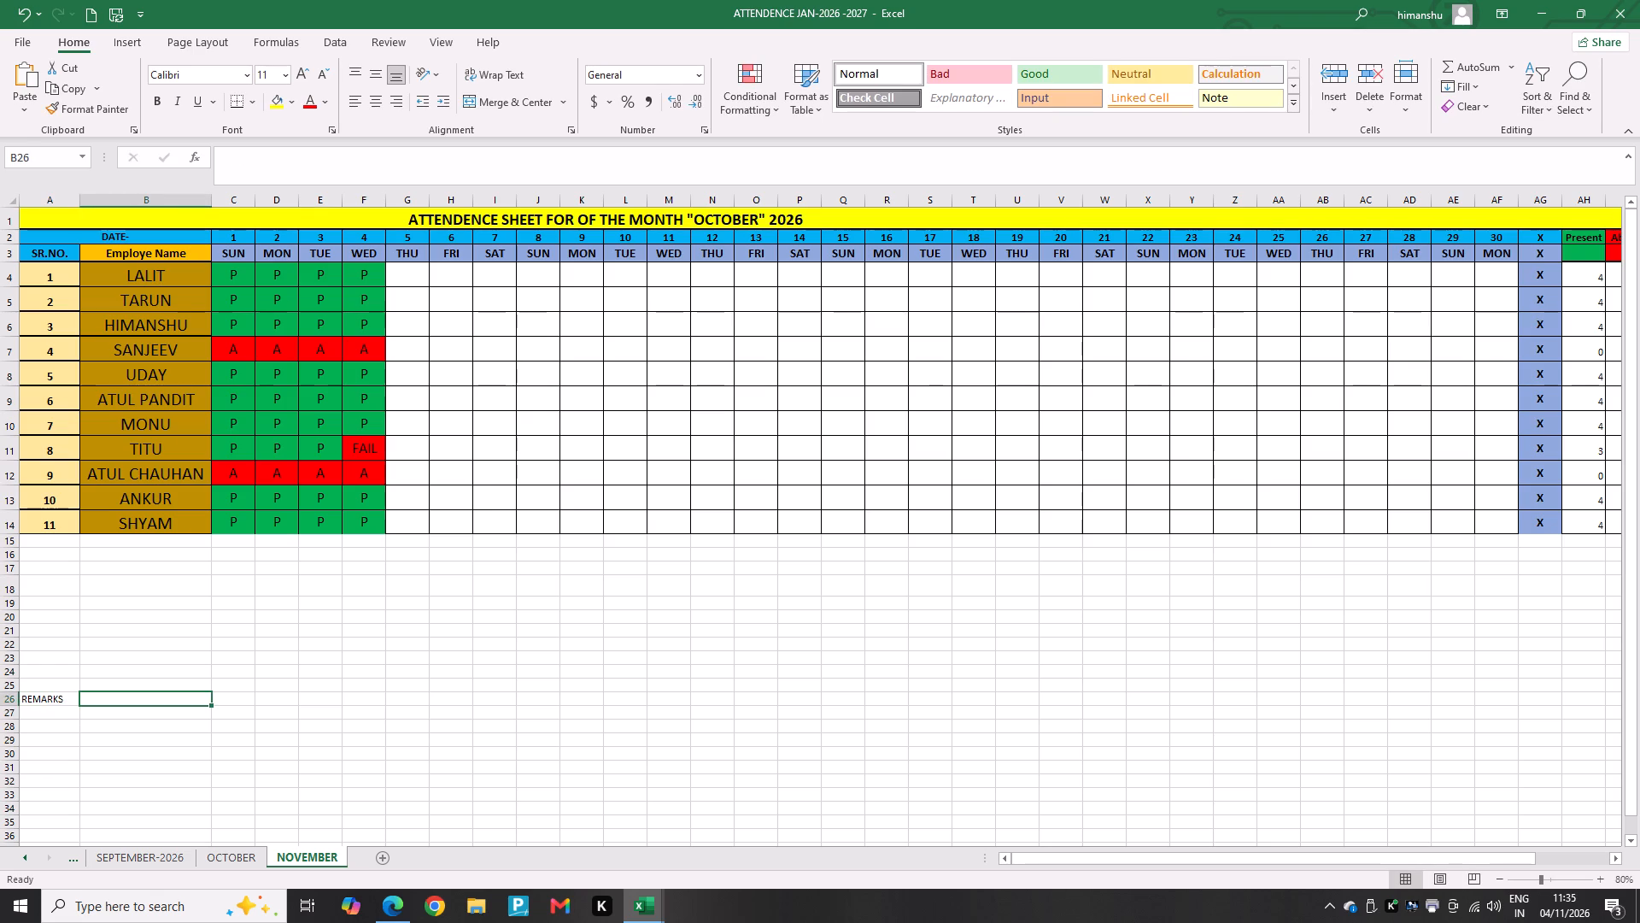
{"action": "left_click", "coordinate": [50, 701]}
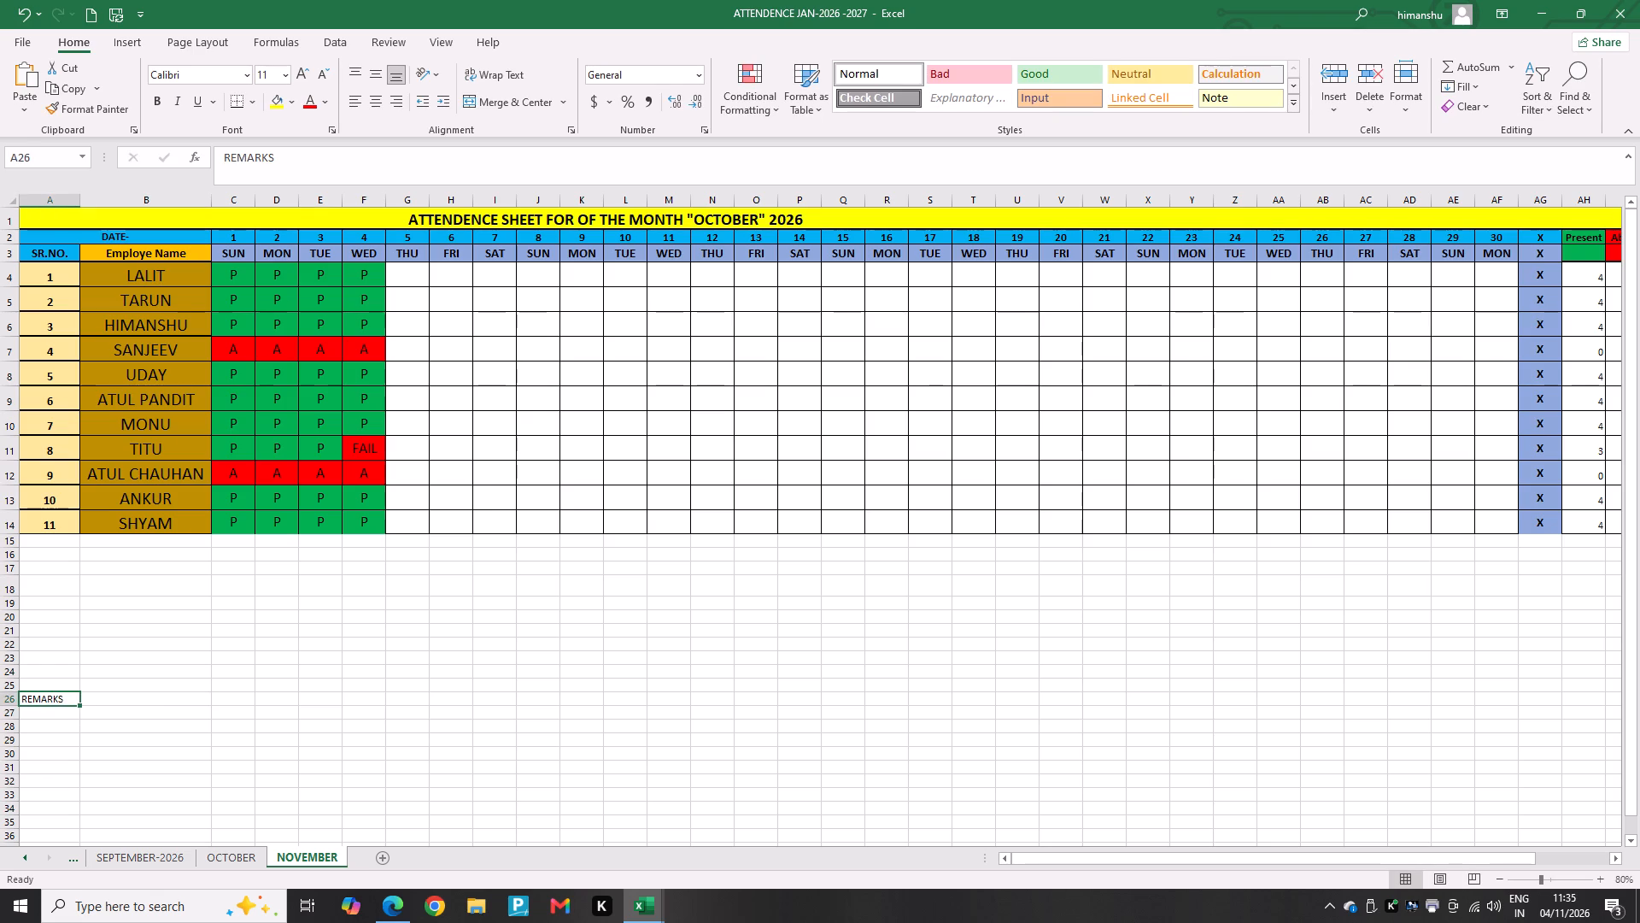
{"action": "key", "text": "shift+Right"}
{"action": "key", "text": "shift+Right"}
{"action": "key", "text": "shift+Right"}
{"action": "key", "text": "shift+Right"}
{"action": "key", "text": "shift+Right"}
{"action": "key", "text": "shift+Right"}
{"action": "key", "text": "shift+Right"}
{"action": "key", "text": "shift+Right"}
{"action": "key", "text": "shift+Right"}
{"action": "key", "text": "shift+Right"}
{"action": "key", "text": "shift+Right"}
{"action": "key", "text": "shift+Right"}
{"action": "key", "text": "shift+Right"}
{"action": "key", "text": "shift+Right"}
{"action": "key", "text": "shift+Right"}
{"action": "key", "text": "shift+Right"}
{"action": "key", "text": "shift+Right"}
{"action": "key", "text": "shift+Right"}
{"action": "key", "text": "shift+Right"}
{"action": "key", "text": "shift+Right"}
{"action": "key", "text": "shift+Right"}
{"action": "key", "text": "shift+Right"}
{"action": "key", "text": "shift+Right"}
{"action": "key", "text": "shift+Right"}
{"action": "key", "text": "shift+Right"}
{"action": "key", "text": "shift+Right"}
{"action": "key", "text": "shift+Right"}
{"action": "key", "text": "shift+Right"}
{"action": "key", "text": "shift+Right"}
{"action": "key", "text": "shift+Right"}
{"action": "key", "text": "shift+Right"}
{"action": "key", "text": "shift+Right"}
{"action": "key", "text": "shift+Right"}
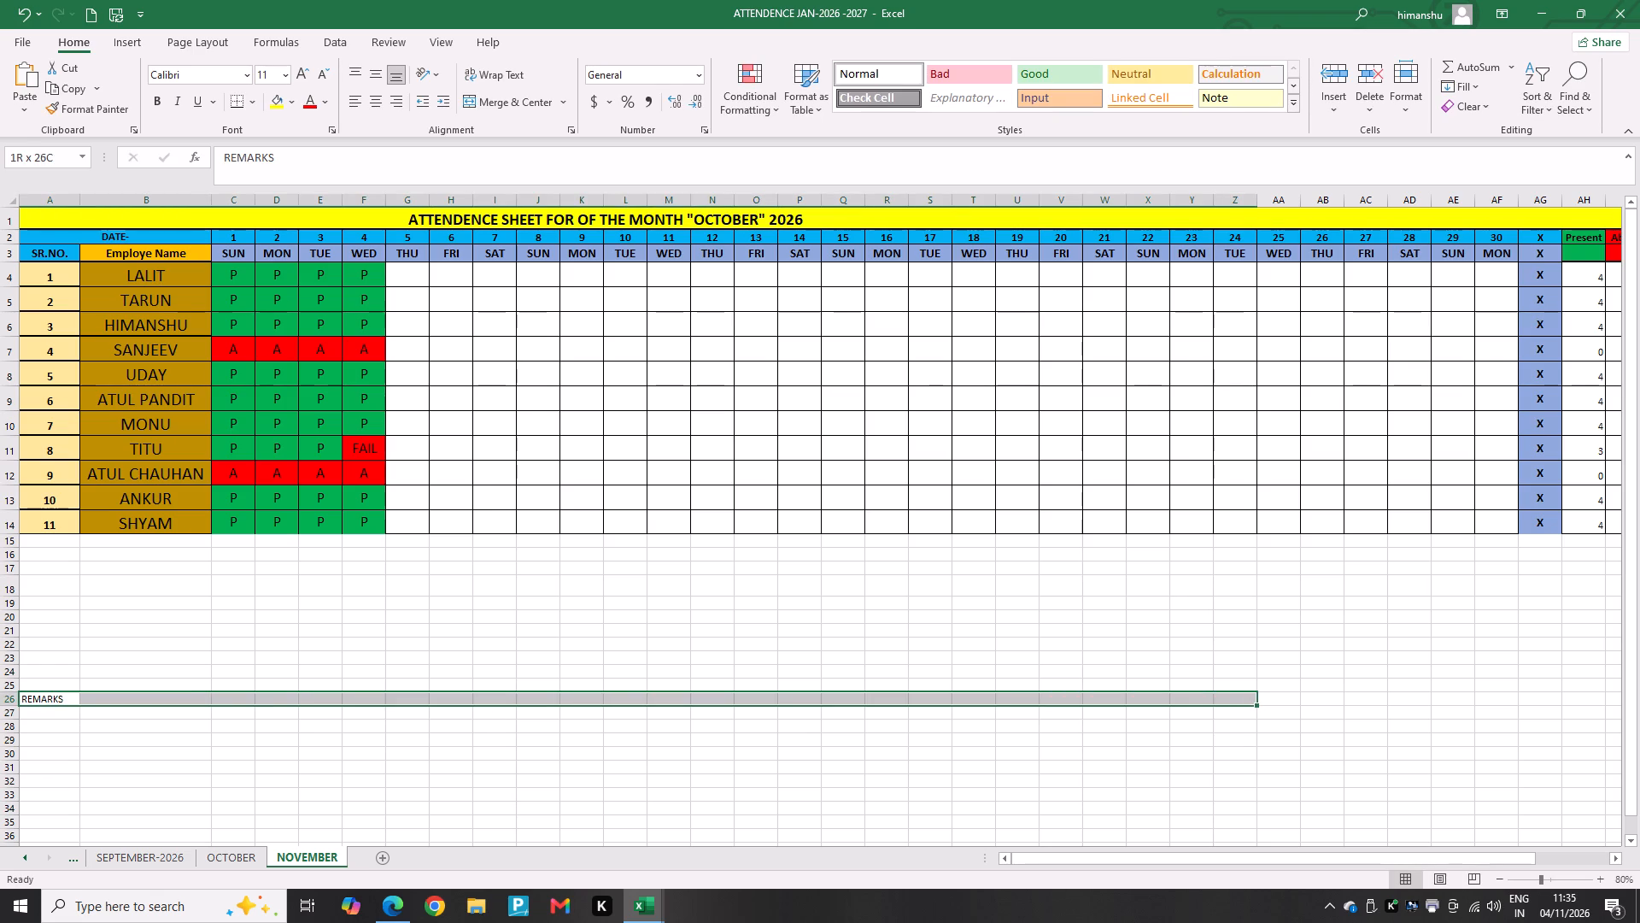
{"action": "key", "text": "shift+Left"}
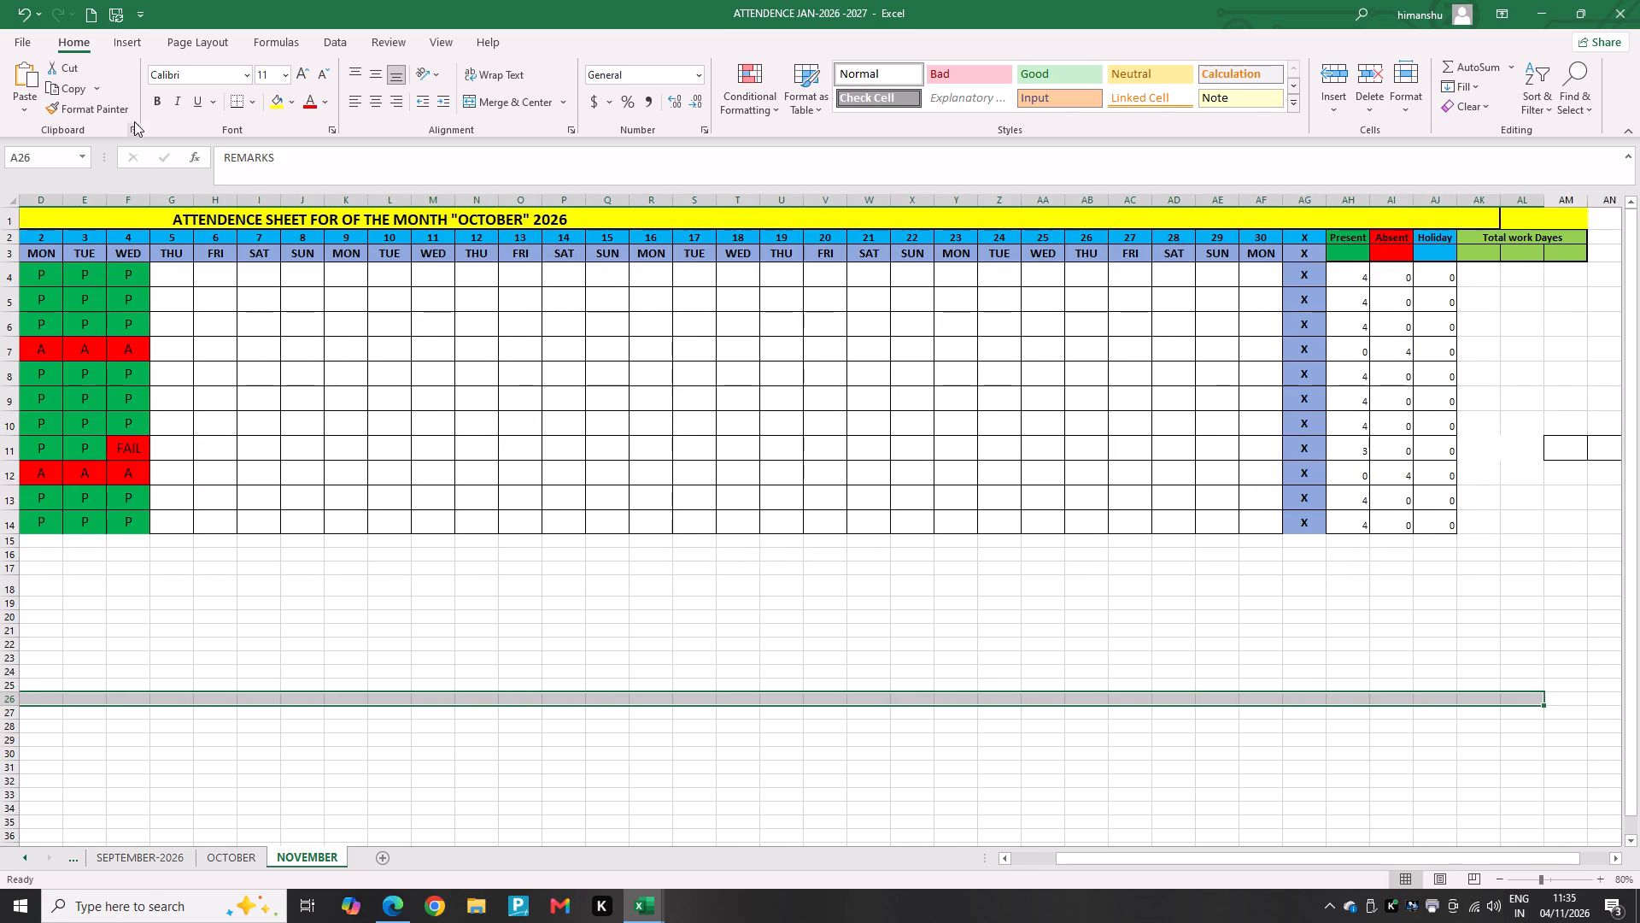
{"action": "key", "text": "shift+Left"}
{"action": "key", "text": "shift+Left"}
{"action": "key", "text": "shift+Left"}
{"action": "key", "text": "shift+Left"}
{"action": "key", "text": "shift+Left"}
{"action": "key", "text": "shift+Left"}
{"action": "key", "text": "shift+Left"}
{"action": "key", "text": "shift+Left"}
{"action": "key", "text": "shift+Left"}
{"action": "key", "text": "shift+Left"}
{"action": "key", "text": "shift+Left"}
{"action": "key", "text": "shift+Left"}
{"action": "key", "text": "shift+Left"}
{"action": "key", "text": "shift+Left"}
{"action": "key", "text": "shift+Left"}
{"action": "key", "text": "shift+Left"}
{"action": "key", "text": "shift+Left"}
{"action": "key", "text": "shift+Left"}
{"action": "key", "text": "shift+Left"}
{"action": "key", "text": "shift+Left"}
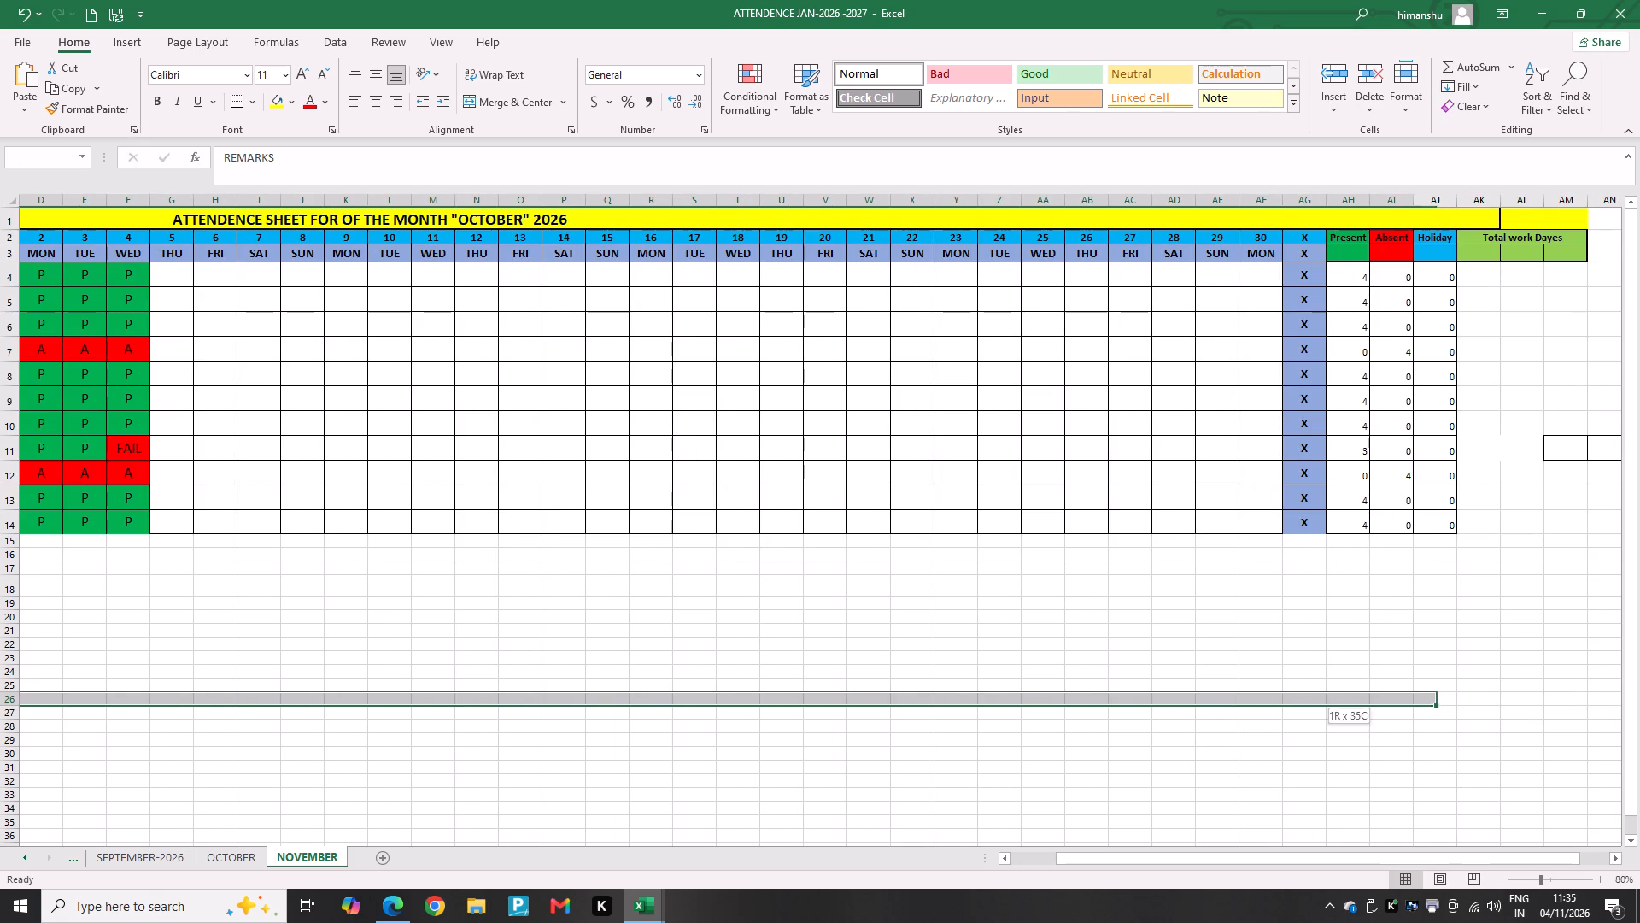
{"action": "key", "text": "shift+Right"}
{"action": "key", "text": "shift+Right"}
{"action": "key", "text": "shift+Right"}
{"action": "key", "text": "shift+Right"}
{"action": "key", "text": "shift+Right"}
{"action": "key", "text": "shift+Right"}
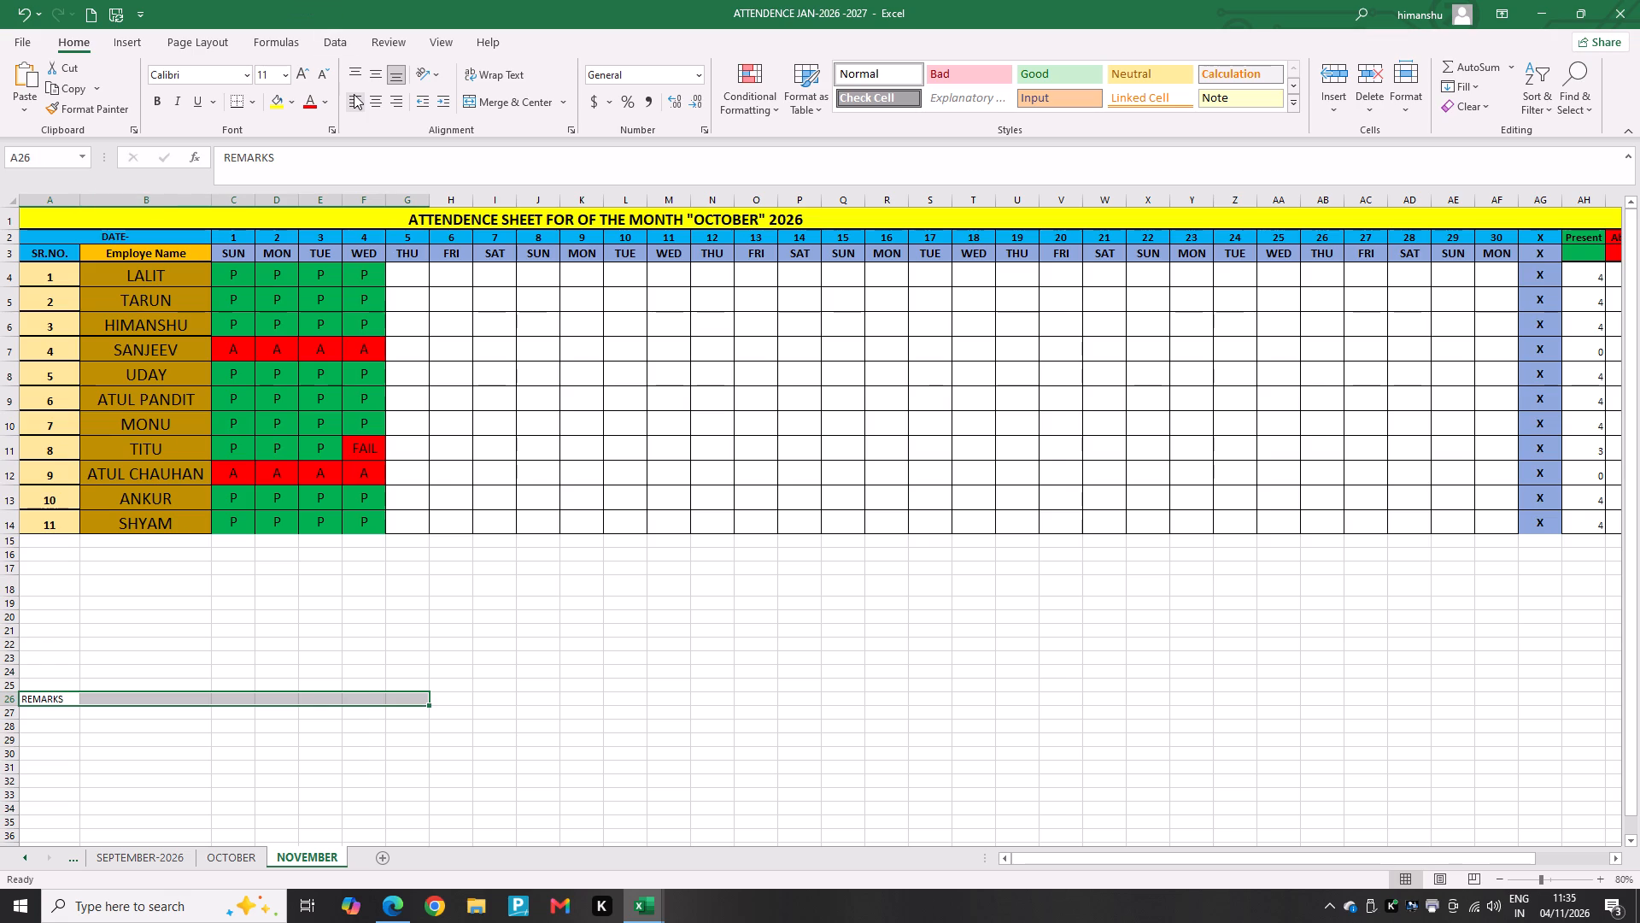
{"action": "key", "text": "shift+Down"}
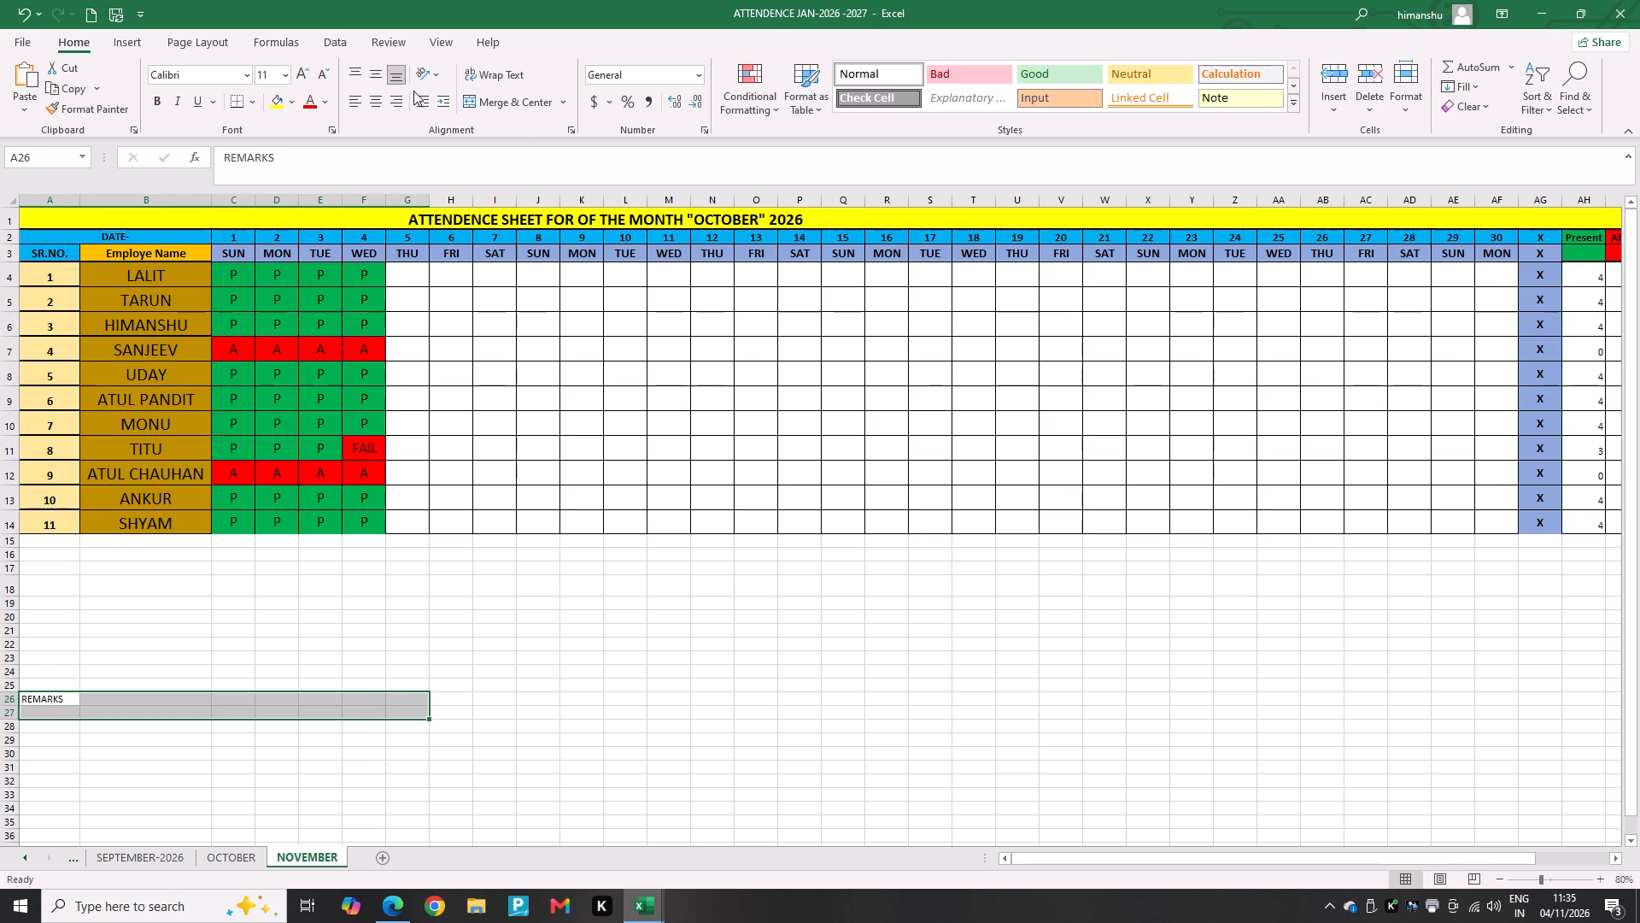
{"action": "left_click", "coordinate": [516, 101]}
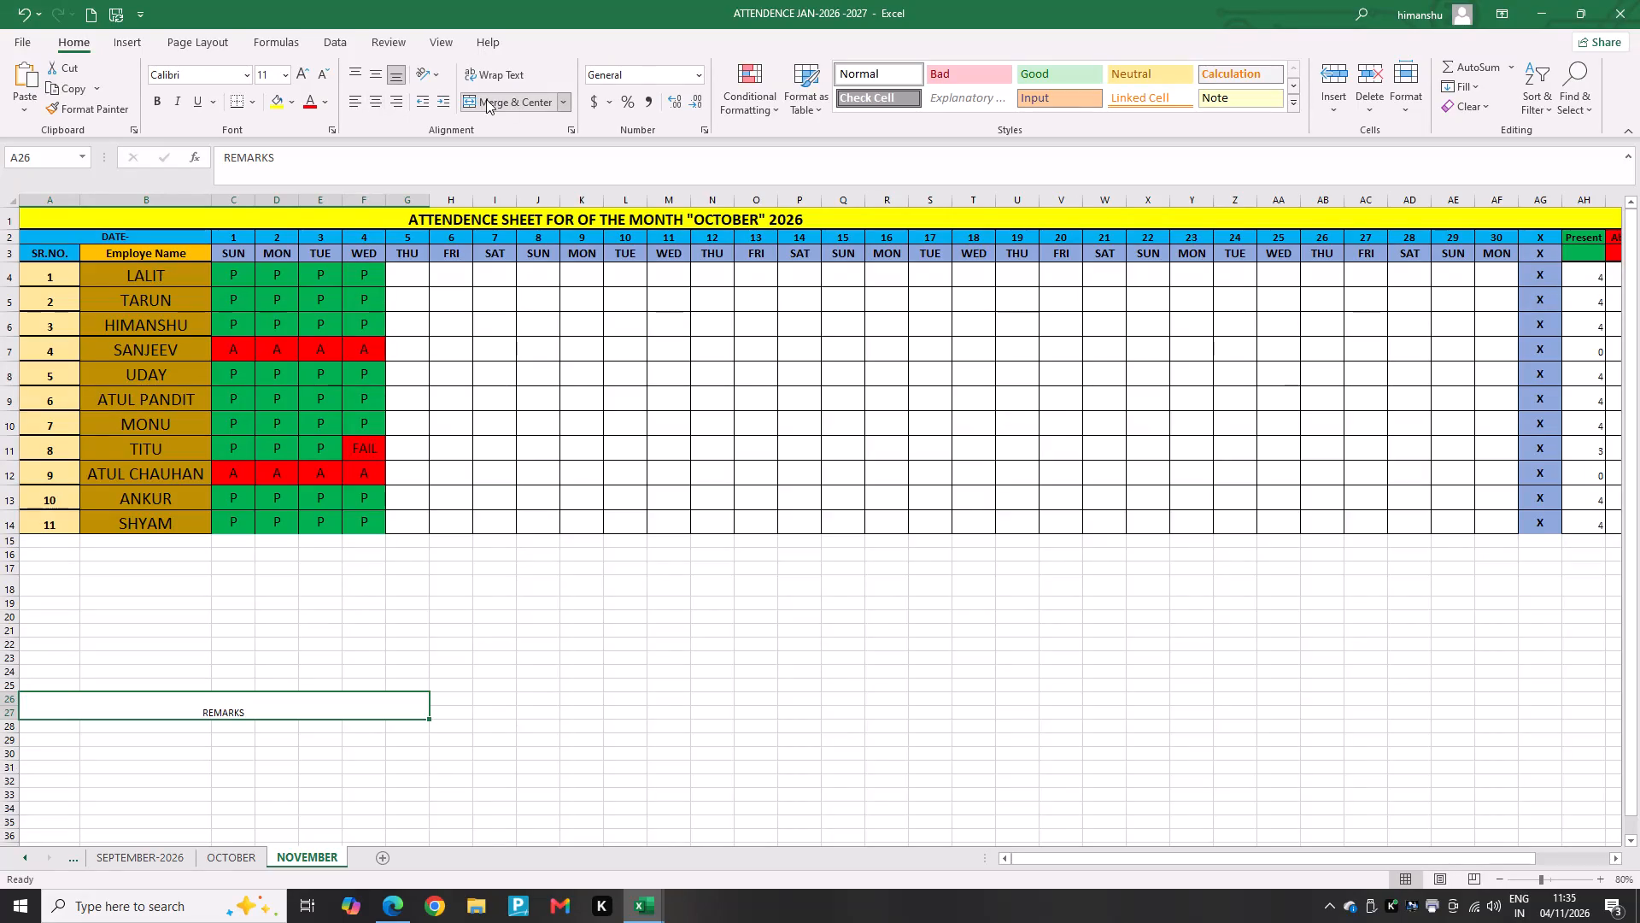
Format the merged REMARKS heading with middle alignment, bold text, font size 16 and a yellow fill.
{"action": "left_click", "coordinate": [373, 81]}
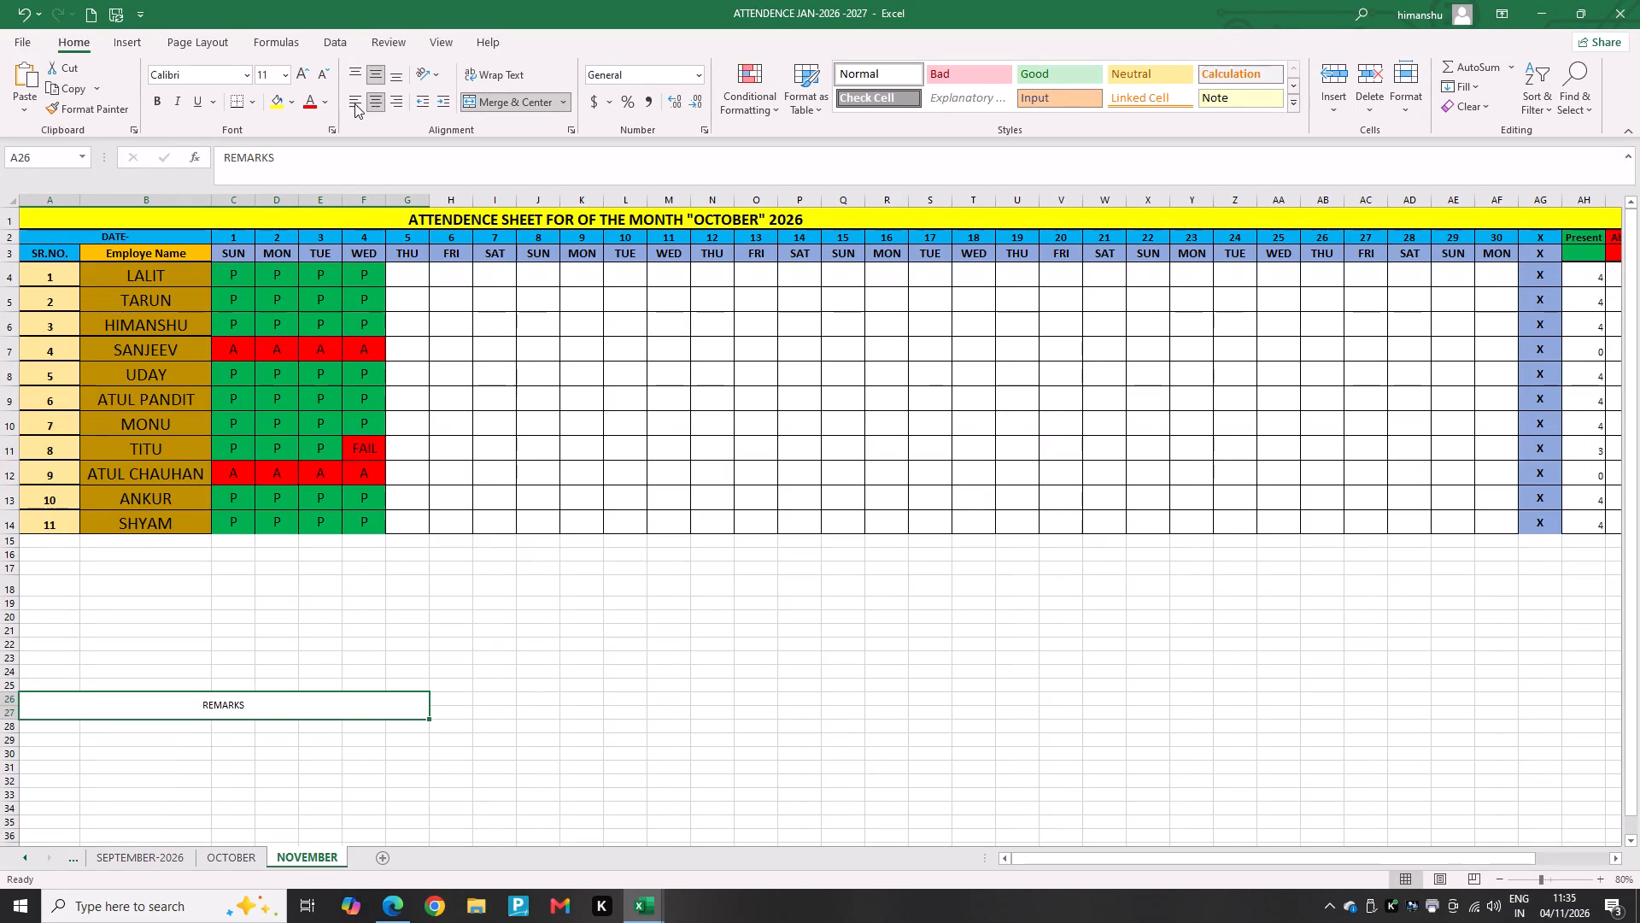
{"action": "left_click", "coordinate": [153, 108]}
{"action": "left_click", "coordinate": [287, 73]}
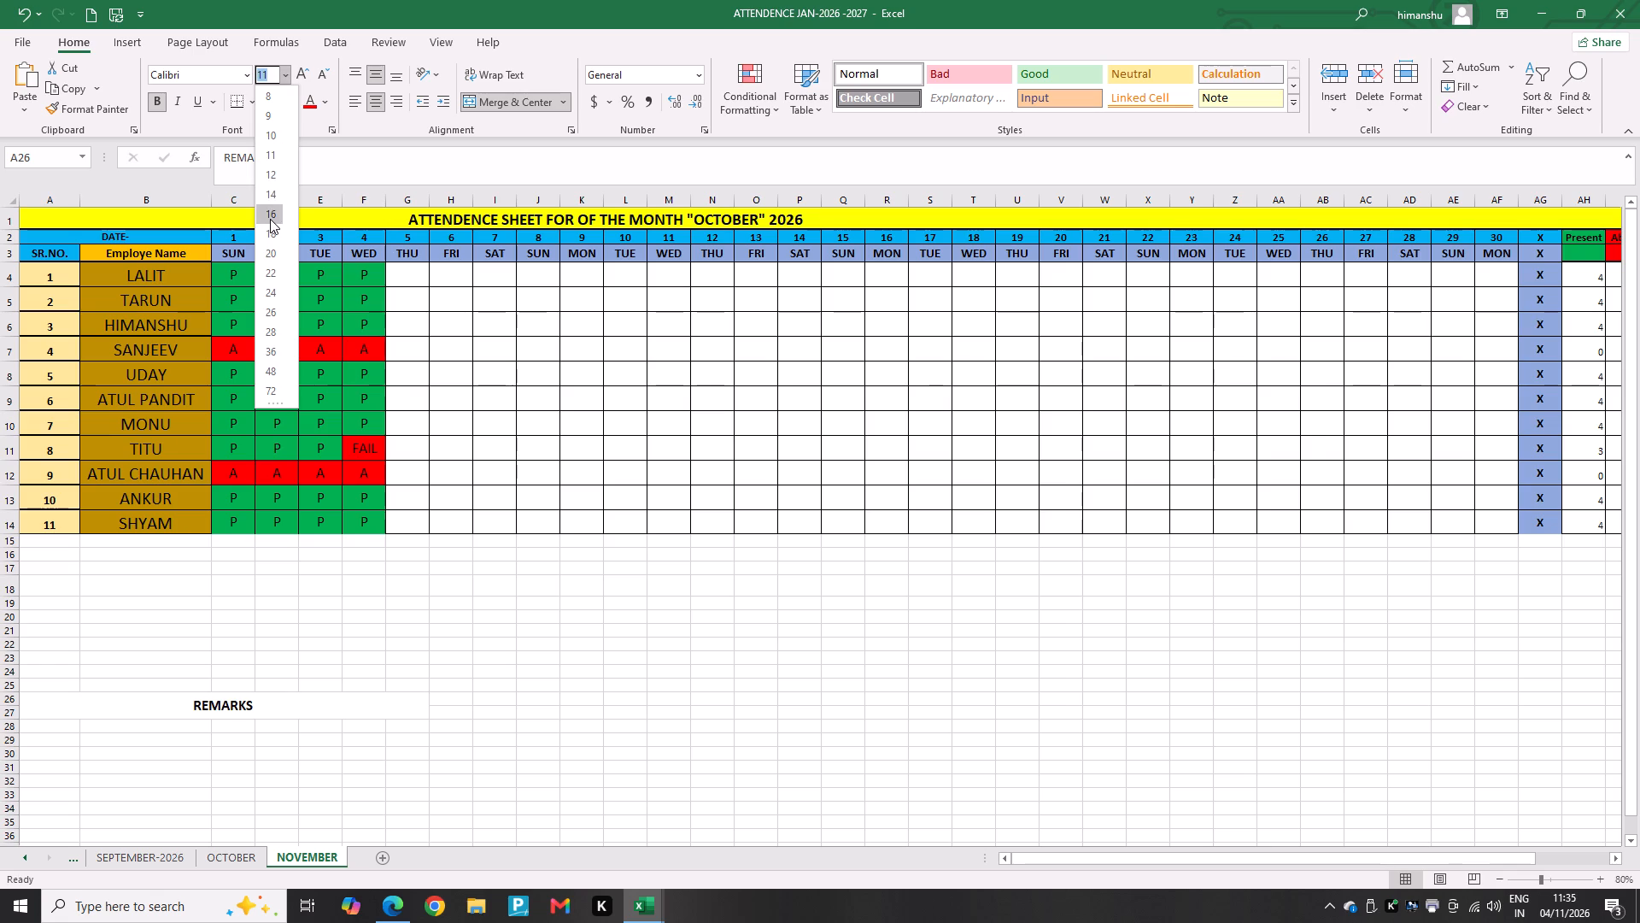
{"action": "left_click", "coordinate": [270, 219]}
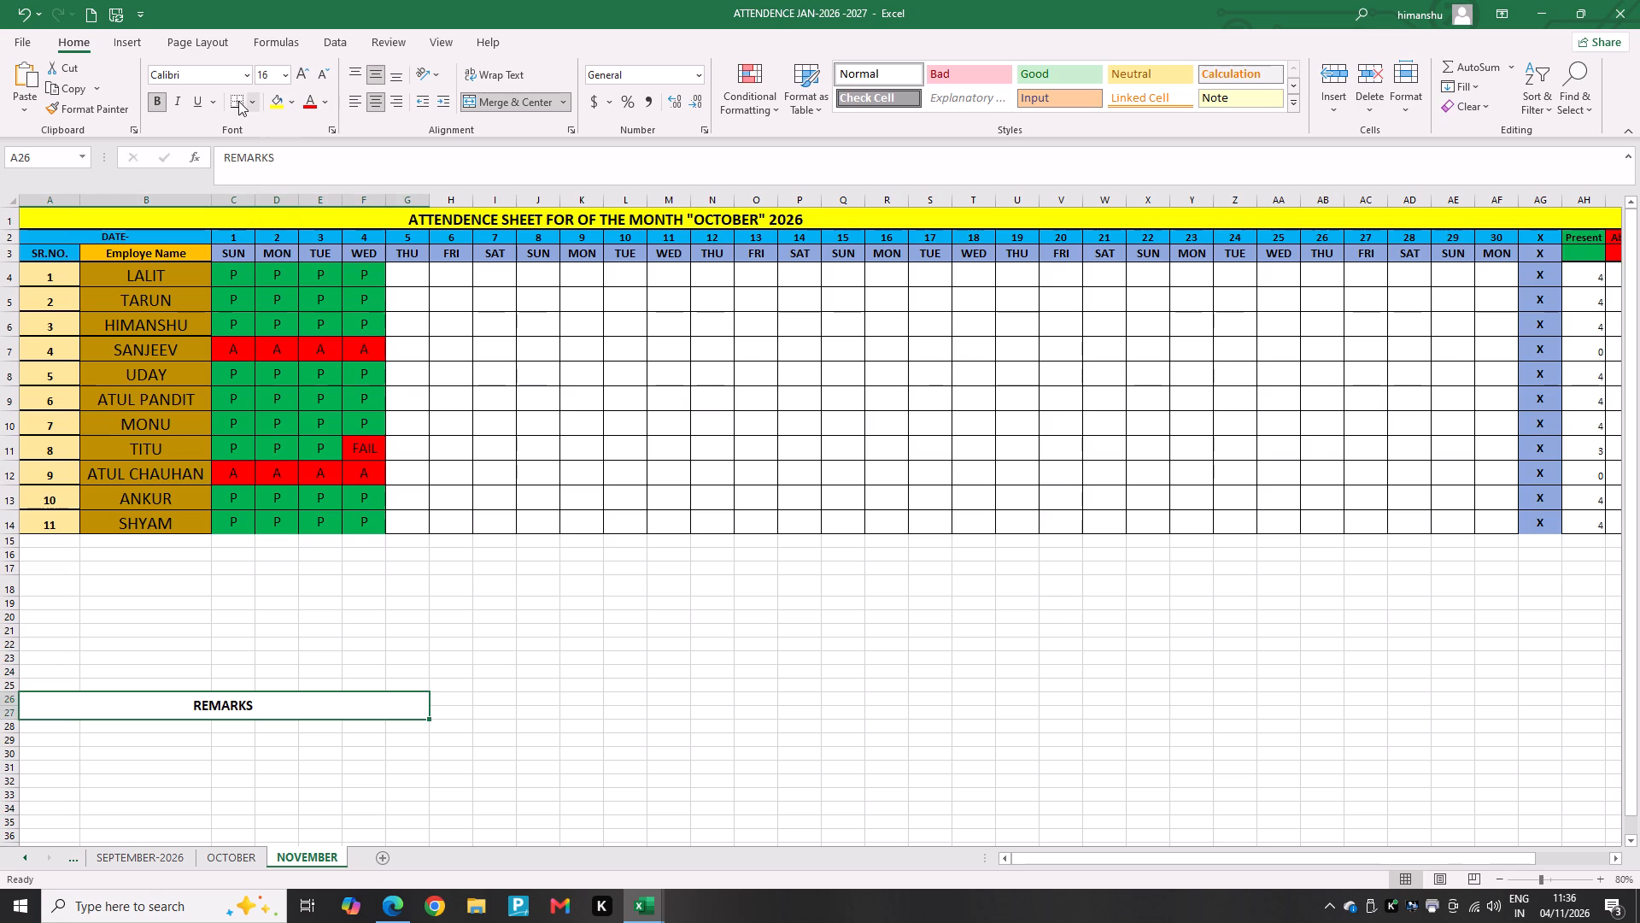
{"action": "left_click", "coordinate": [283, 104]}
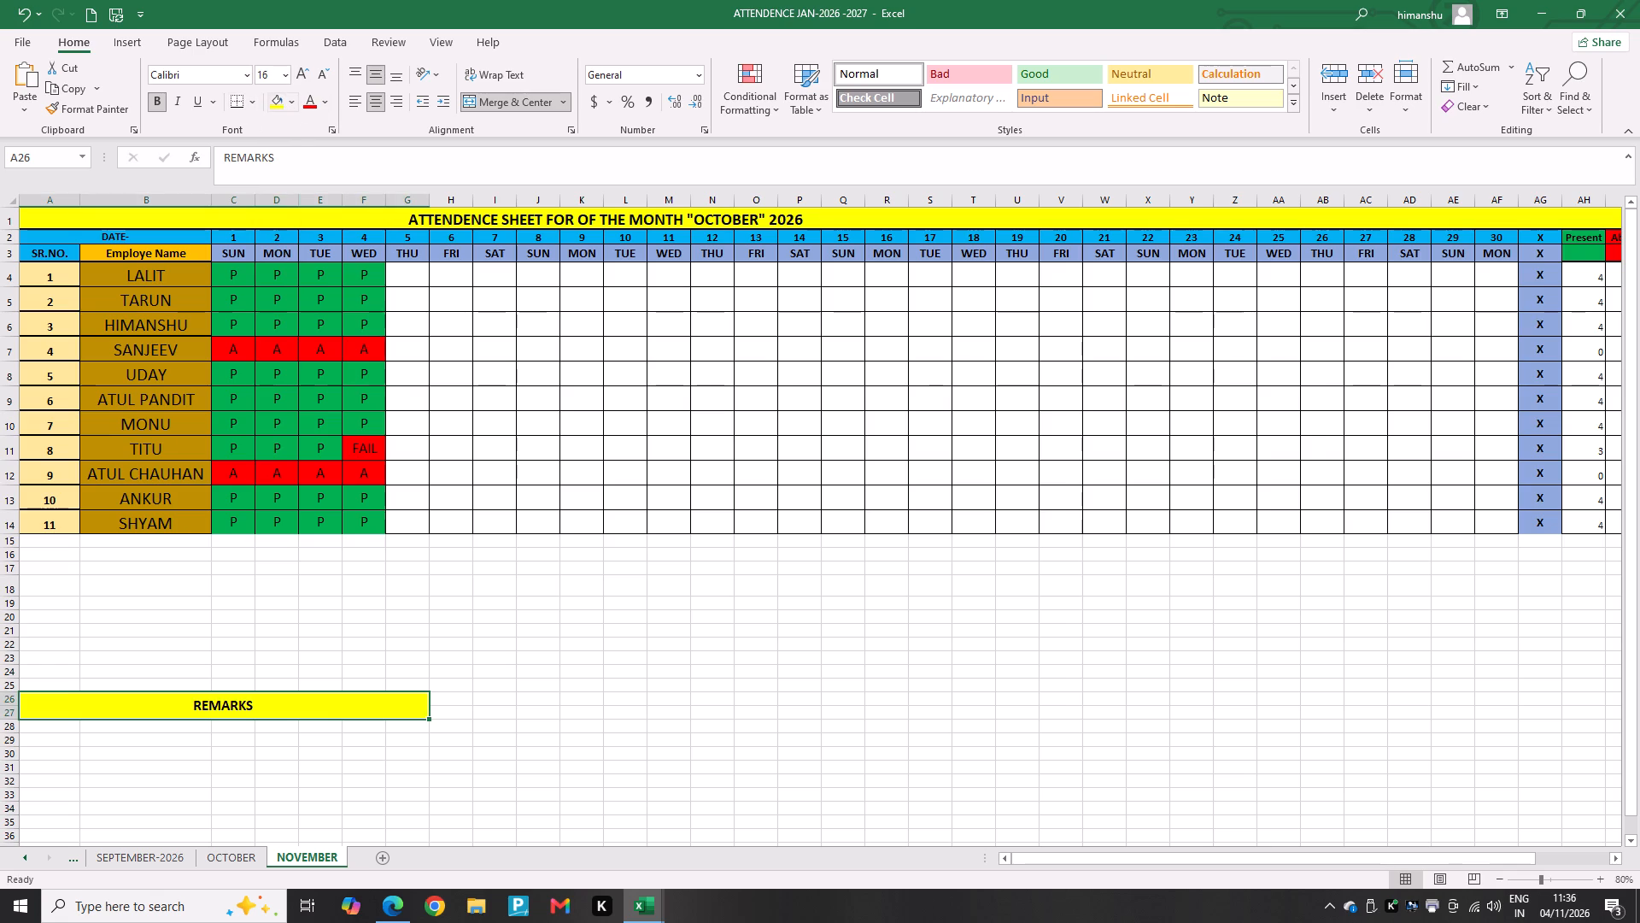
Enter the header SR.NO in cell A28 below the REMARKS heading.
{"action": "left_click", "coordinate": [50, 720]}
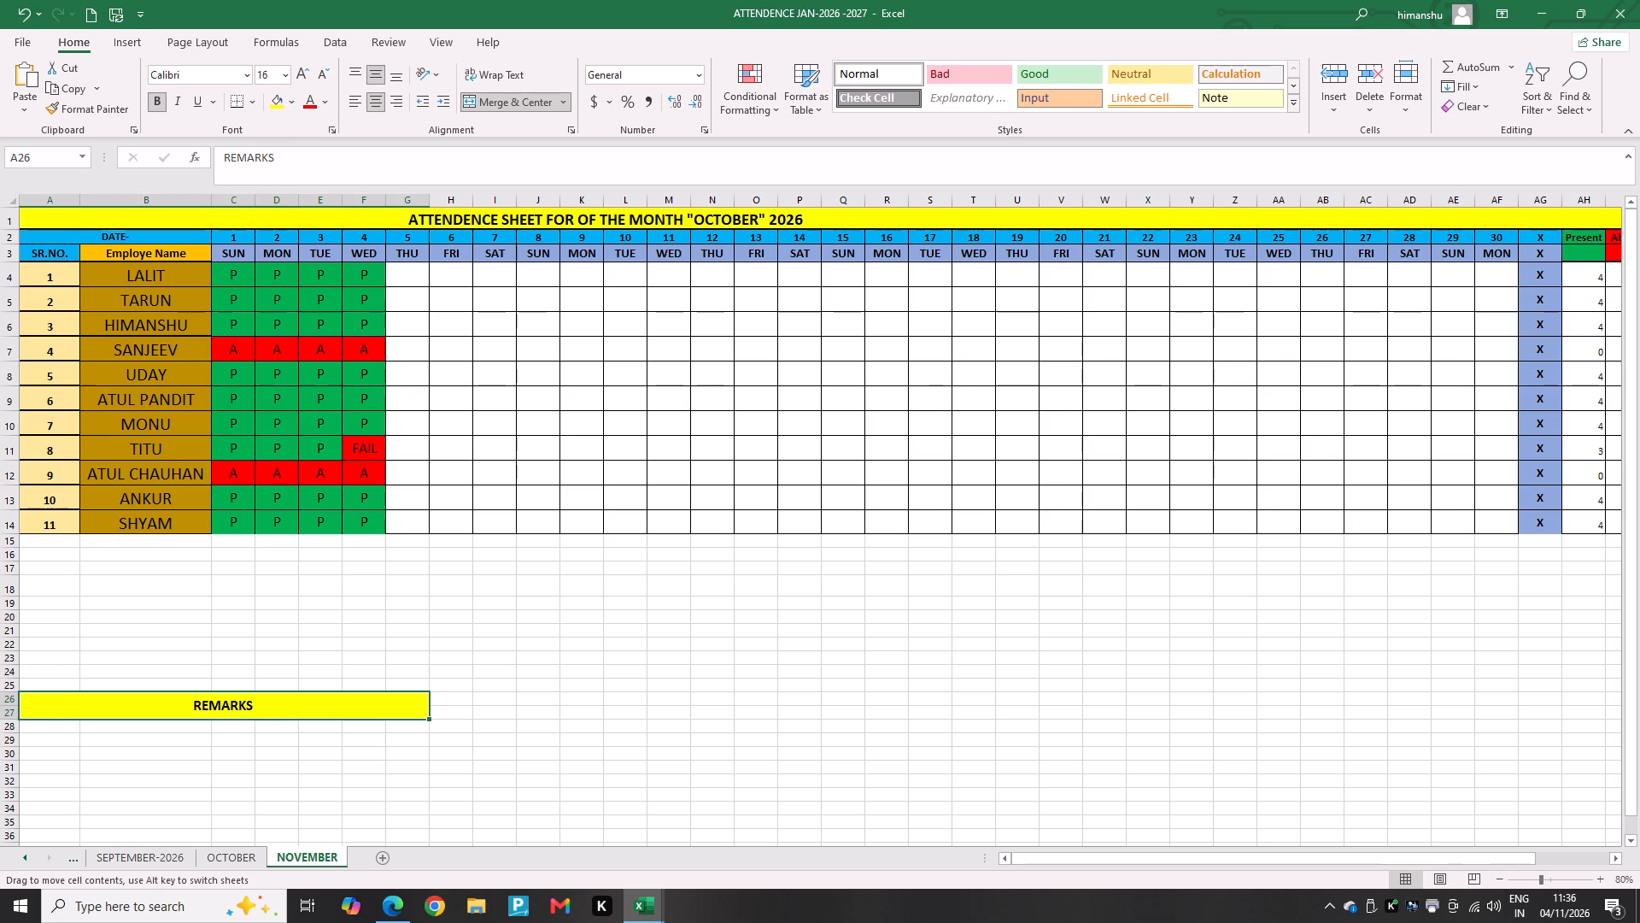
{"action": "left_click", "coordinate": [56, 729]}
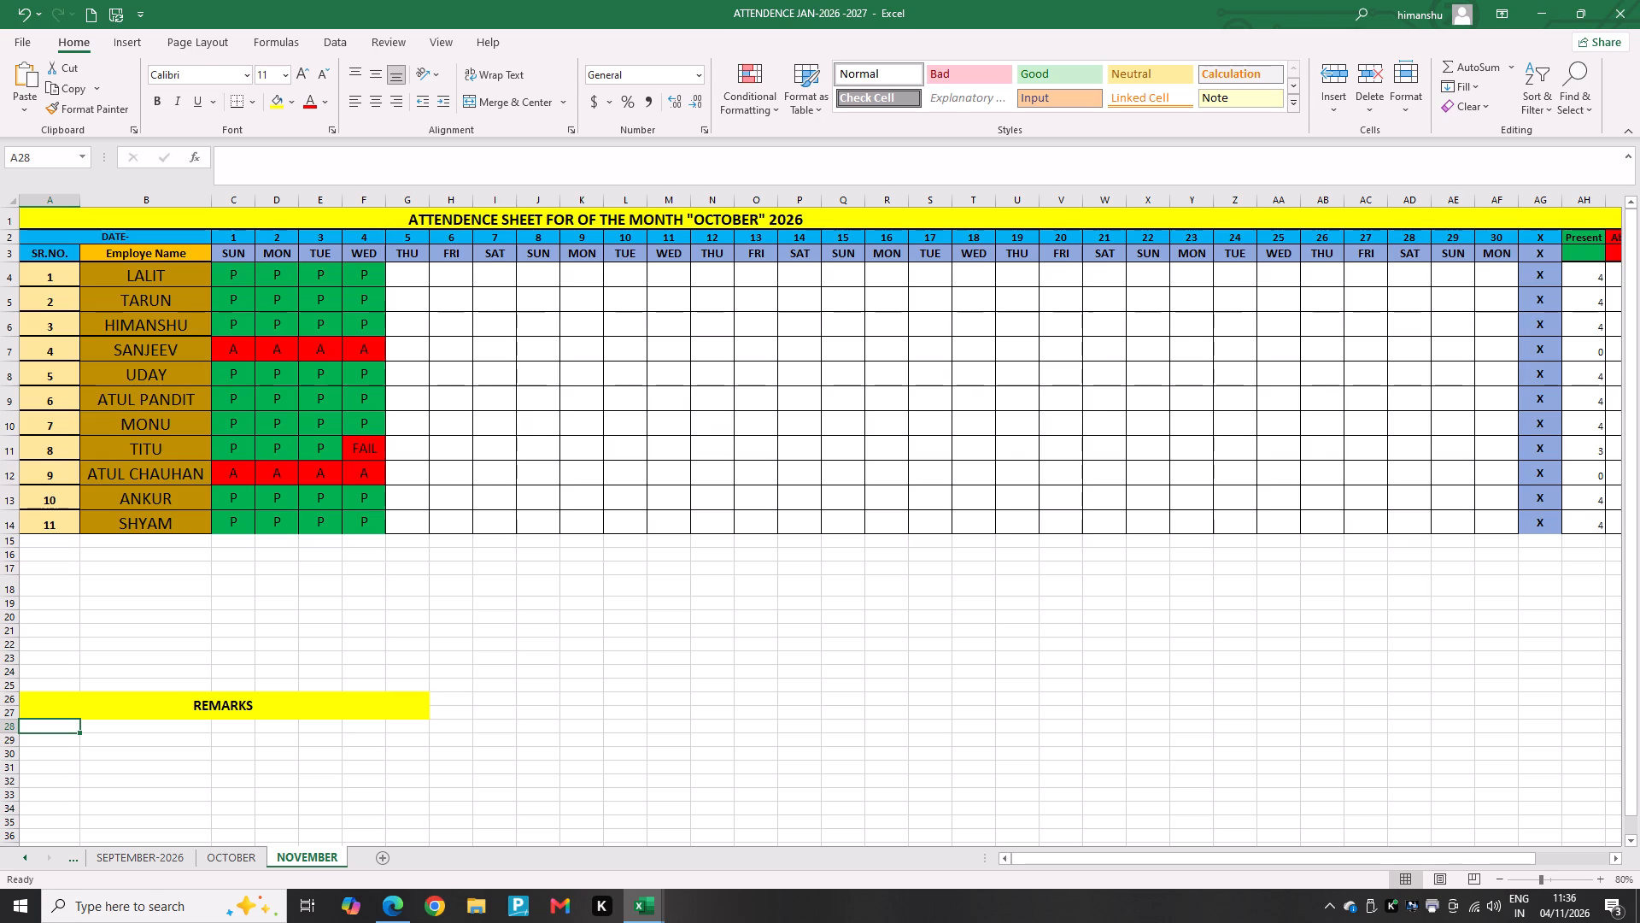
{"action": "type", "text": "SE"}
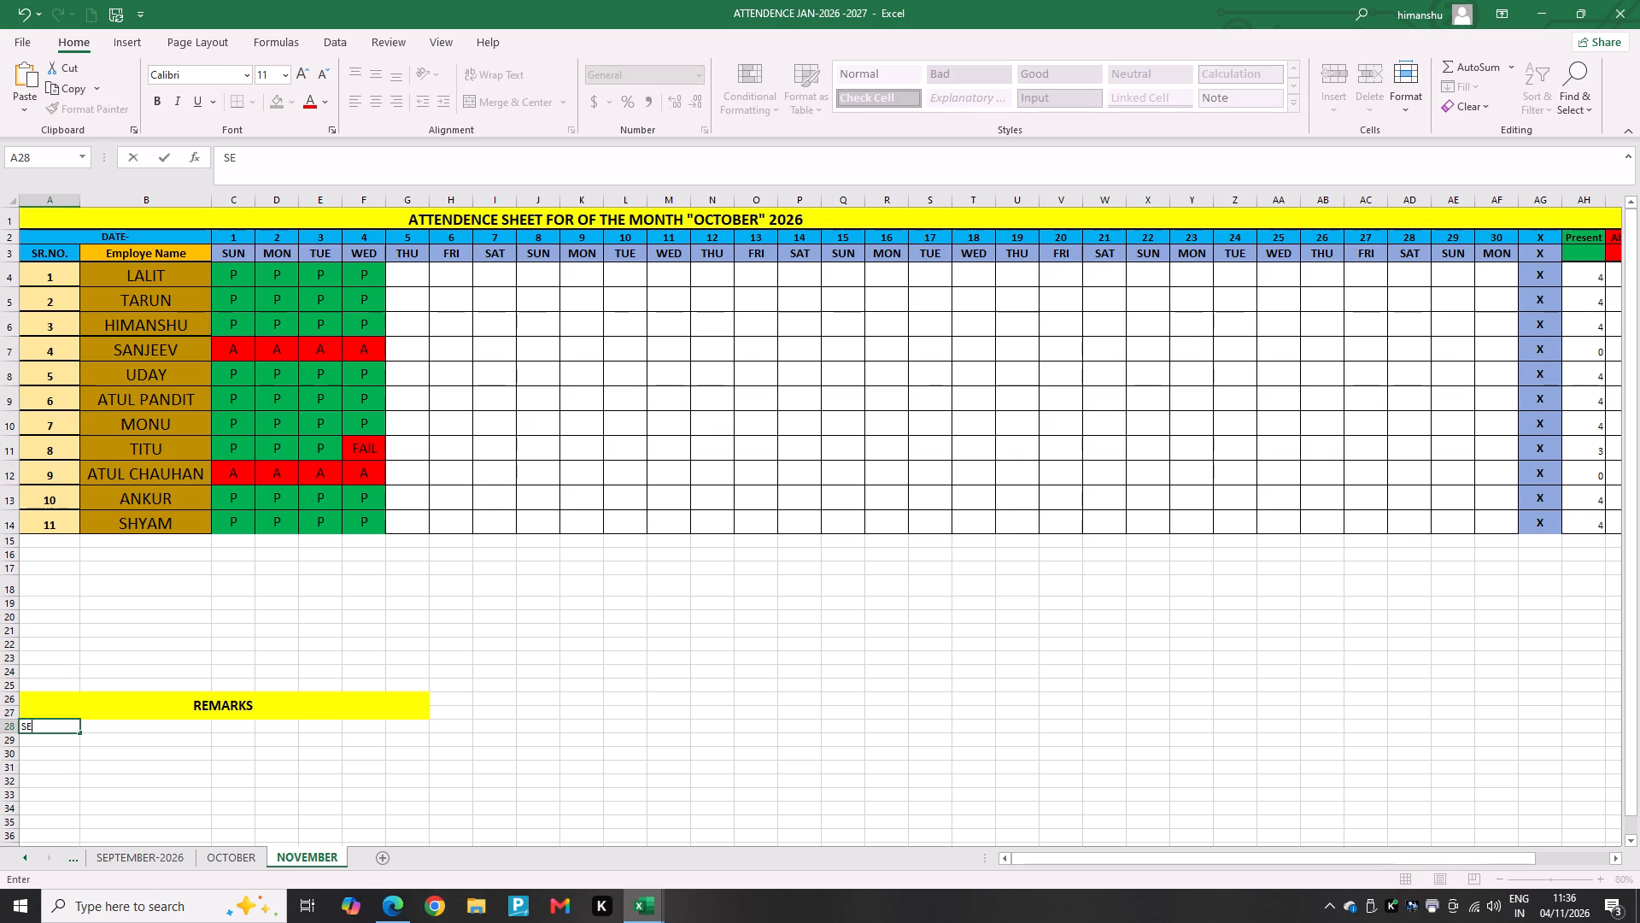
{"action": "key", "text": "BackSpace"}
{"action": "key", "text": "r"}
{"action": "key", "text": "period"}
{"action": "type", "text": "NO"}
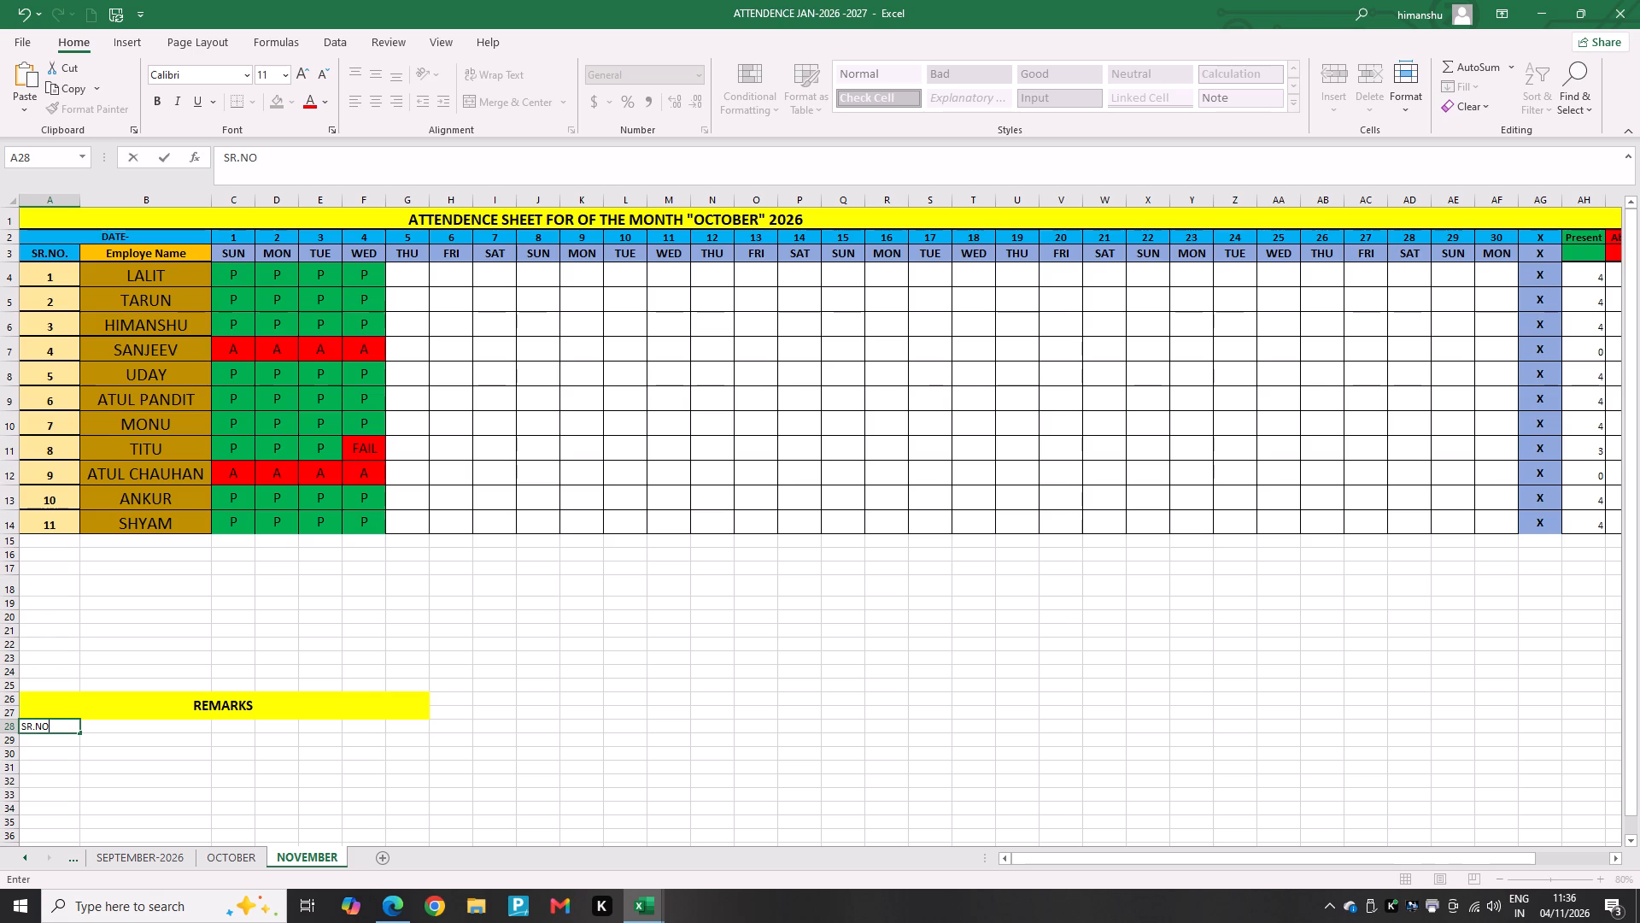
Copy the formatted Employe Name header from B3 into cell B28 under the REMARKS heading.
{"action": "left_click", "coordinate": [131, 723]}
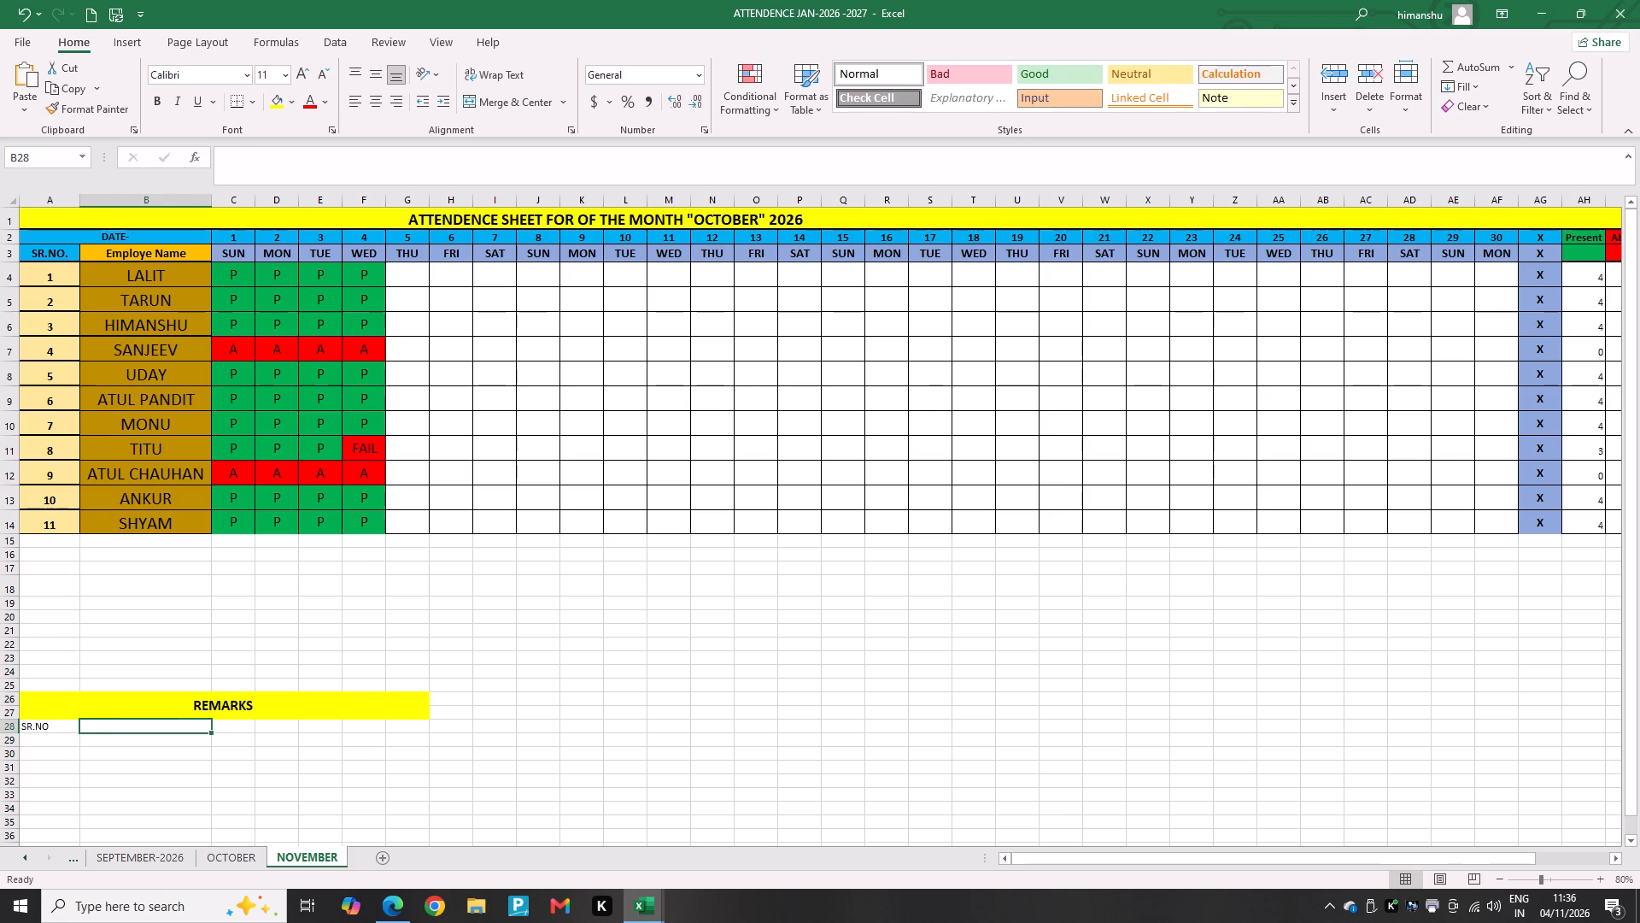
{"action": "key", "text": "e"}
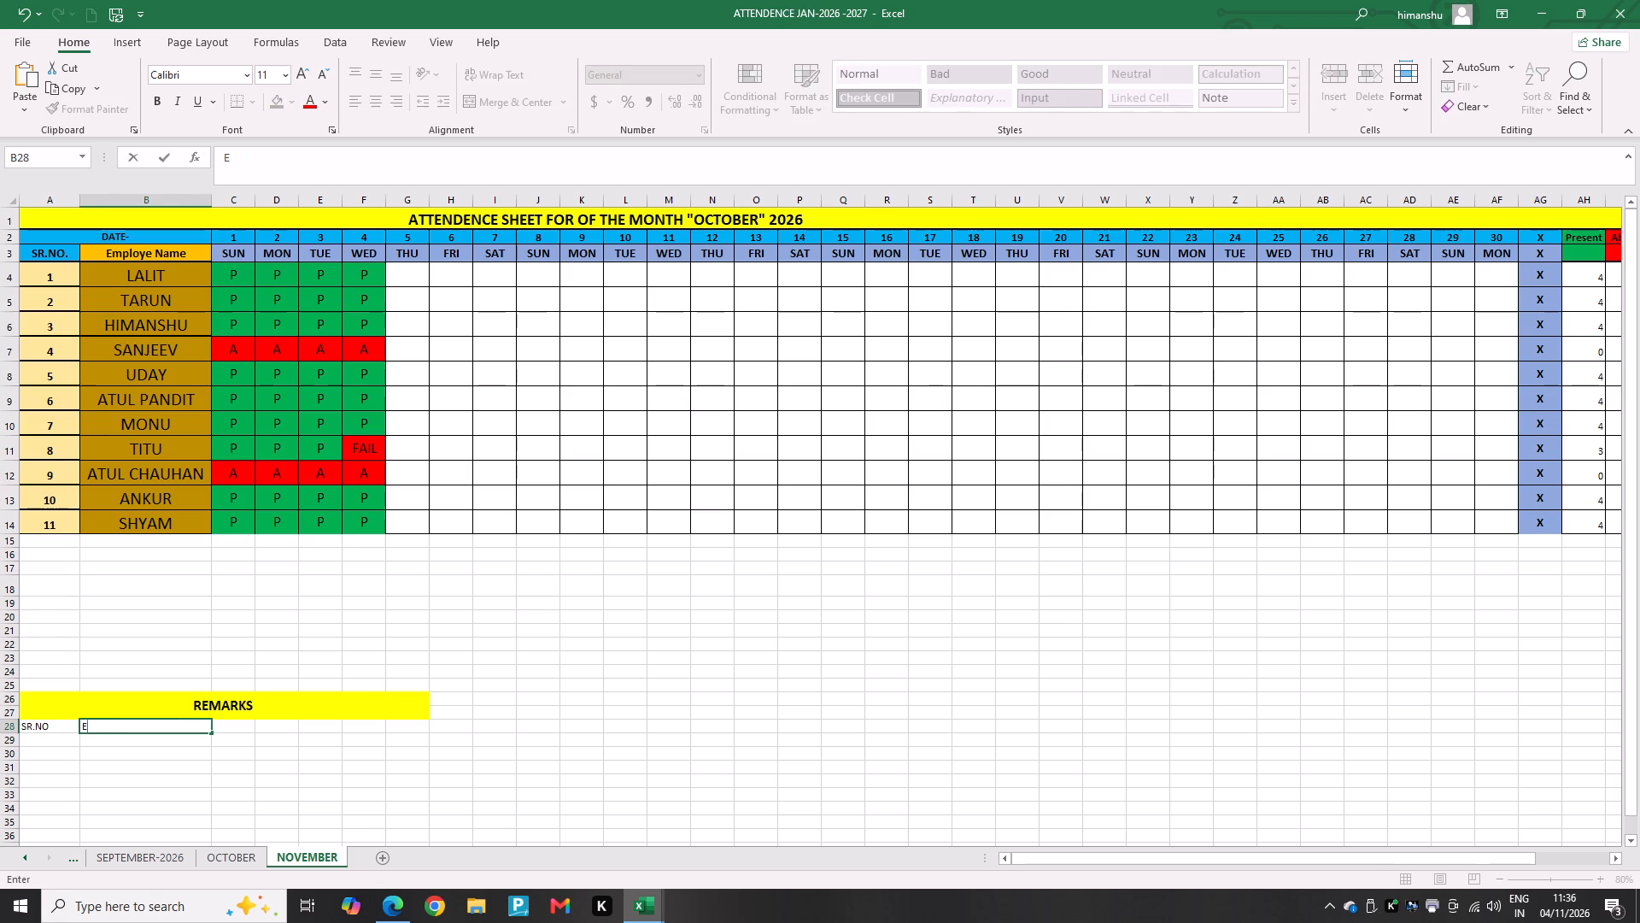
{"action": "left_click", "coordinate": [138, 254]}
{"action": "key", "text": "ctrl+c"}
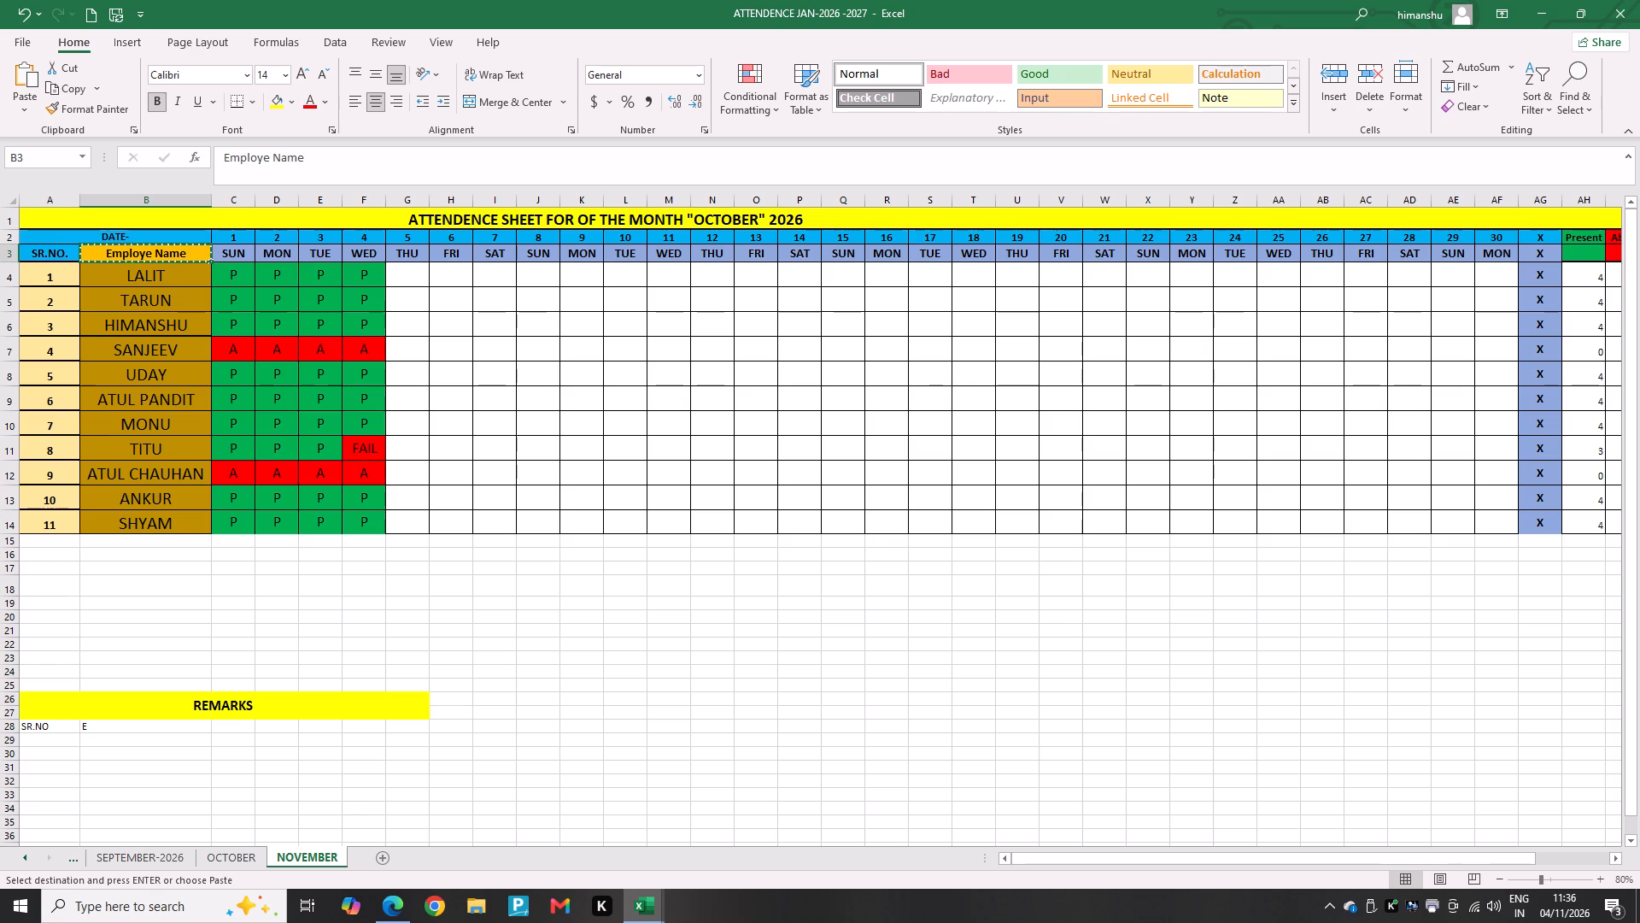
{"action": "left_click", "coordinate": [159, 727]}
{"action": "key", "text": "ctrl+v"}
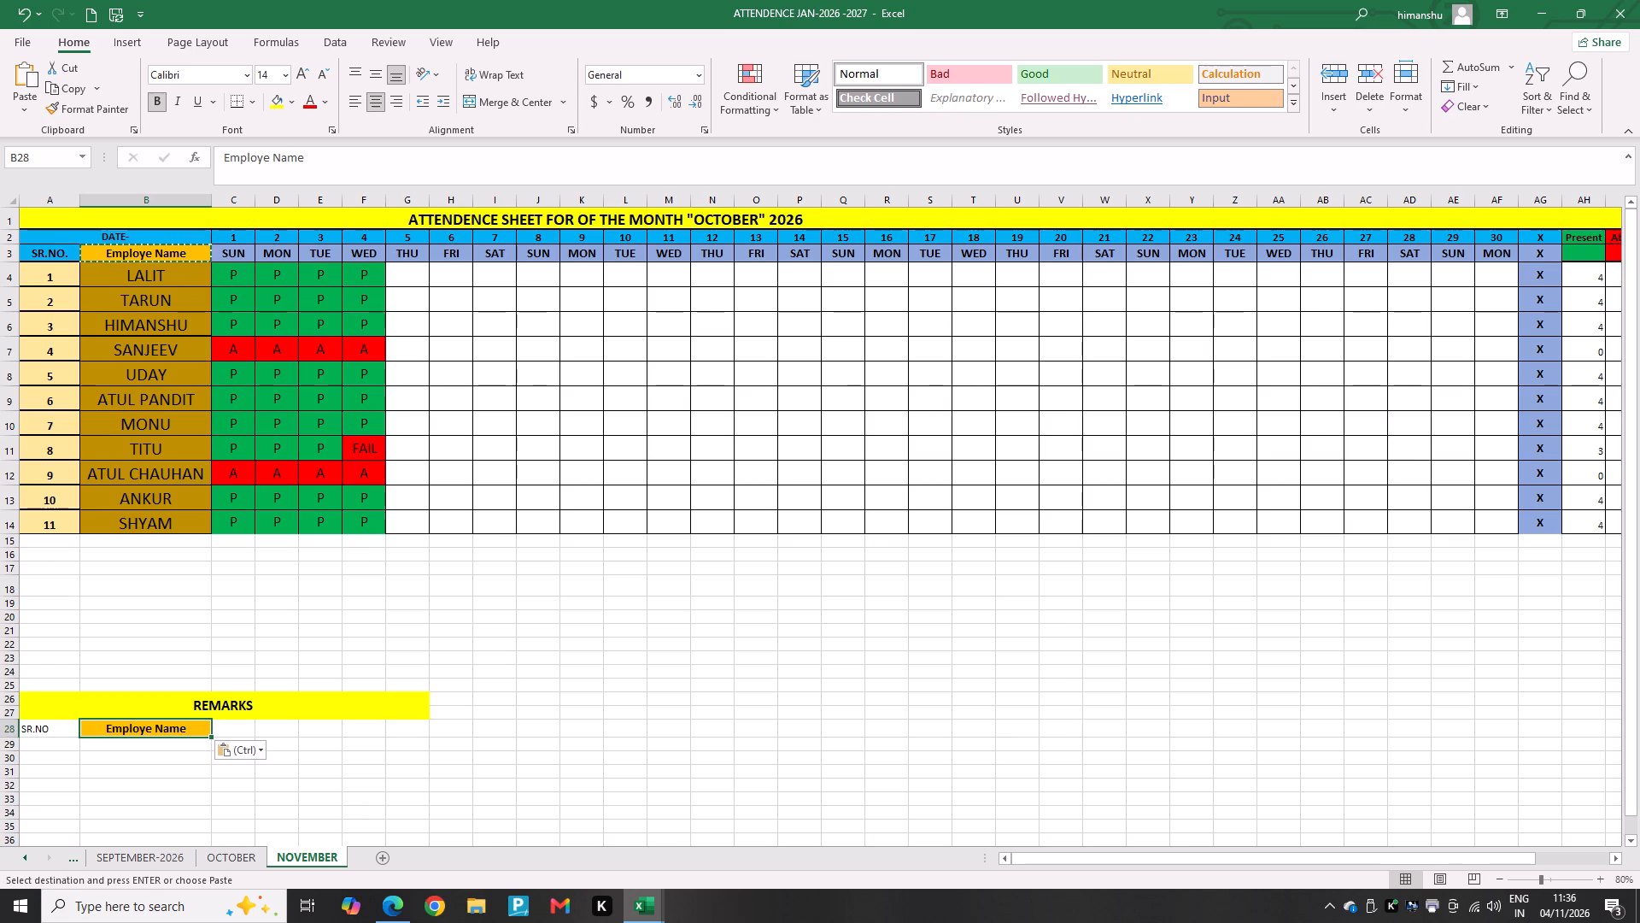
Replace the header in A28 with a copy of the formatted SR.NO. header from A3.
{"action": "left_click", "coordinate": [47, 729]}
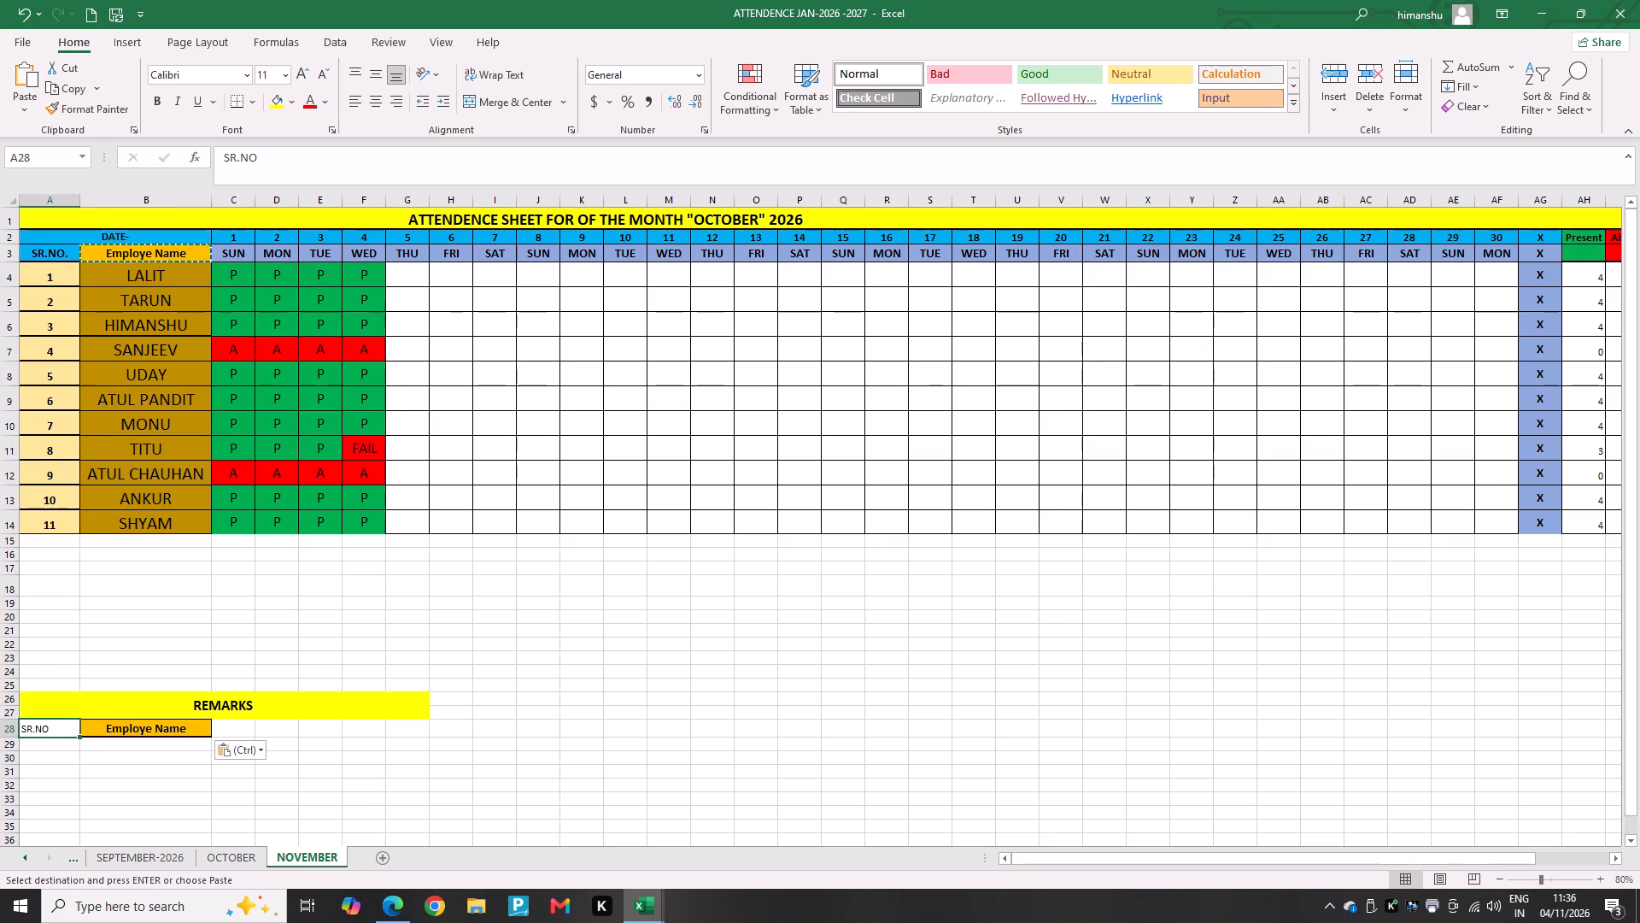
{"action": "left_click", "coordinate": [50, 257]}
{"action": "key", "text": "ctrl+c"}
{"action": "left_click", "coordinate": [48, 726]}
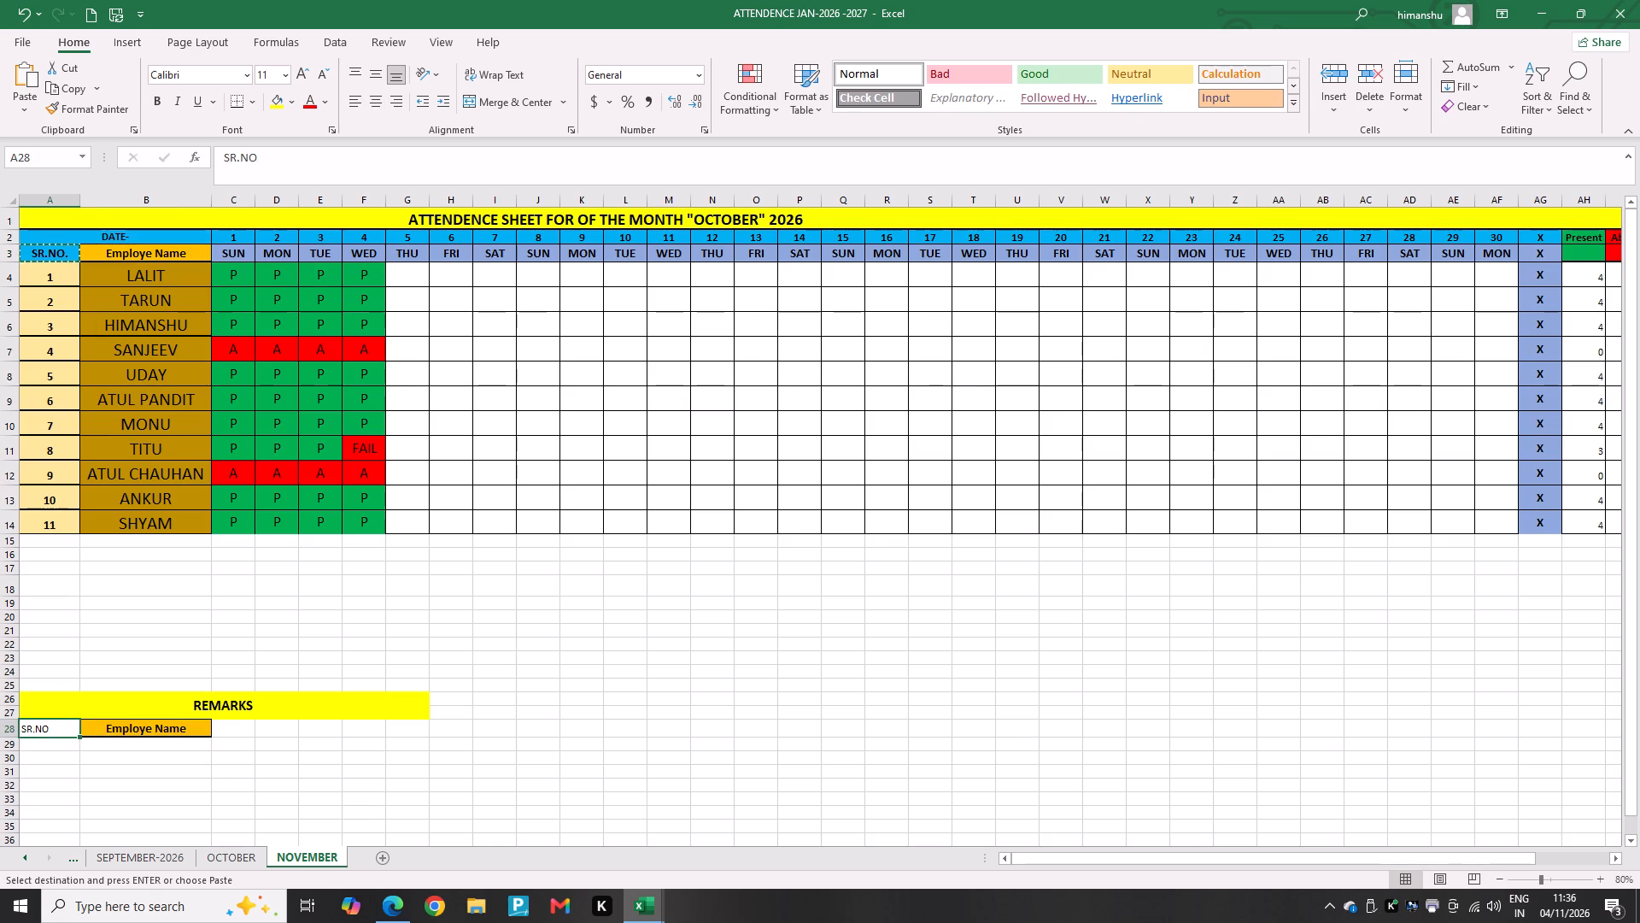
{"action": "key", "text": "ctrl+v"}
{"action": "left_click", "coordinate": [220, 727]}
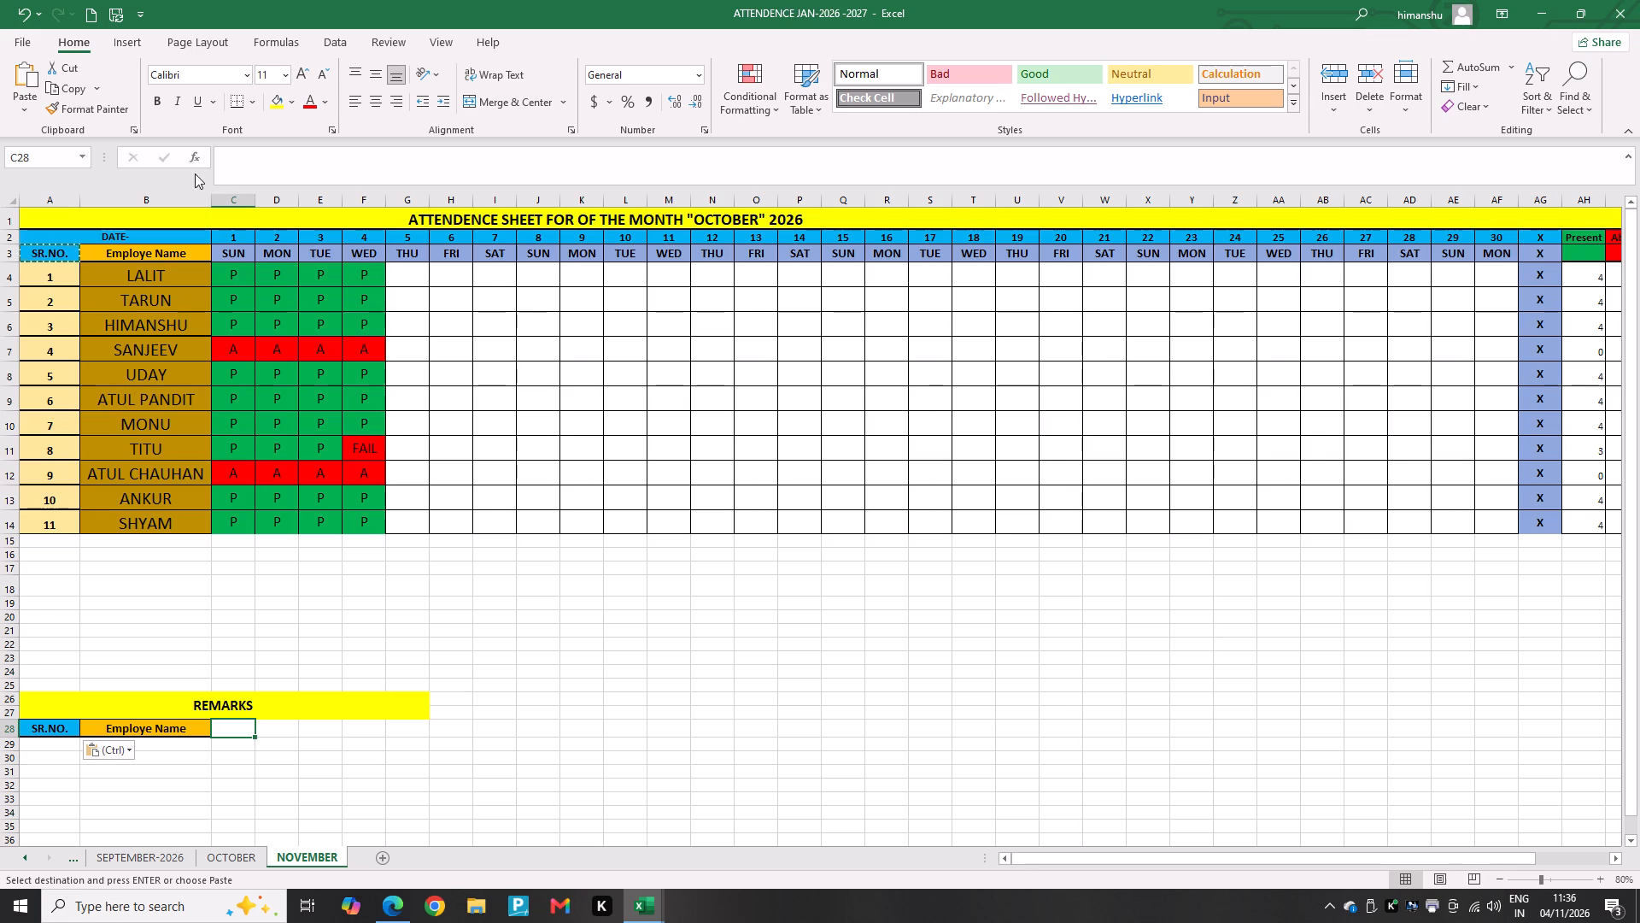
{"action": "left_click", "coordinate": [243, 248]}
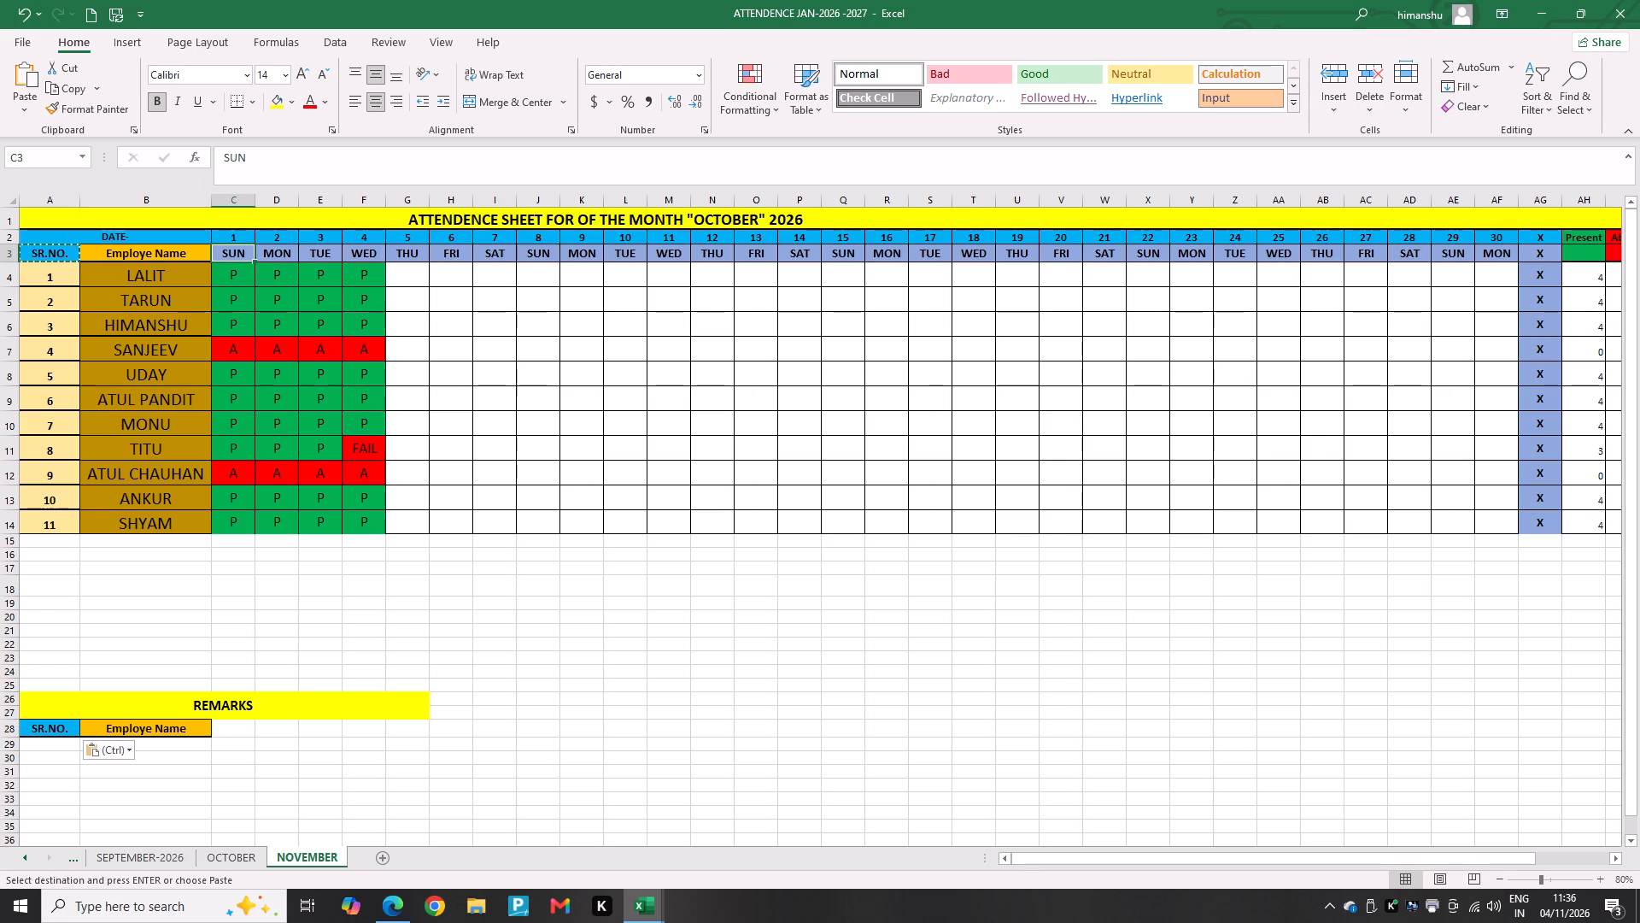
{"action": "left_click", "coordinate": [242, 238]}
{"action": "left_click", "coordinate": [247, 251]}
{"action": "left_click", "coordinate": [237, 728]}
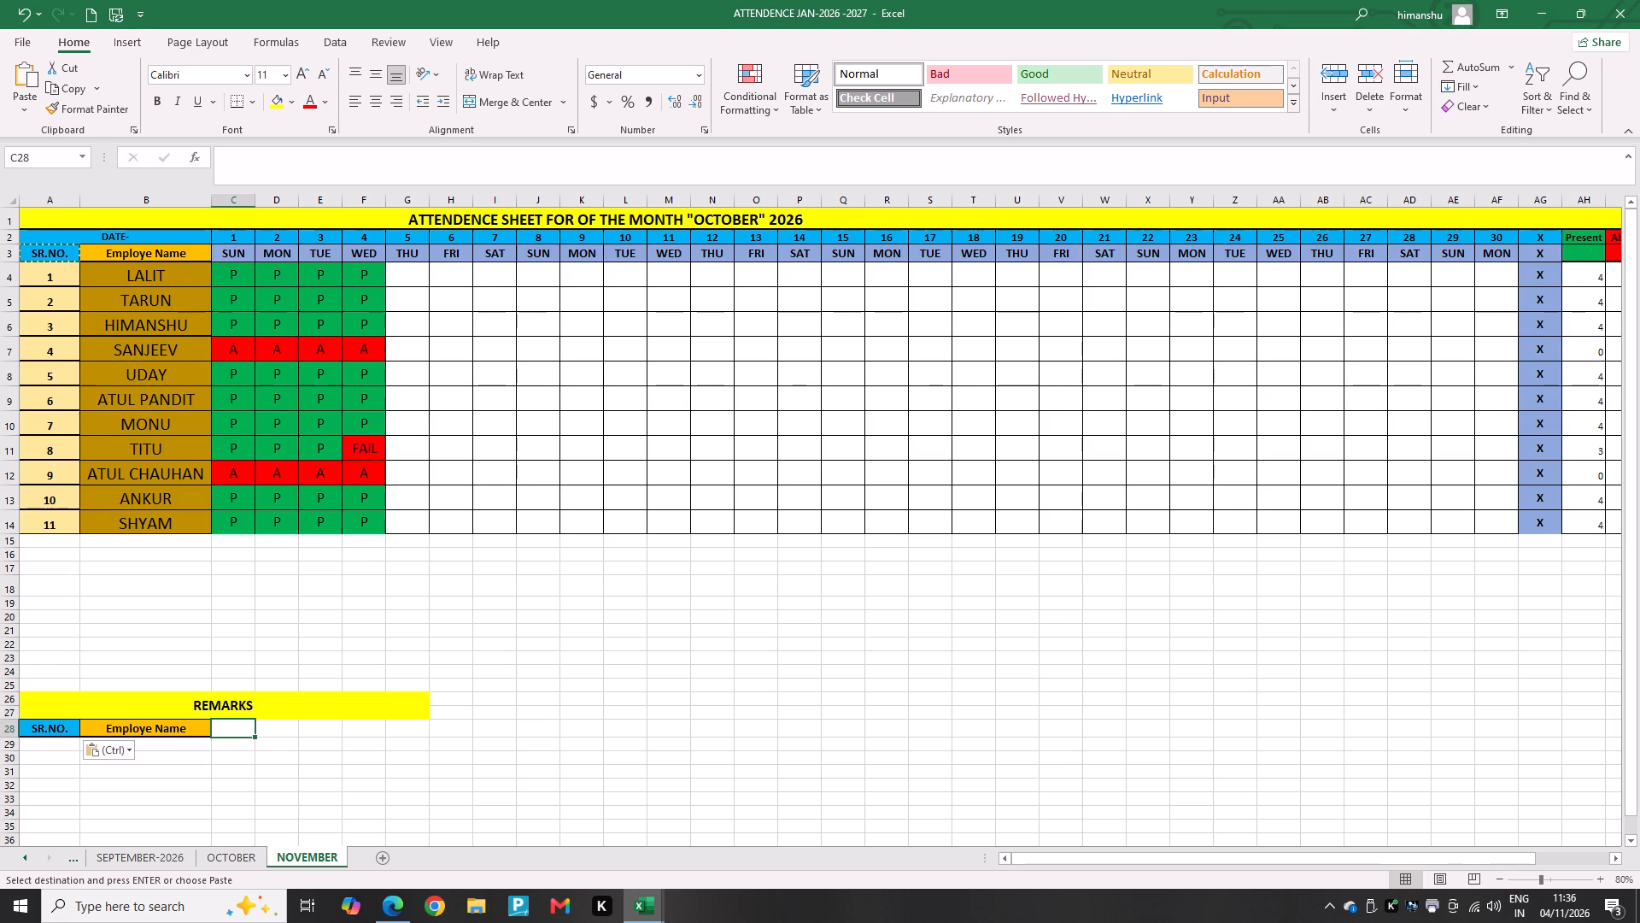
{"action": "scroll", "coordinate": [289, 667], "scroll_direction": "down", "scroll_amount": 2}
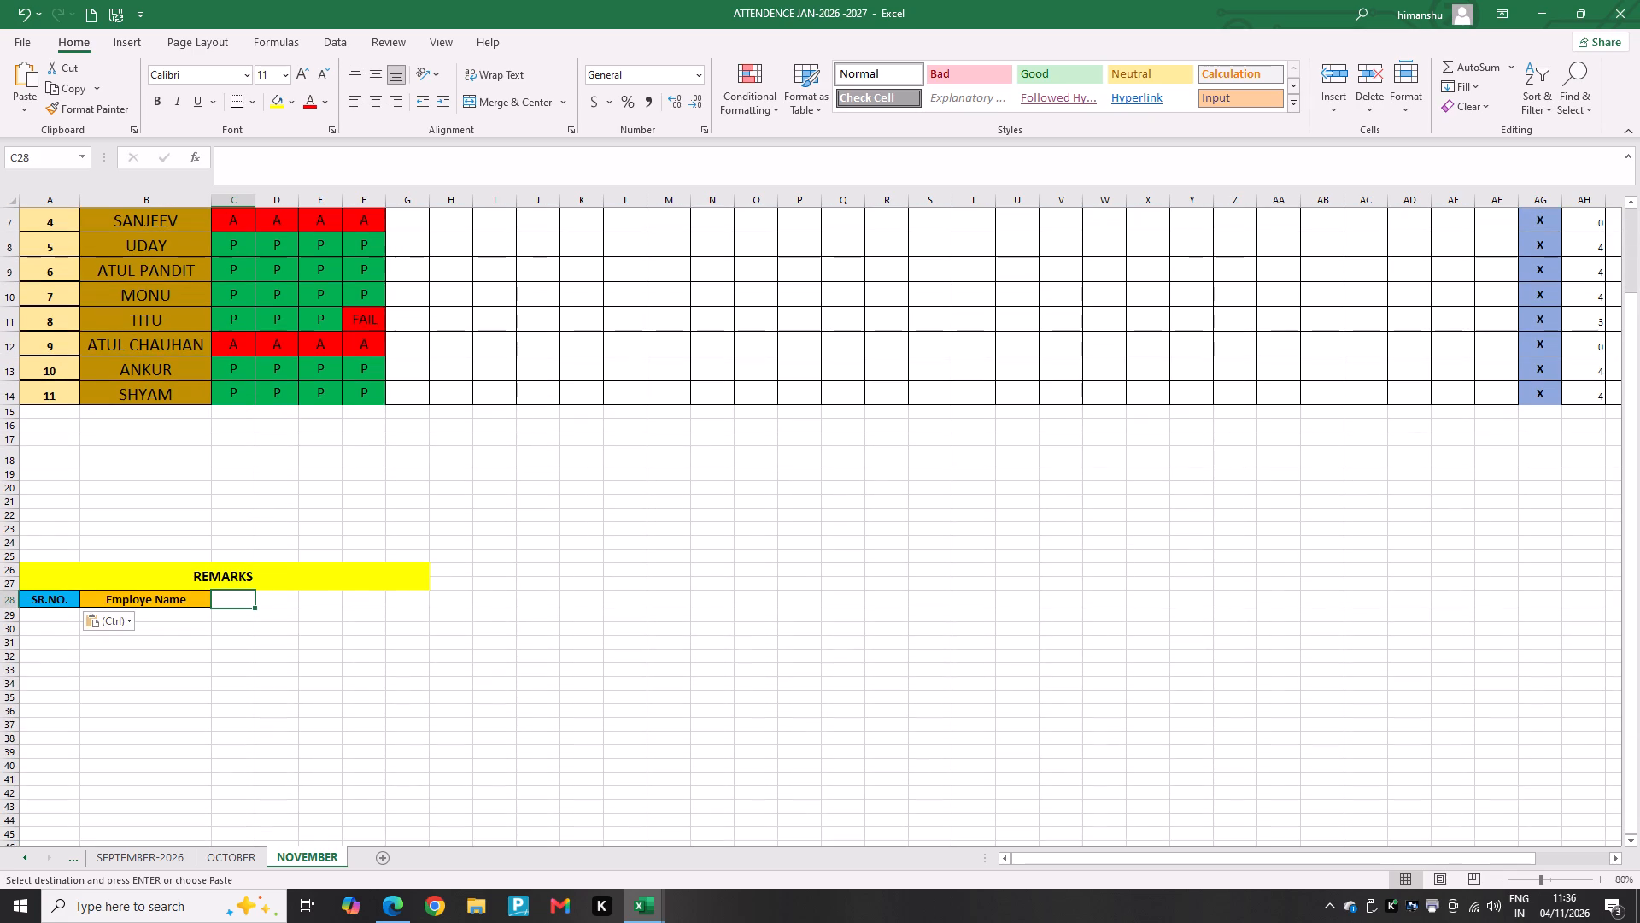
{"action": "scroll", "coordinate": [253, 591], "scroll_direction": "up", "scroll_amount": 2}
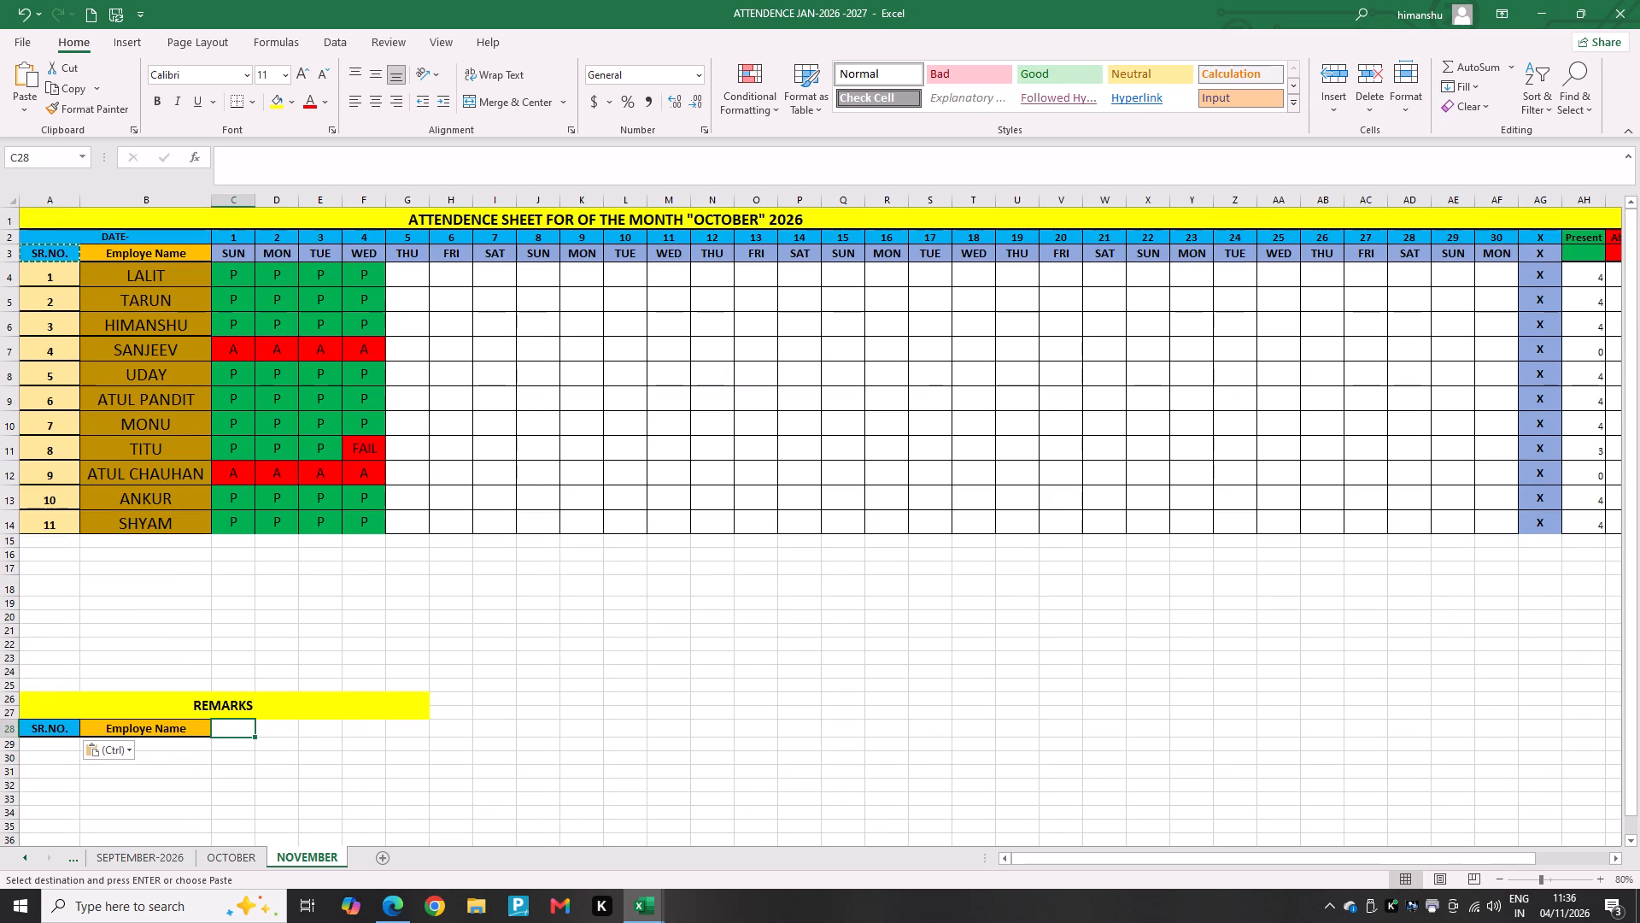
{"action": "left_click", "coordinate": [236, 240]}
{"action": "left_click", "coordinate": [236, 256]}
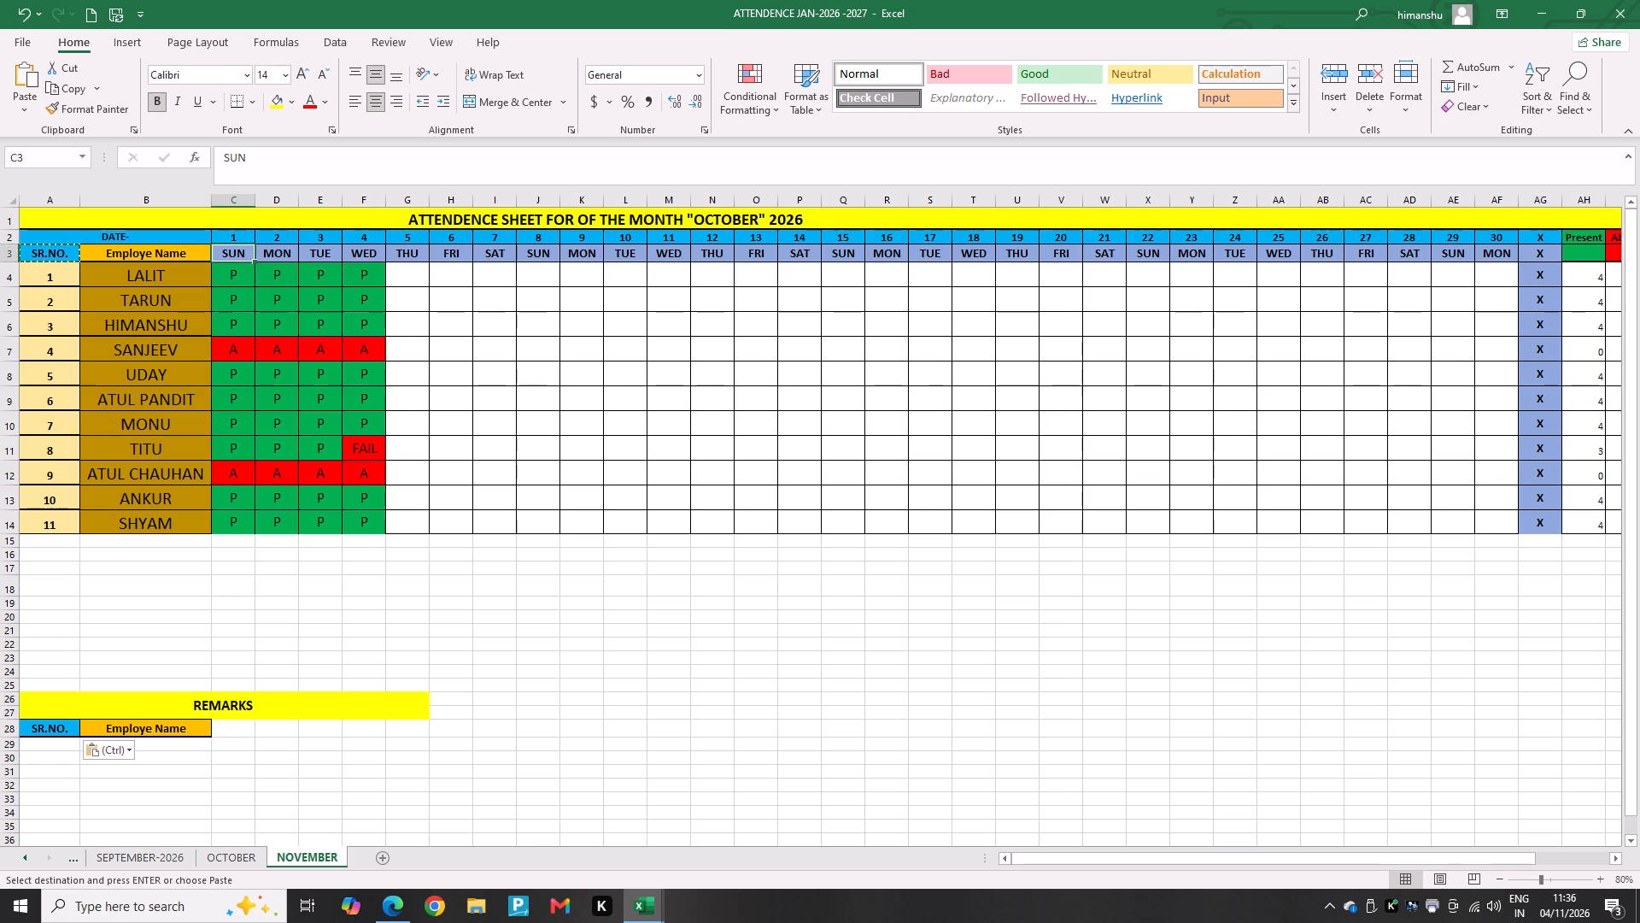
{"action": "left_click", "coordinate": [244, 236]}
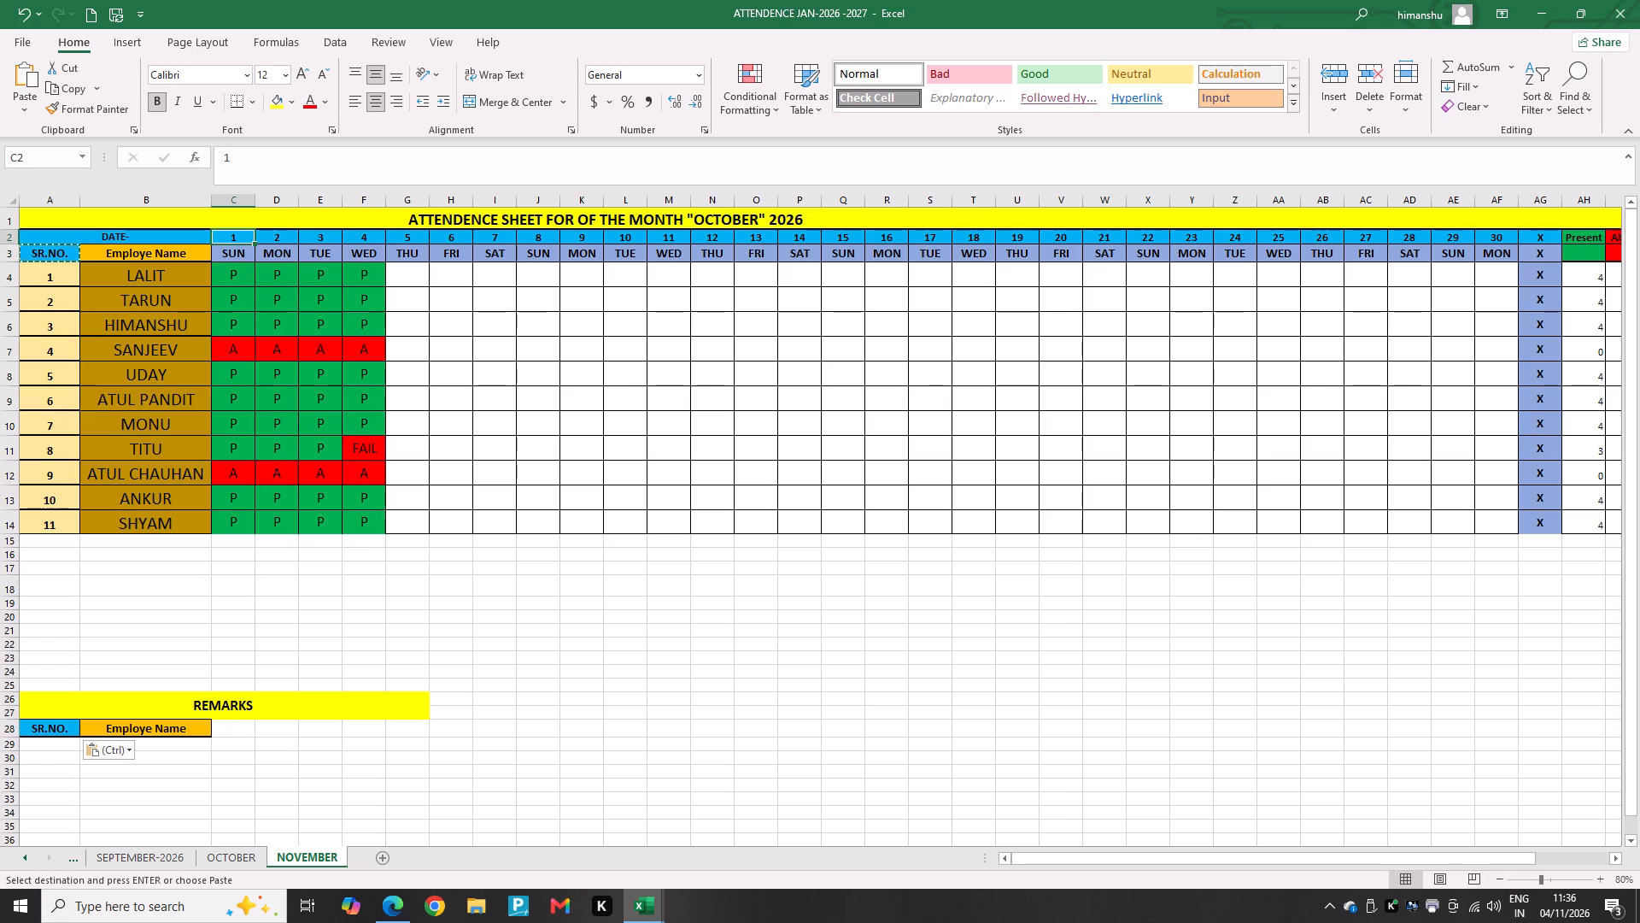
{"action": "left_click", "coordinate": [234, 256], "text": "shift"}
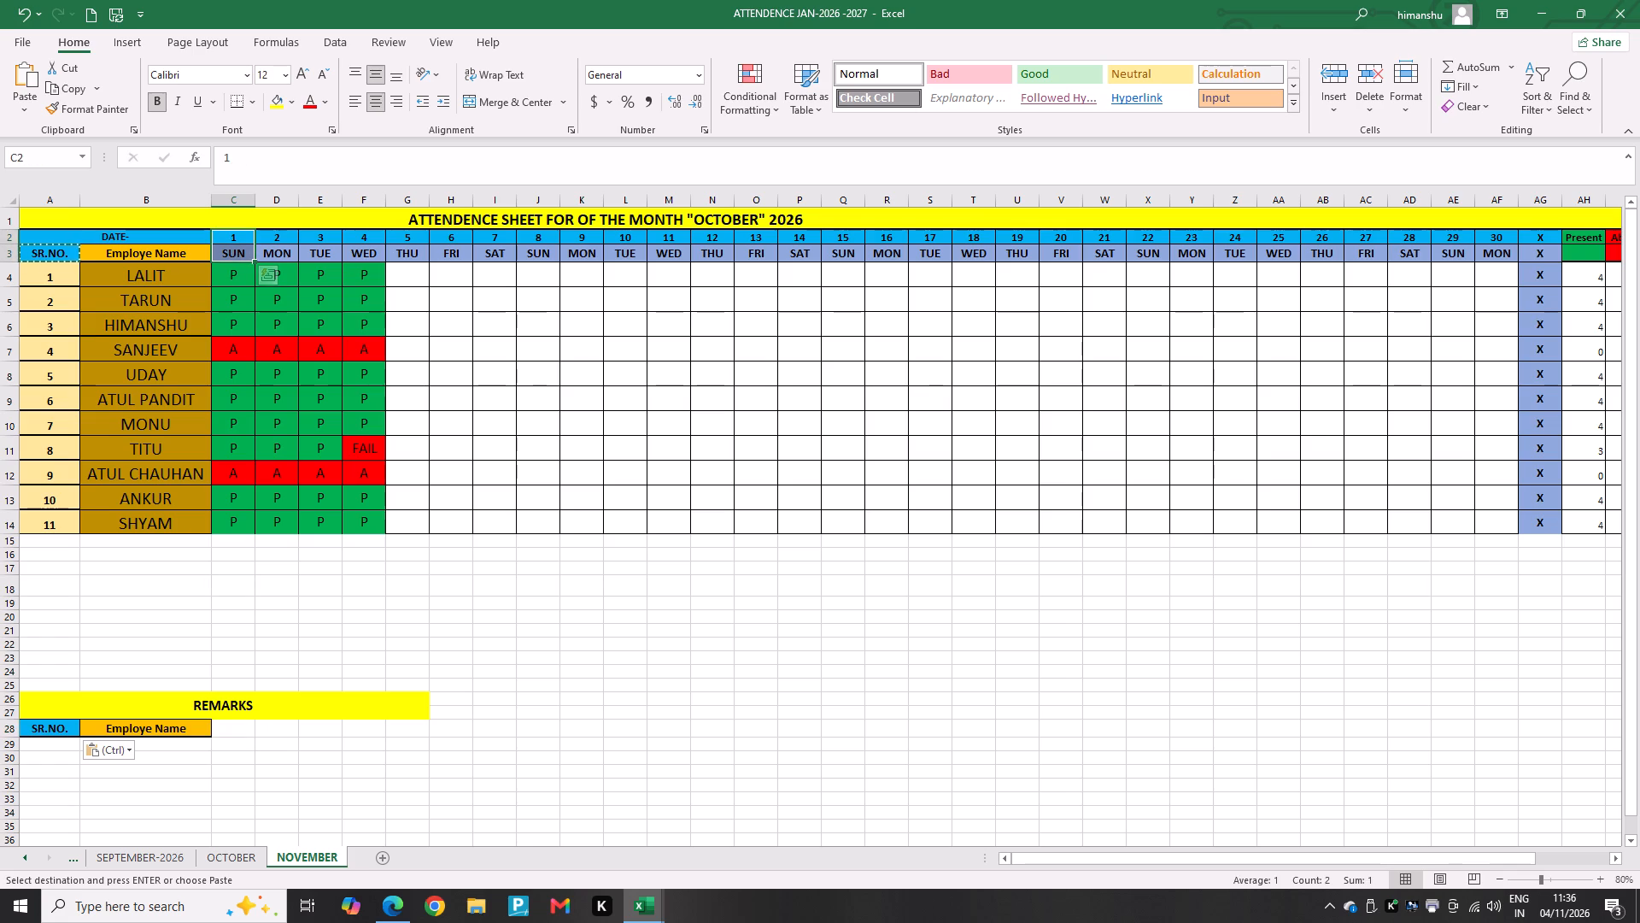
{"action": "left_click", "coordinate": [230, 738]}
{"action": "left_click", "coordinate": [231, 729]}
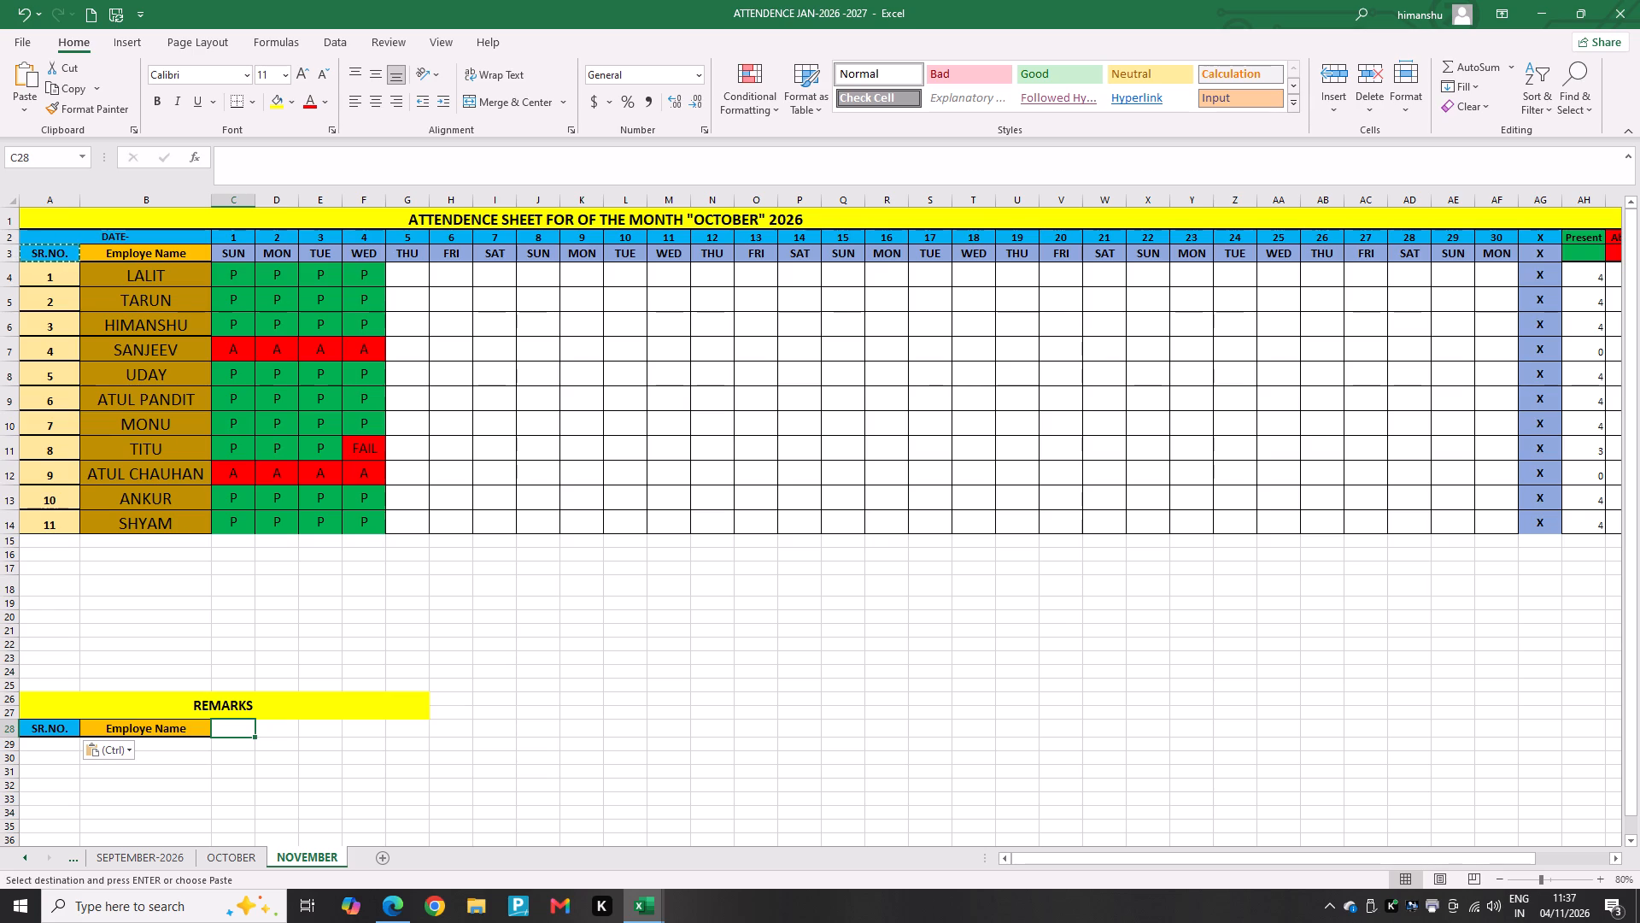
Copy the serial numbers and employee names from A4:B14 into the REMARKS table starting at A29.
{"action": "left_click", "coordinate": [31, 749]}
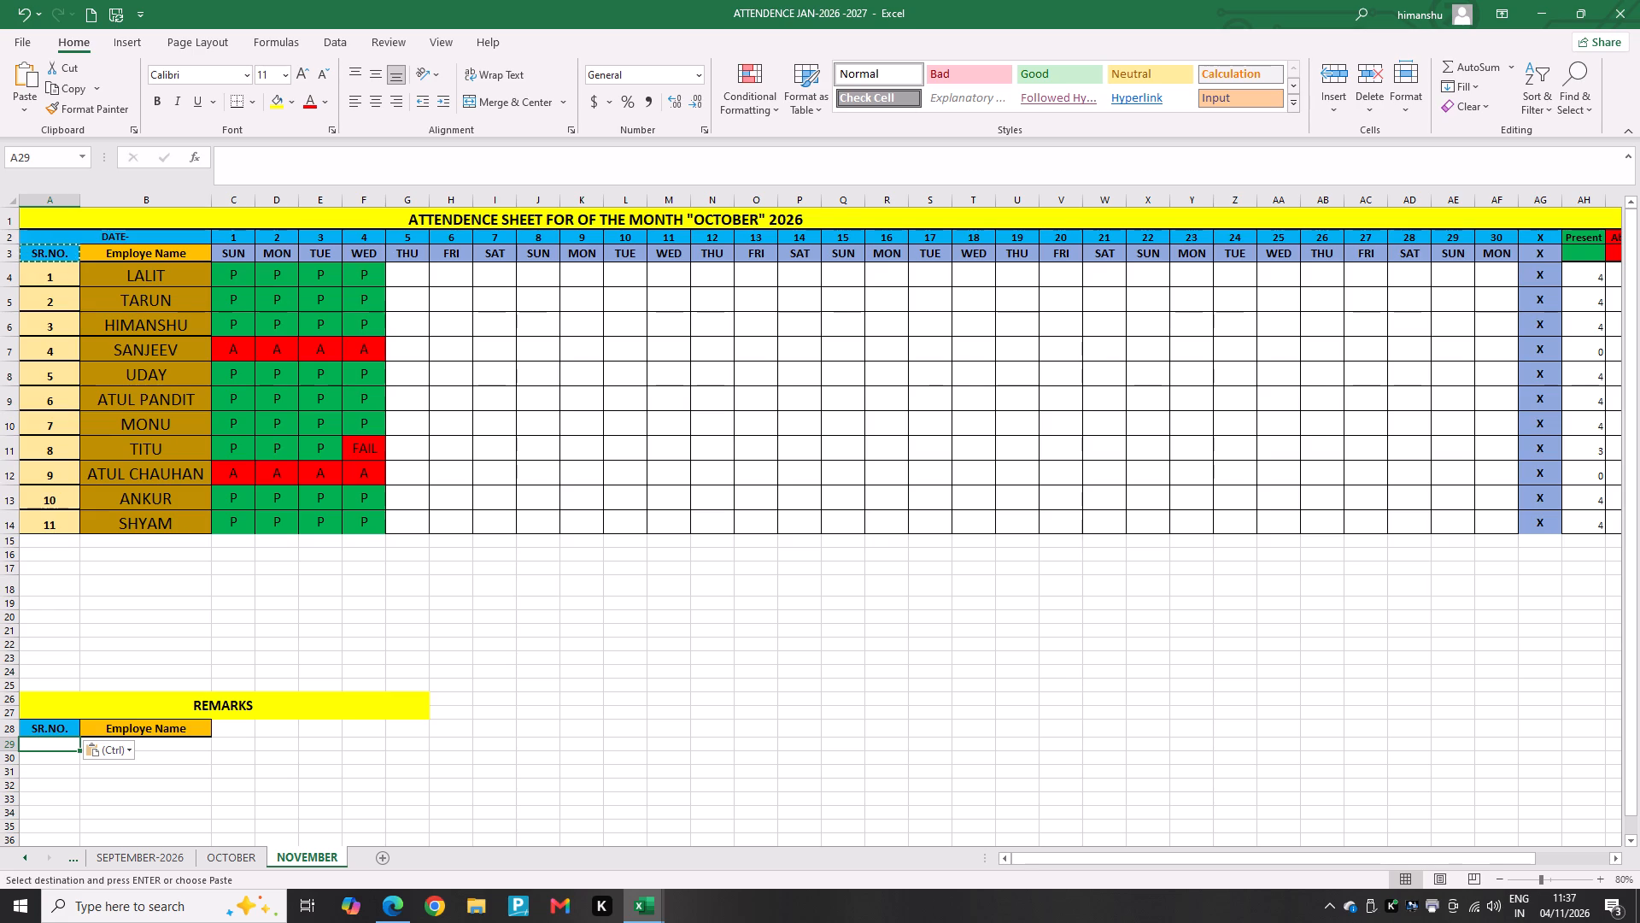
{"action": "left_click", "coordinate": [114, 271]}
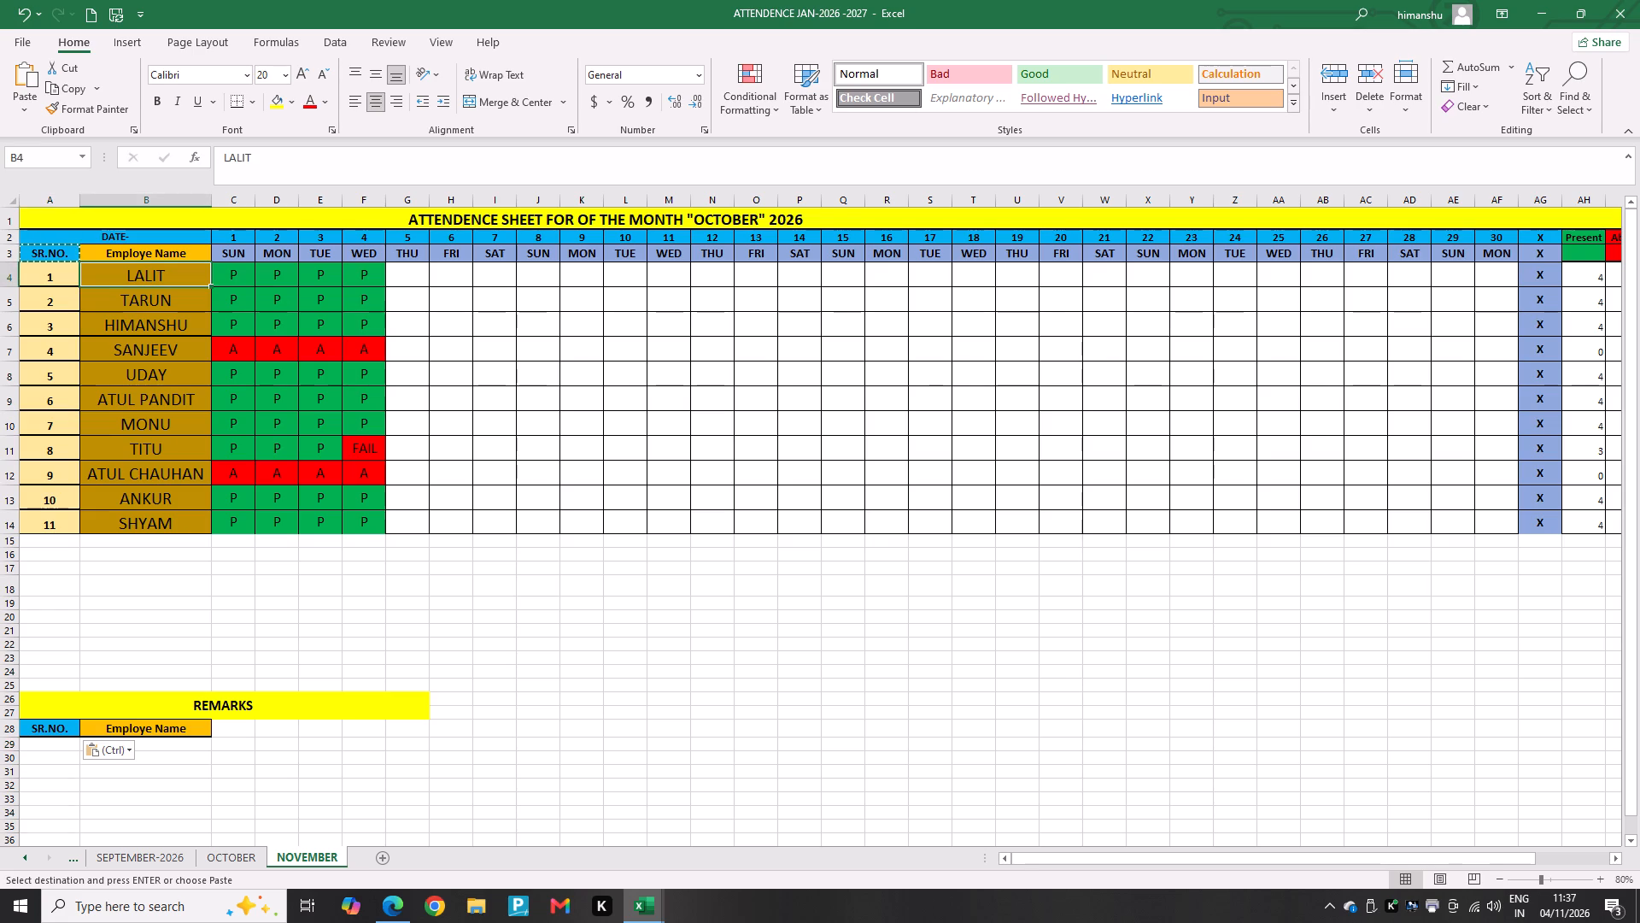
{"action": "key", "text": "Left"}
{"action": "key", "text": "shift+Right"}
{"action": "key", "text": "shift+Down"}
{"action": "key", "text": "shift+Down"}
{"action": "key", "text": "shift+Down"}
{"action": "key", "text": "shift+Down"}
{"action": "key", "text": "shift+Down"}
{"action": "key", "text": "shift+Down"}
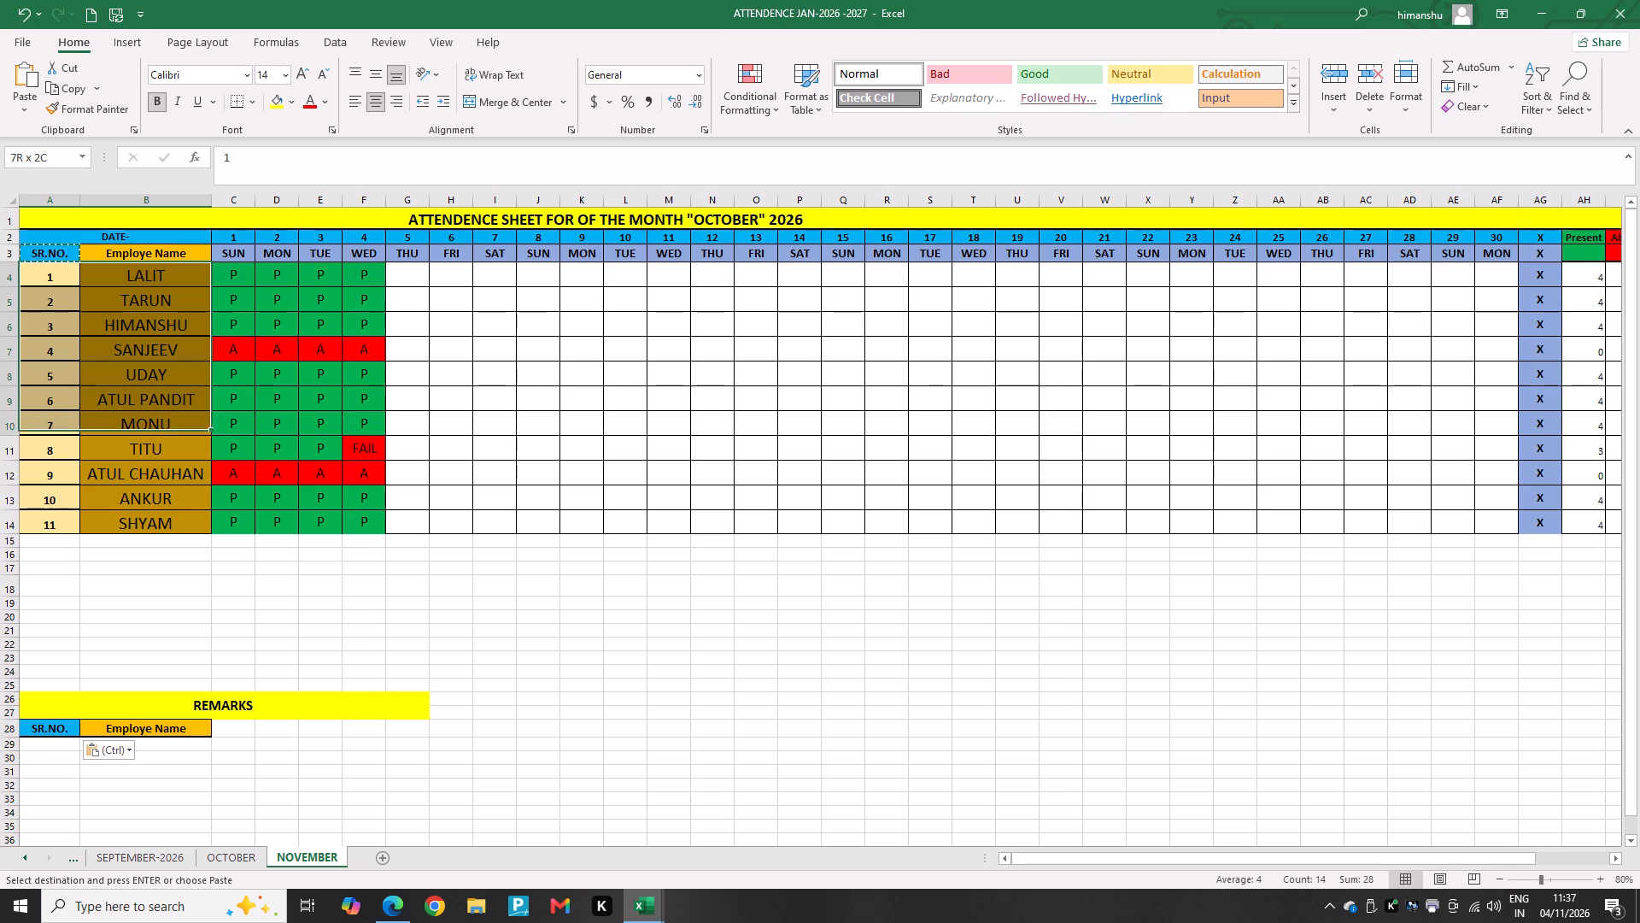
{"action": "key", "text": "shift+Down"}
{"action": "key", "text": "shift+Down"}
{"action": "key", "text": "shift+Down"}
{"action": "key", "text": "shift+Down"}
{"action": "key", "text": "ctrl+c"}
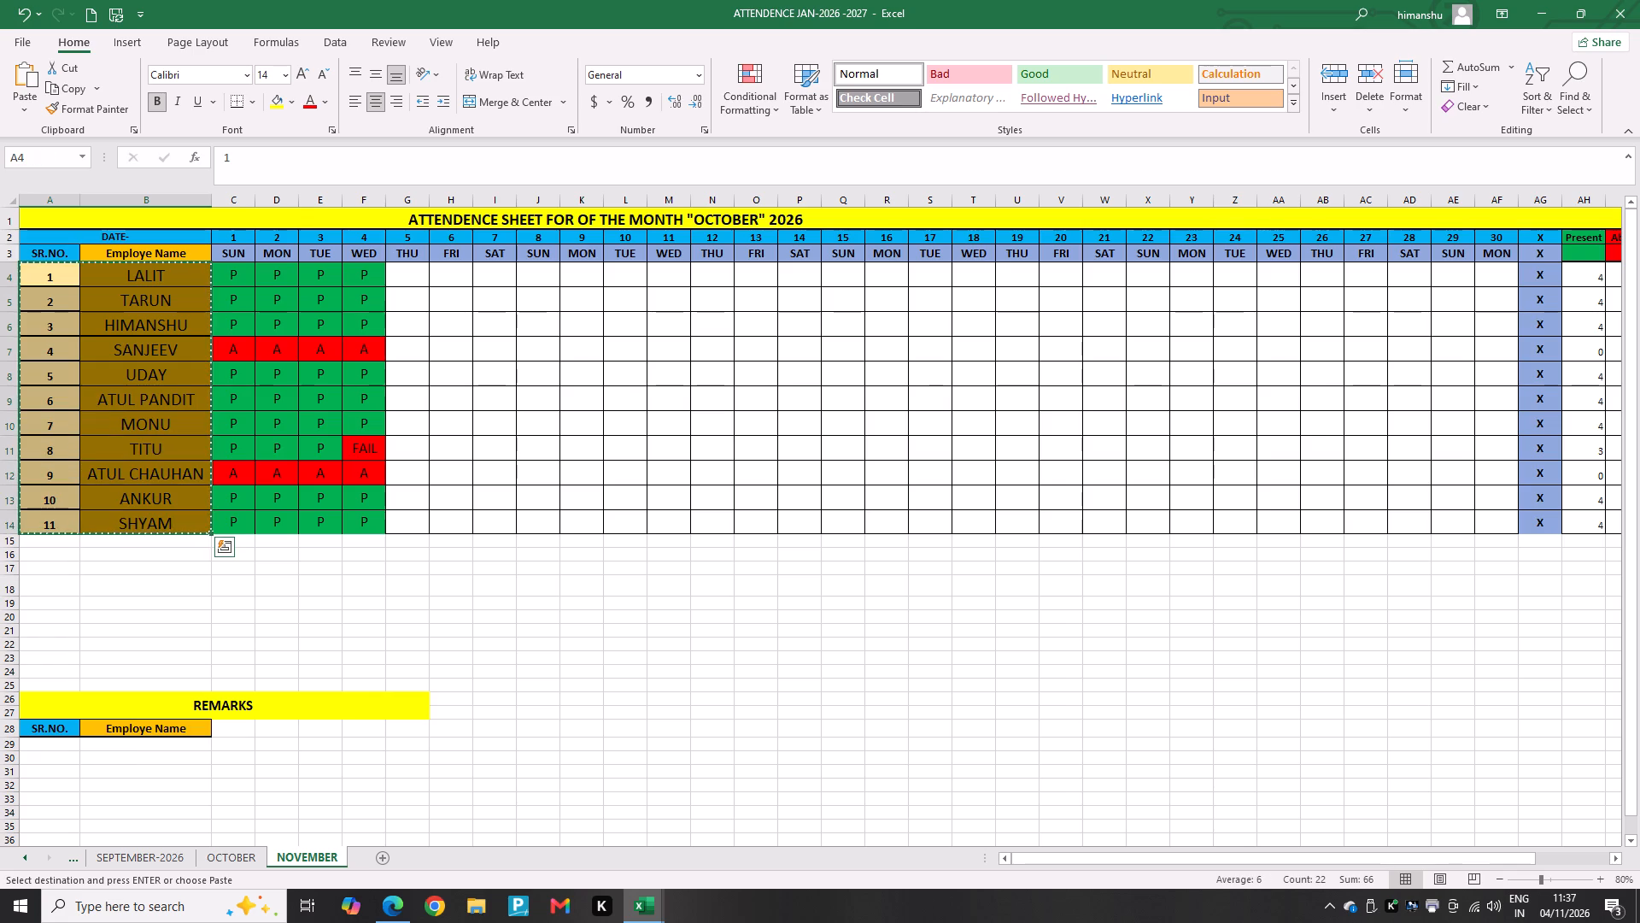
{"action": "scroll", "coordinate": [272, 897], "scroll_direction": "down", "scroll_amount": 2}
{"action": "left_click", "coordinate": [44, 738]}
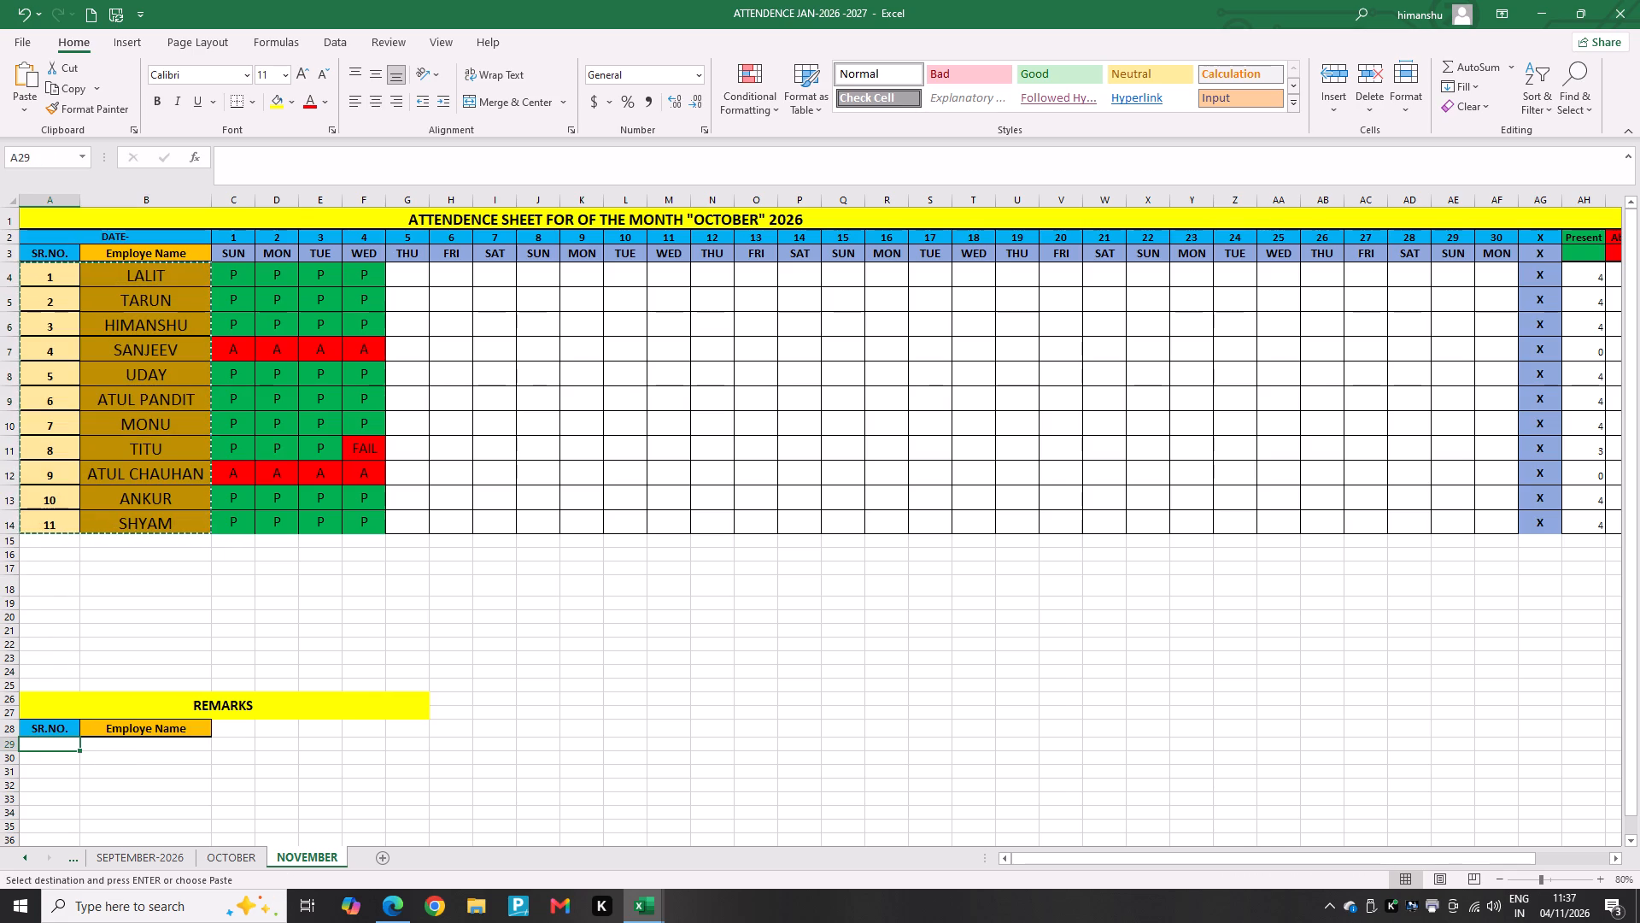
{"action": "key", "text": "ctrl+v"}
{"action": "scroll", "coordinate": [75, 740], "scroll_direction": "down", "scroll_amount": 3}
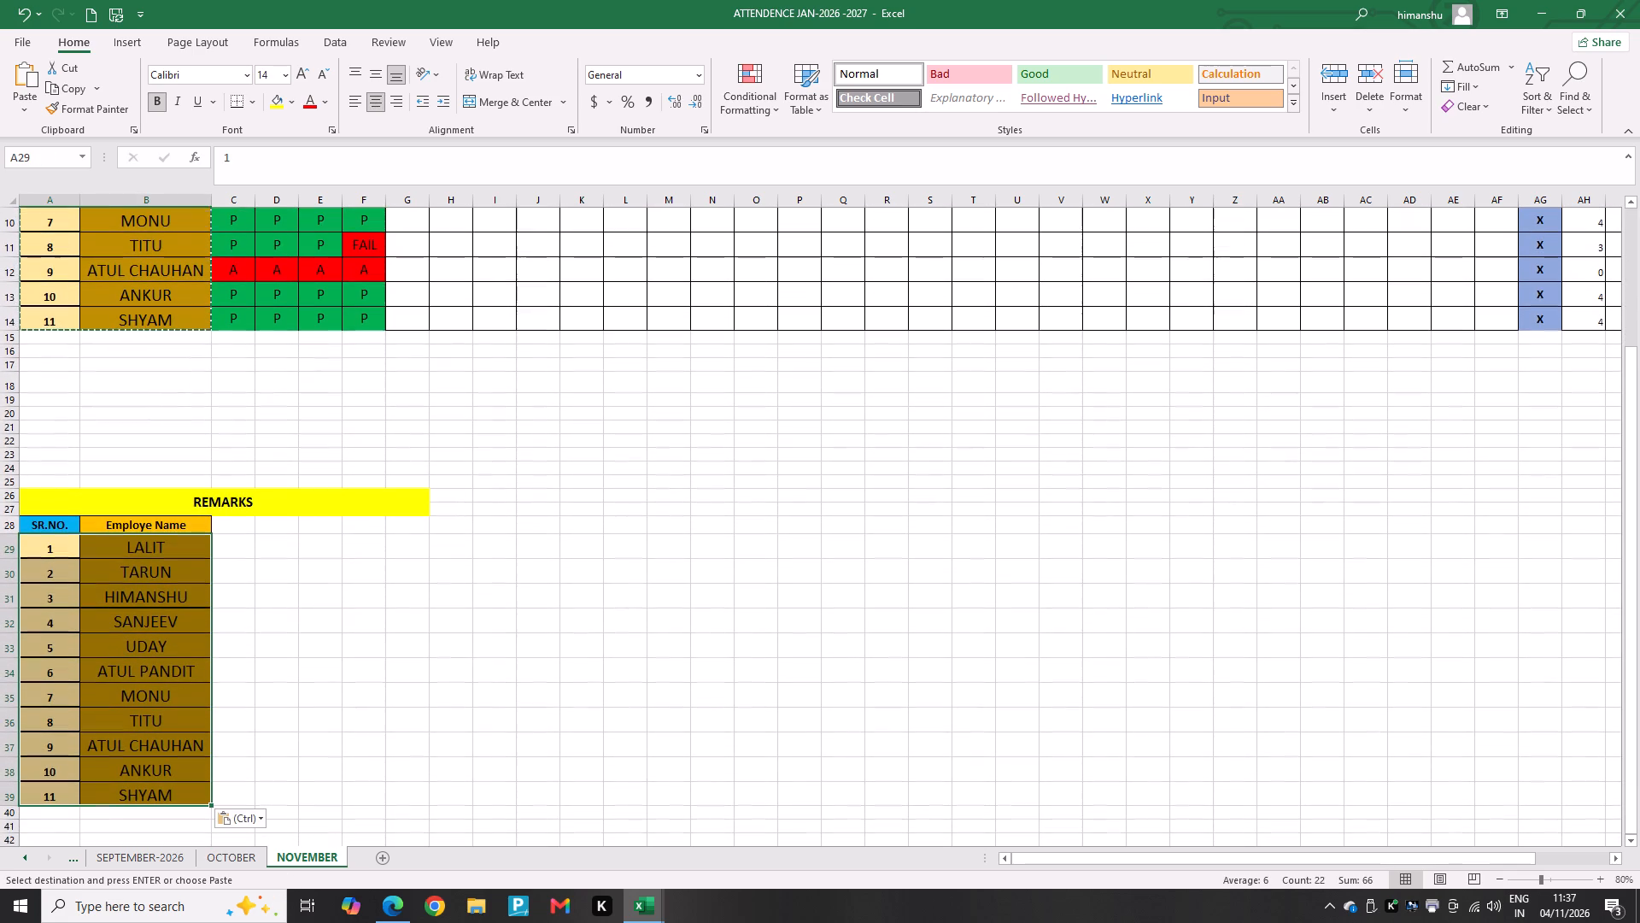
Copy the formatted DATE- header from A2 into cell C28 beside the Employe Name header of the REMARKS table.
{"action": "left_click", "coordinate": [225, 656]}
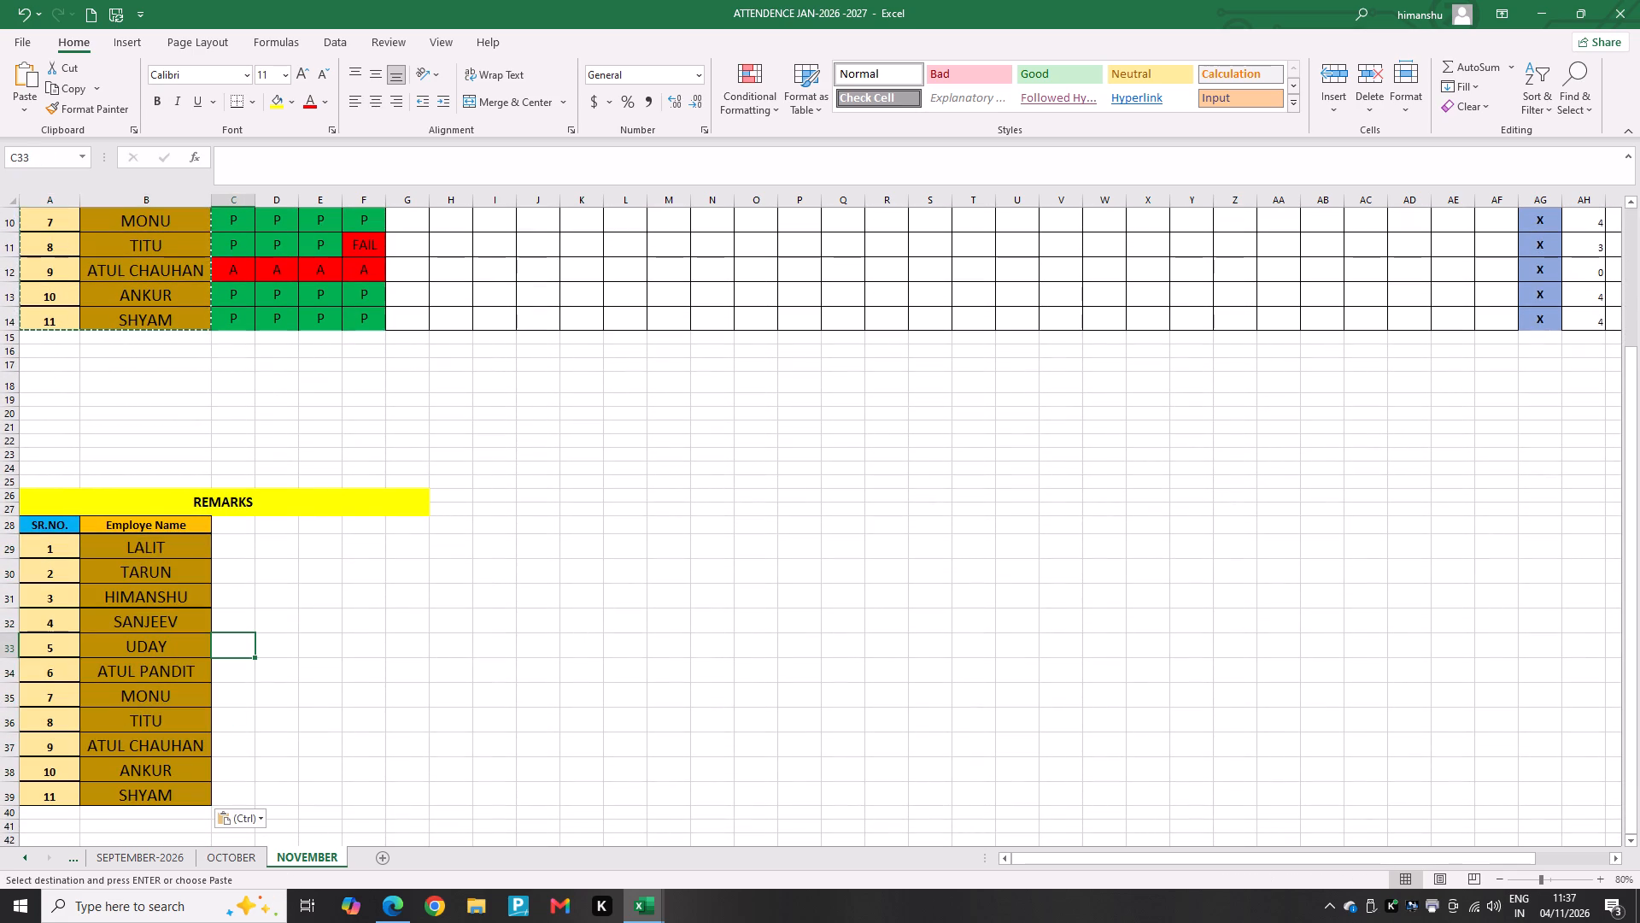
{"action": "scroll", "coordinate": [238, 546], "scroll_direction": "up", "scroll_amount": 1}
{"action": "scroll", "coordinate": [238, 354], "scroll_direction": "up", "scroll_amount": 4}
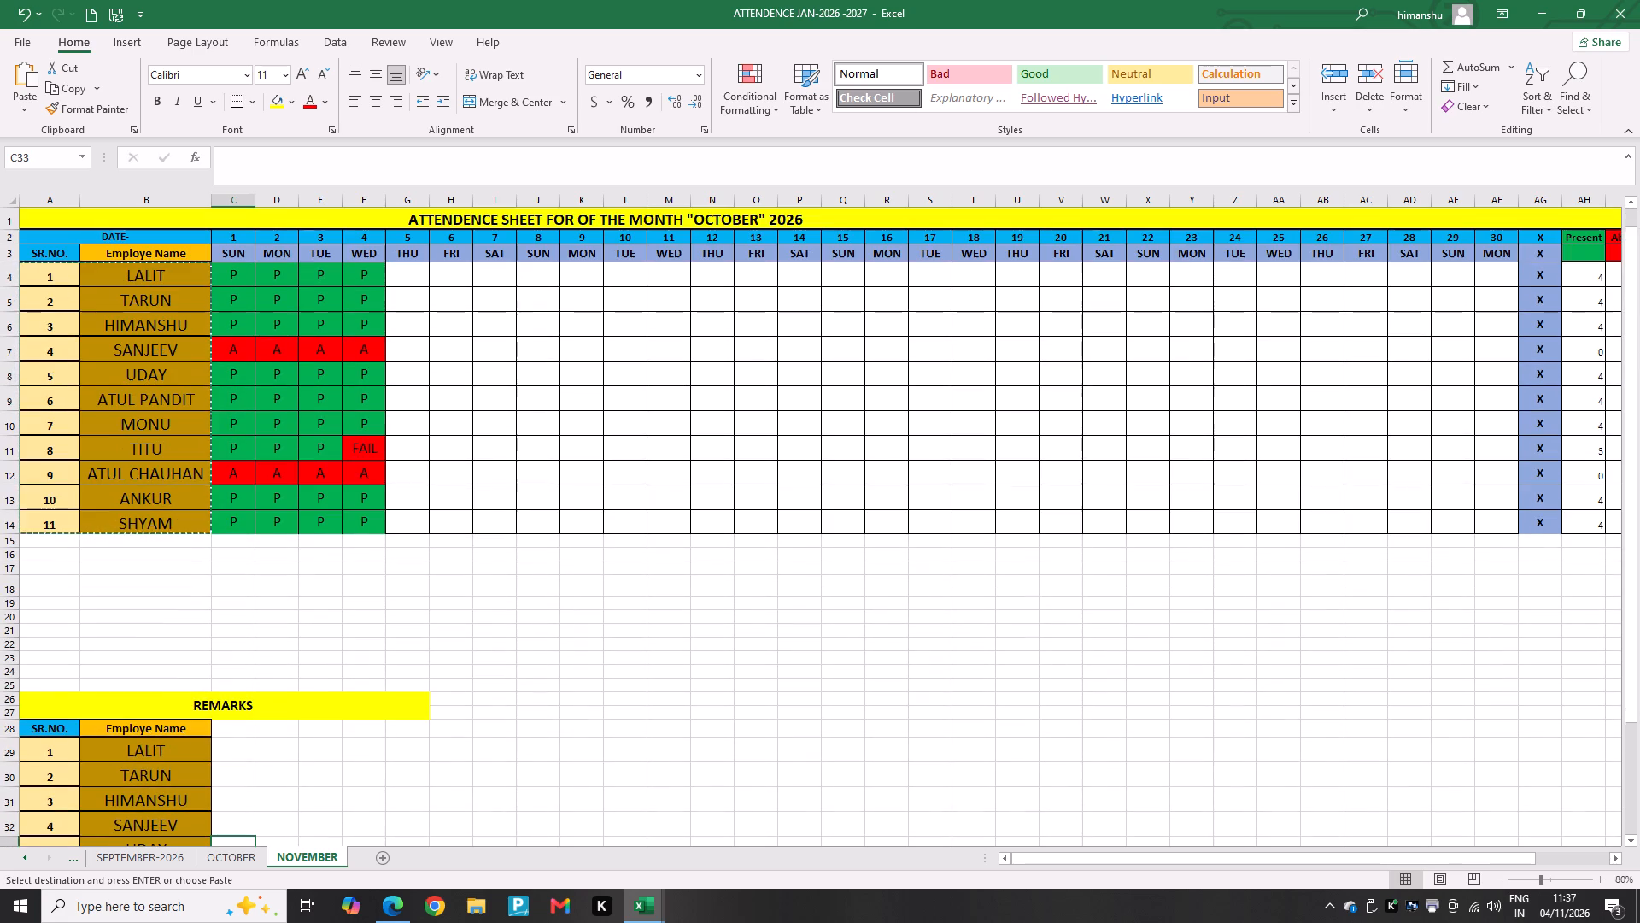
{"action": "left_click", "coordinate": [132, 226]}
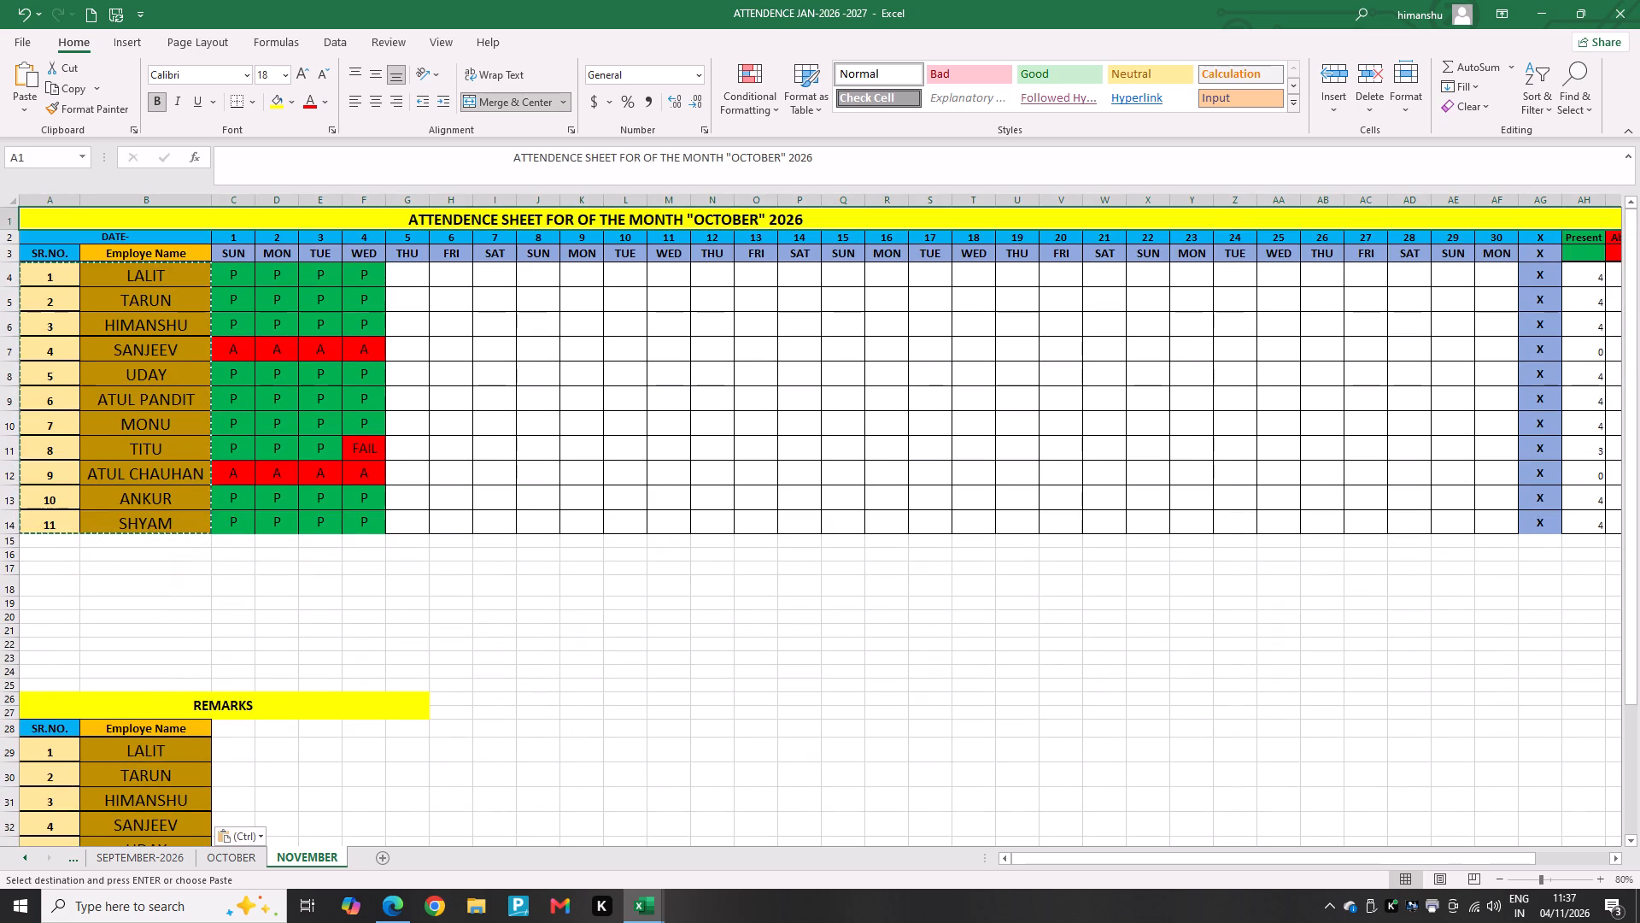
{"action": "left_click", "coordinate": [138, 235]}
{"action": "key", "text": "ctrl+c"}
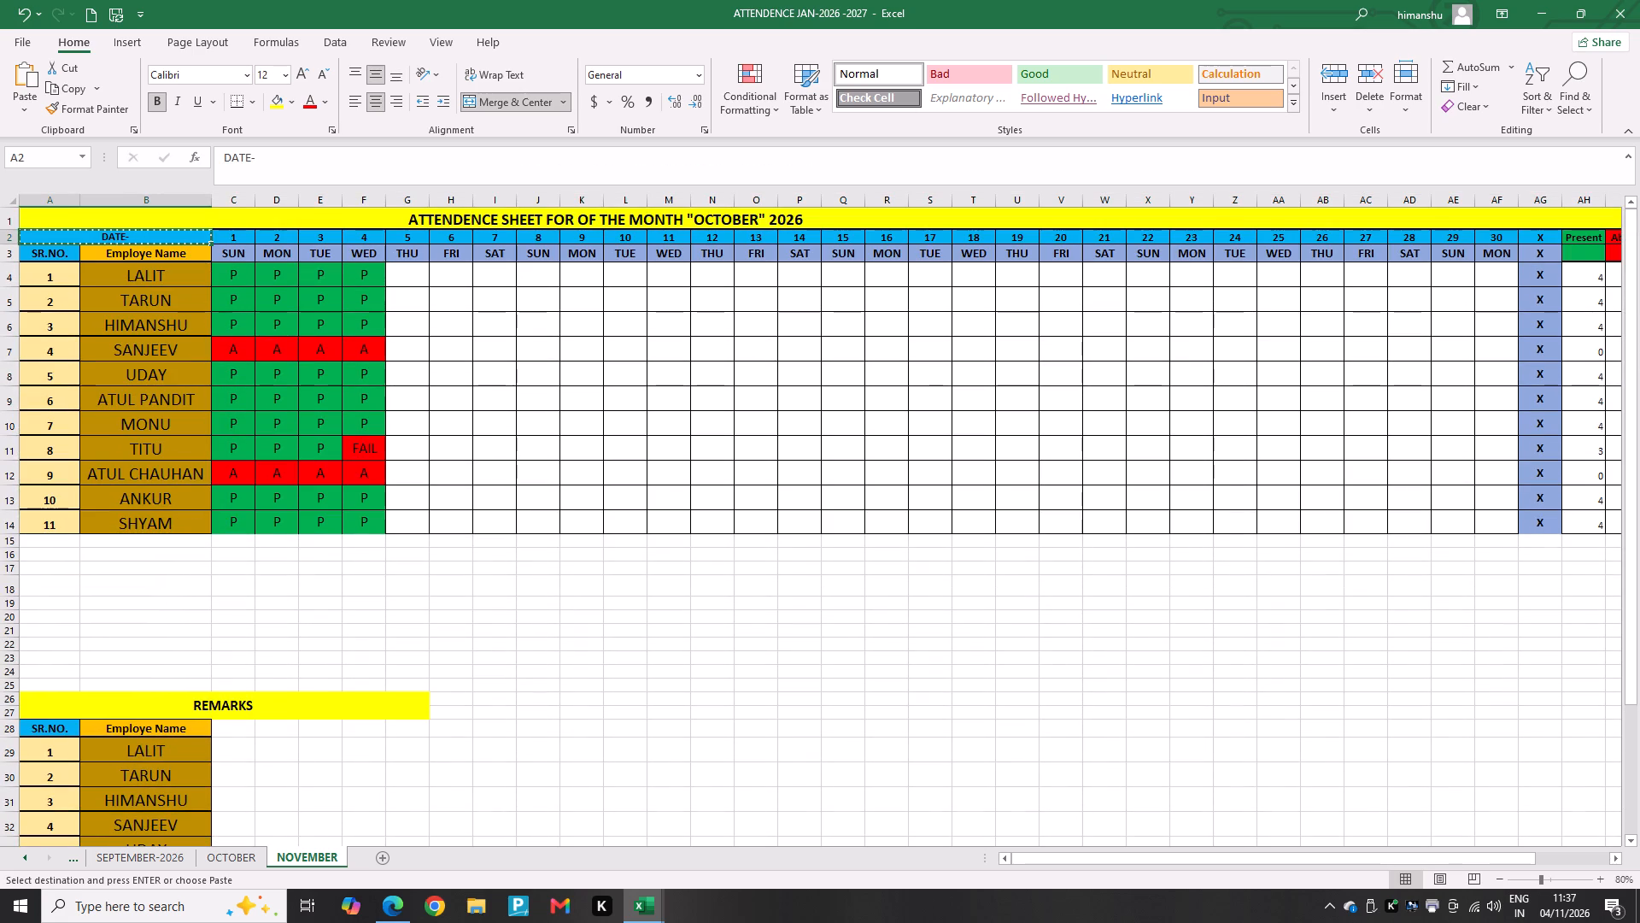
{"action": "left_click", "coordinate": [239, 730]}
{"action": "key", "text": "ctrl+v"}
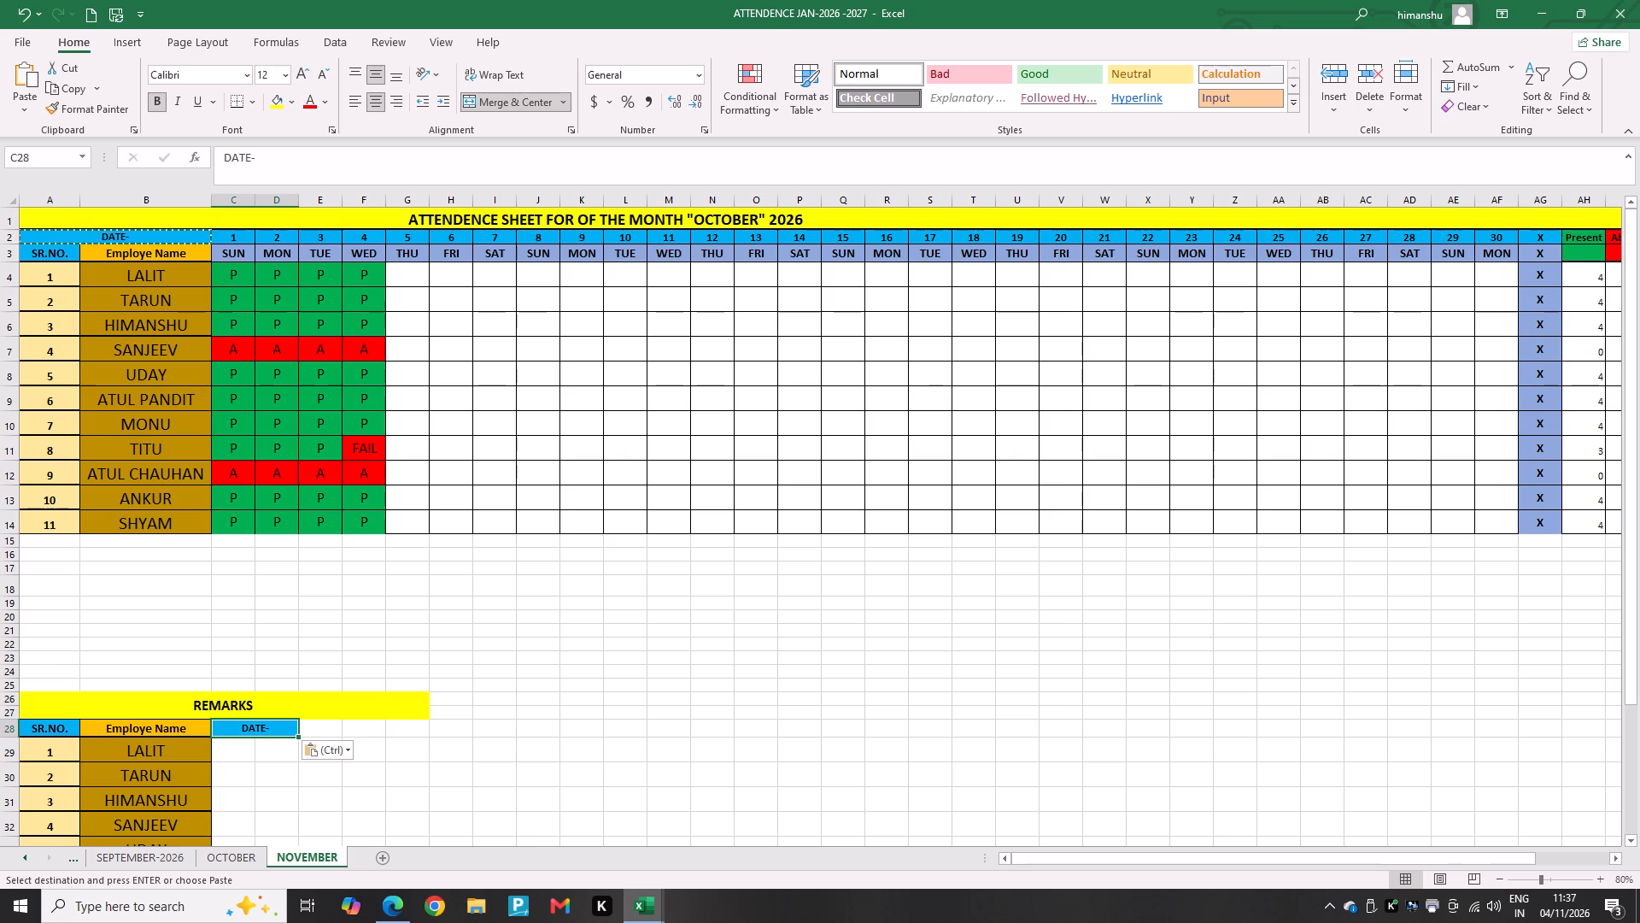
Extend the DATE- header in the REMARKS table to column F and merge and center C28:F28 into one cell.
{"action": "left_click_drag", "start_coordinate": [296, 736], "coordinate": [332, 736]}
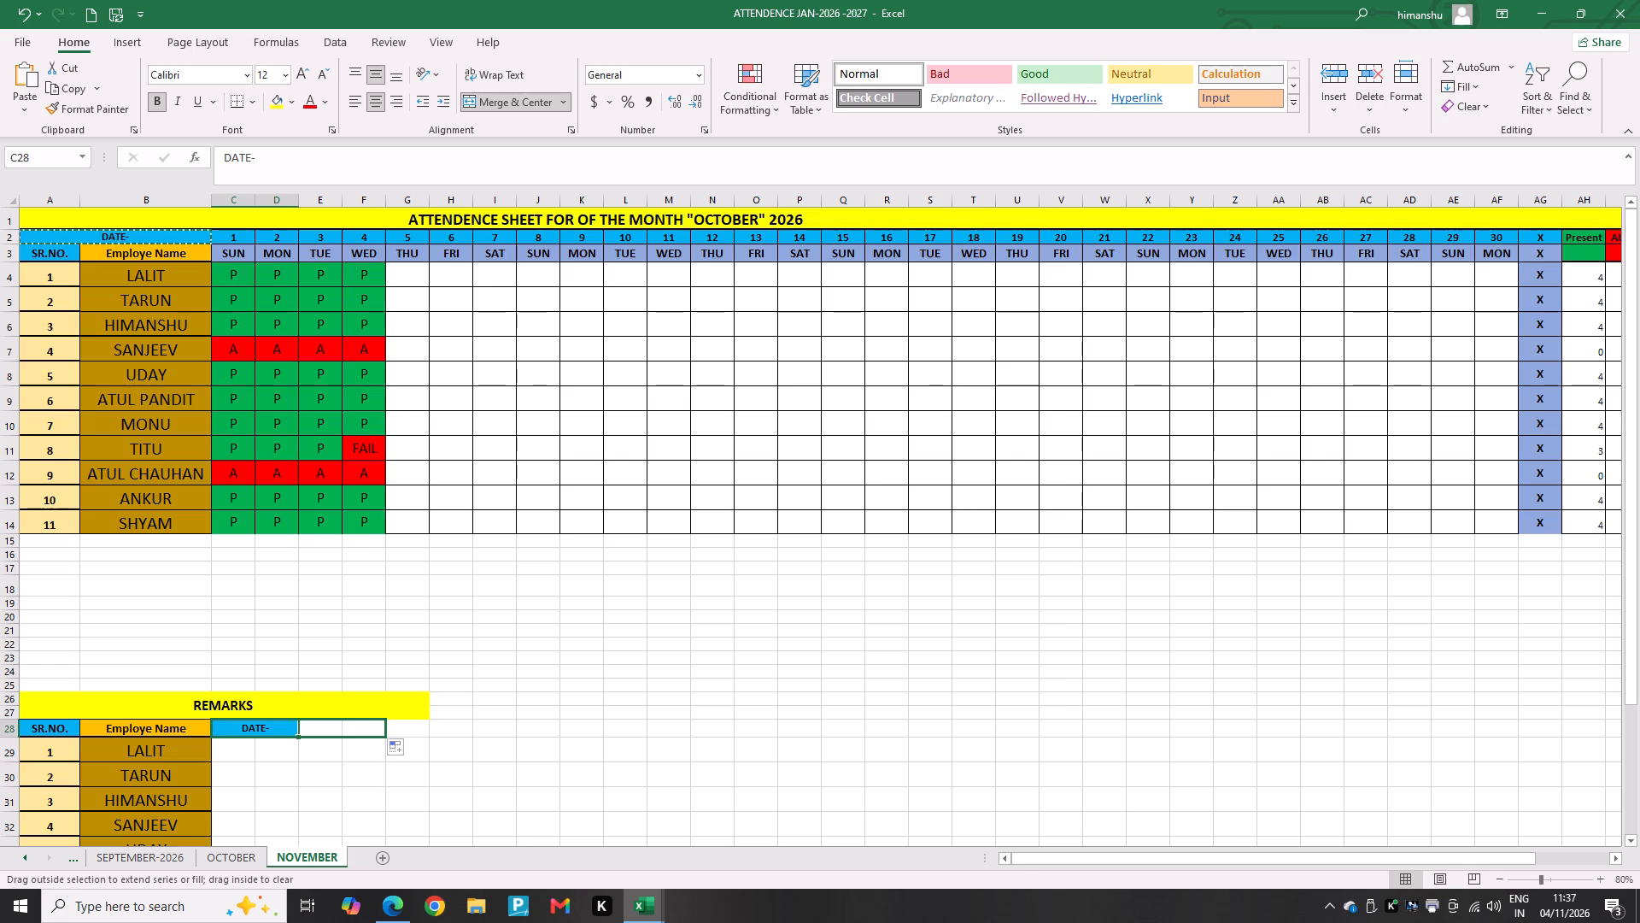
{"action": "left_click", "coordinate": [499, 98]}
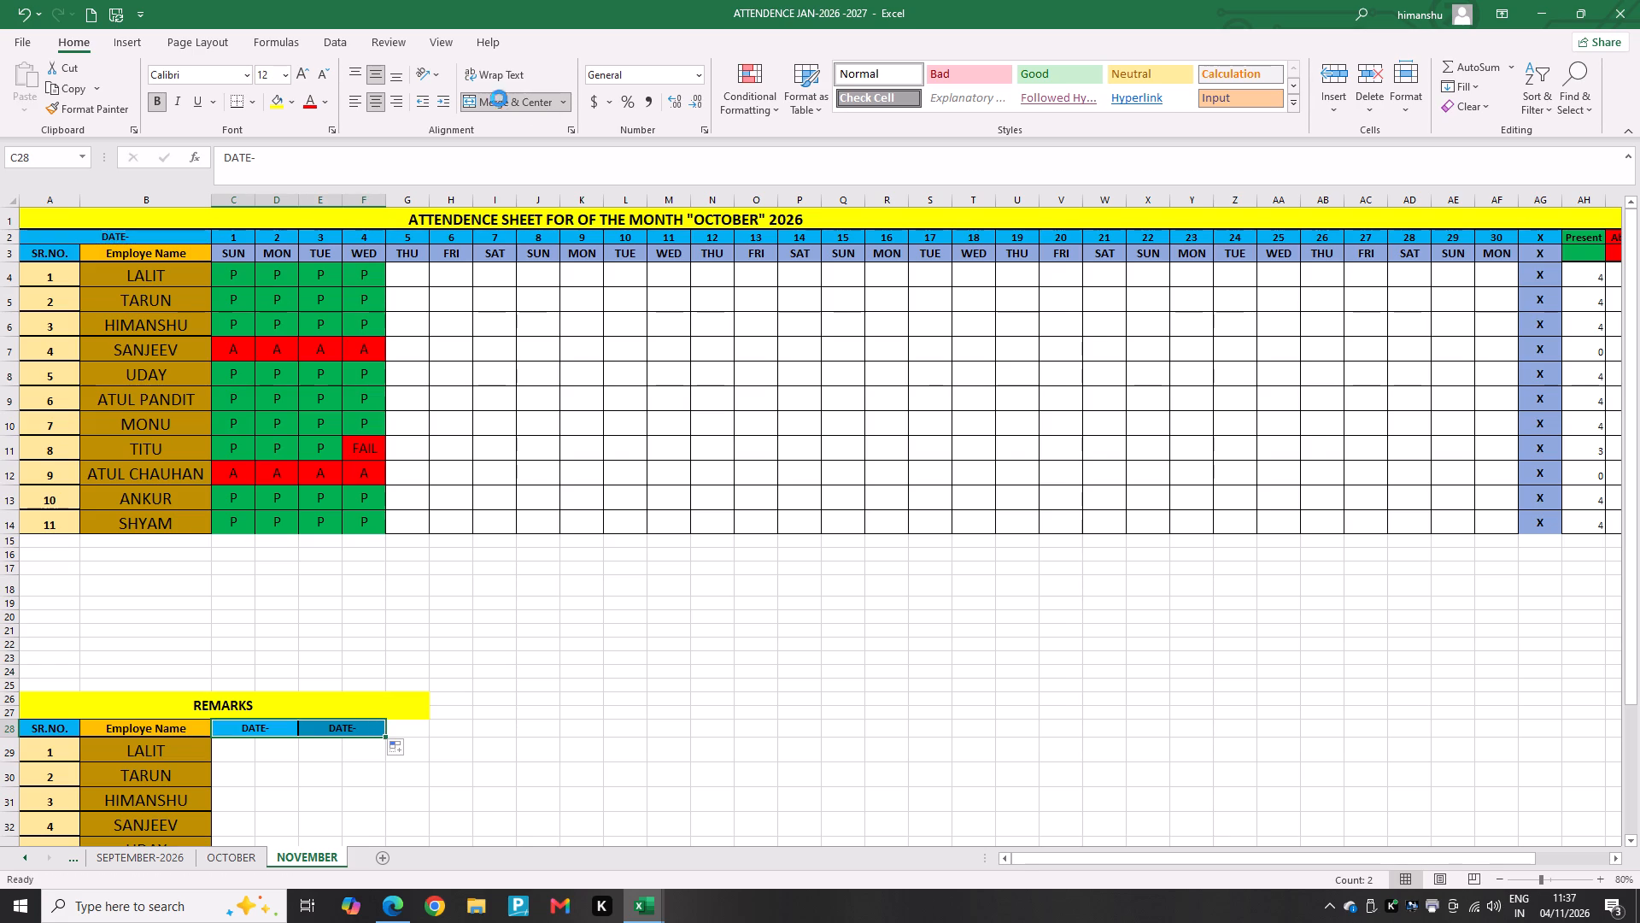
{"action": "left_click", "coordinate": [499, 98]}
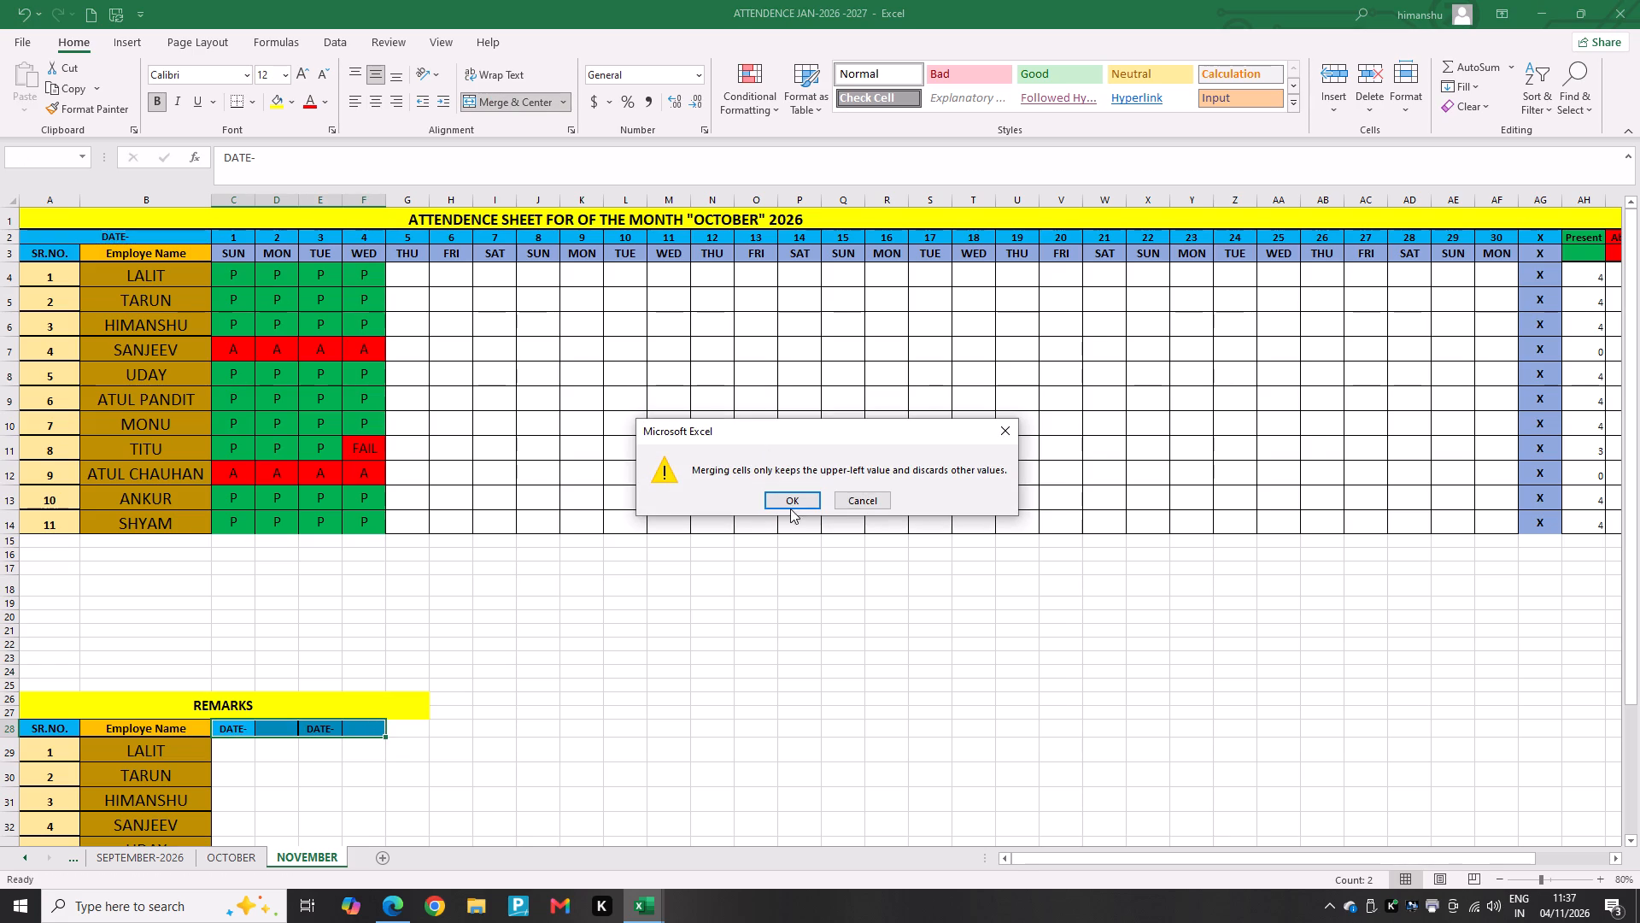
{"action": "left_click", "coordinate": [790, 497]}
{"action": "scroll", "coordinate": [321, 777], "scroll_direction": "down", "scroll_amount": 1}
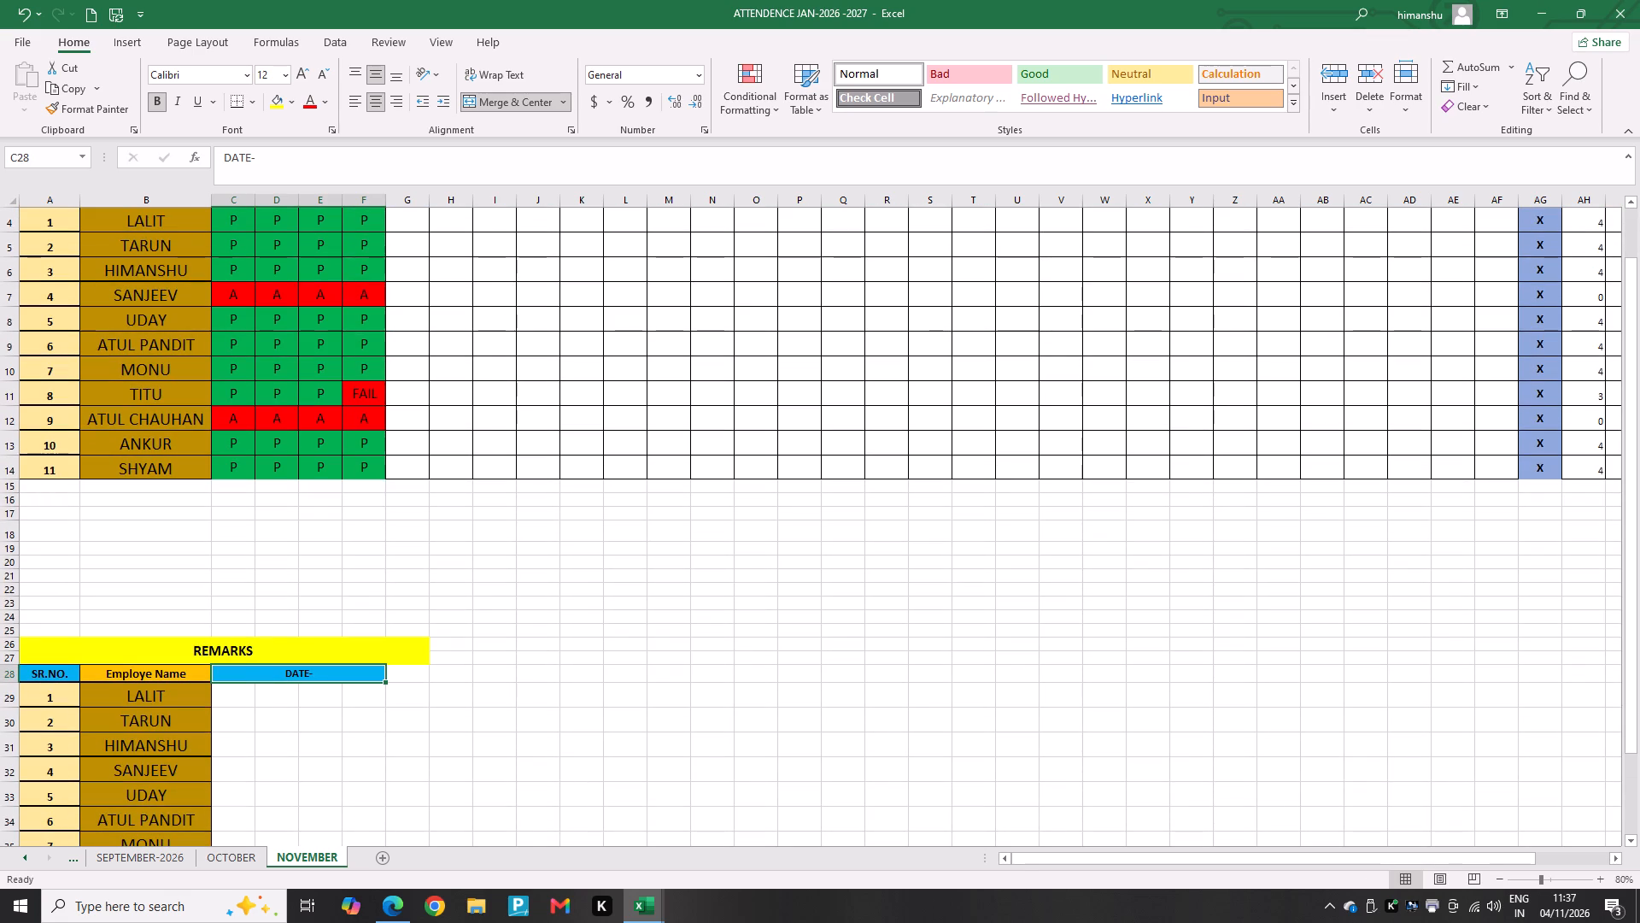
{"action": "scroll", "coordinate": [252, 704], "scroll_direction": "up", "scroll_amount": 1}
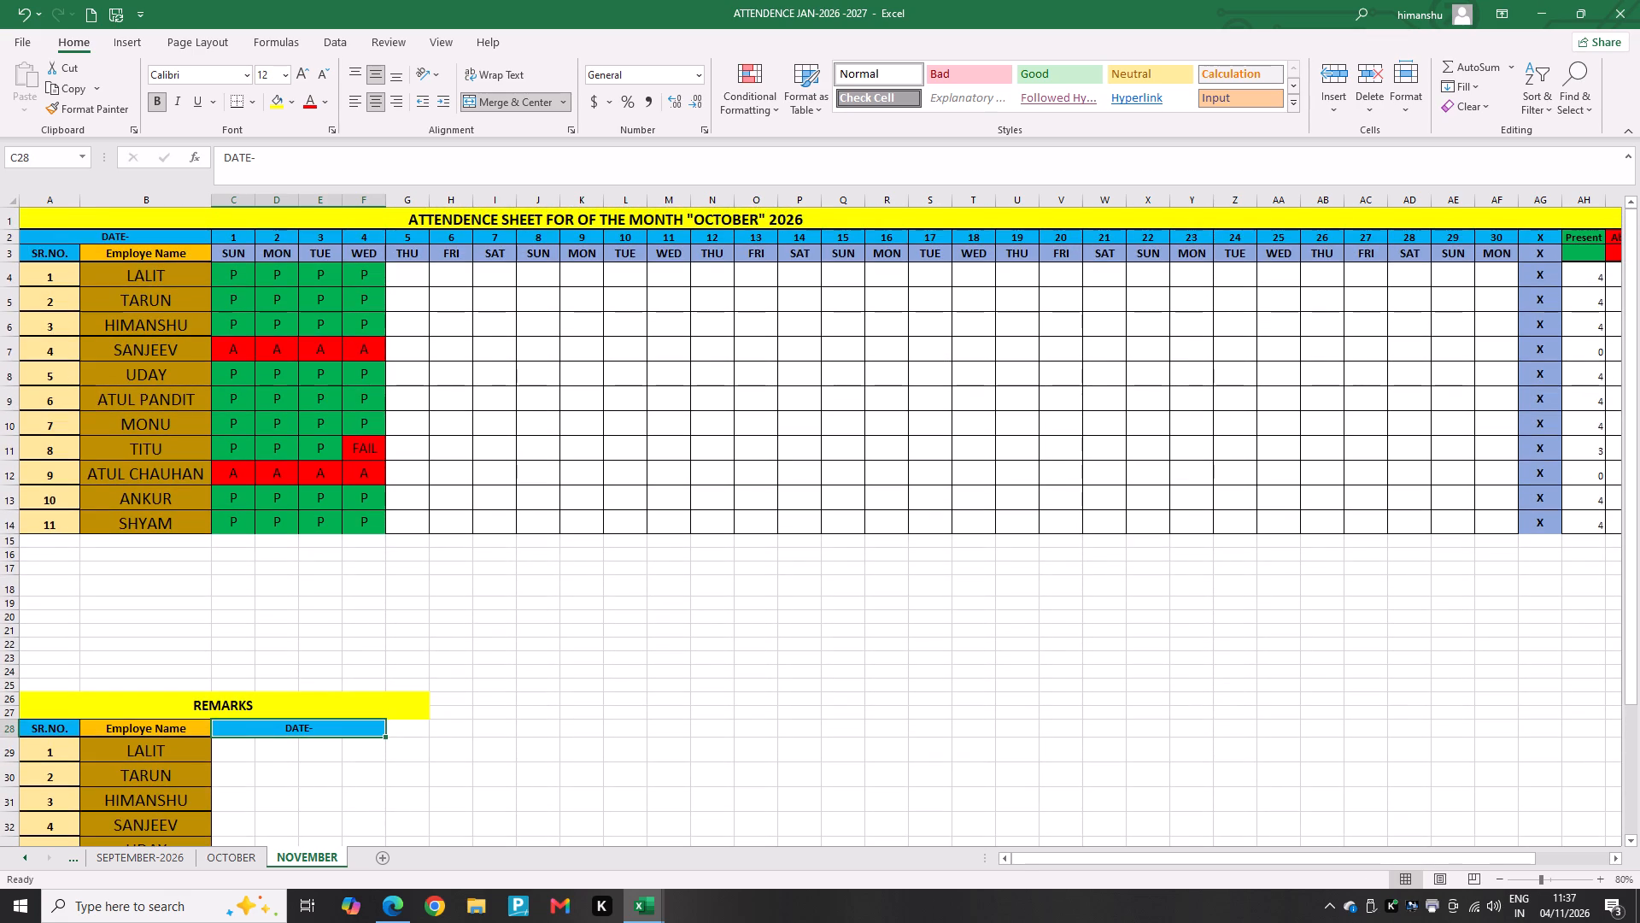
Enter the remark "4 POGRAM MENA KEYA AMAN KO" for TITU in cell C36.
{"action": "left_click", "coordinate": [239, 755]}
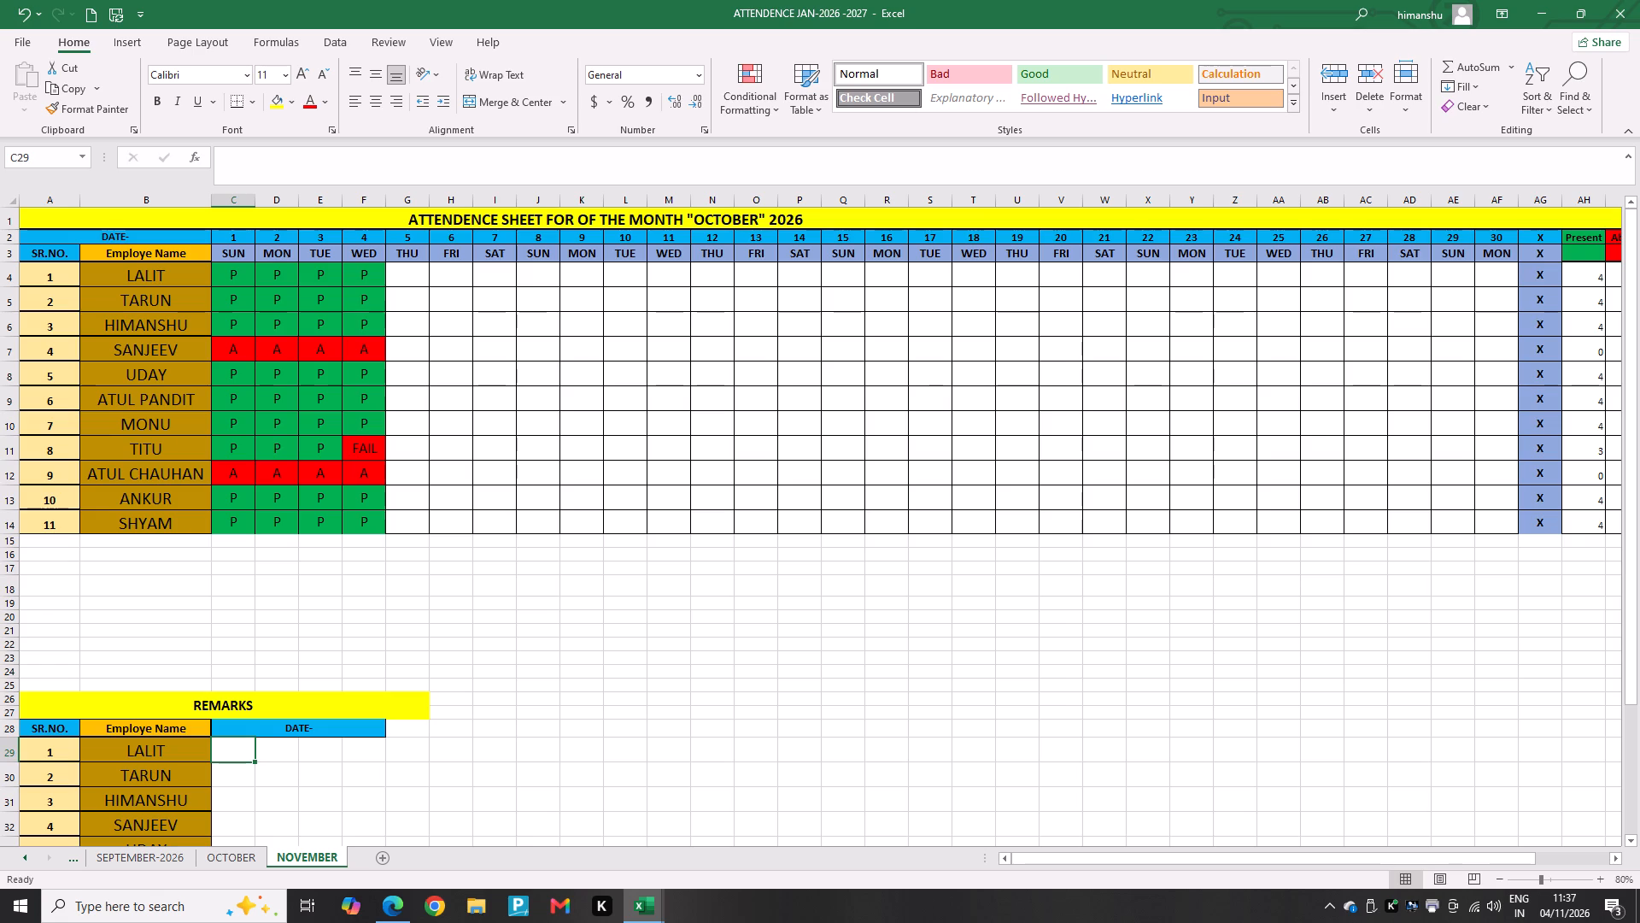
{"action": "scroll", "coordinate": [248, 767], "scroll_direction": "down", "scroll_amount": 1}
{"action": "scroll", "coordinate": [248, 767], "scroll_direction": "up", "scroll_amount": 1}
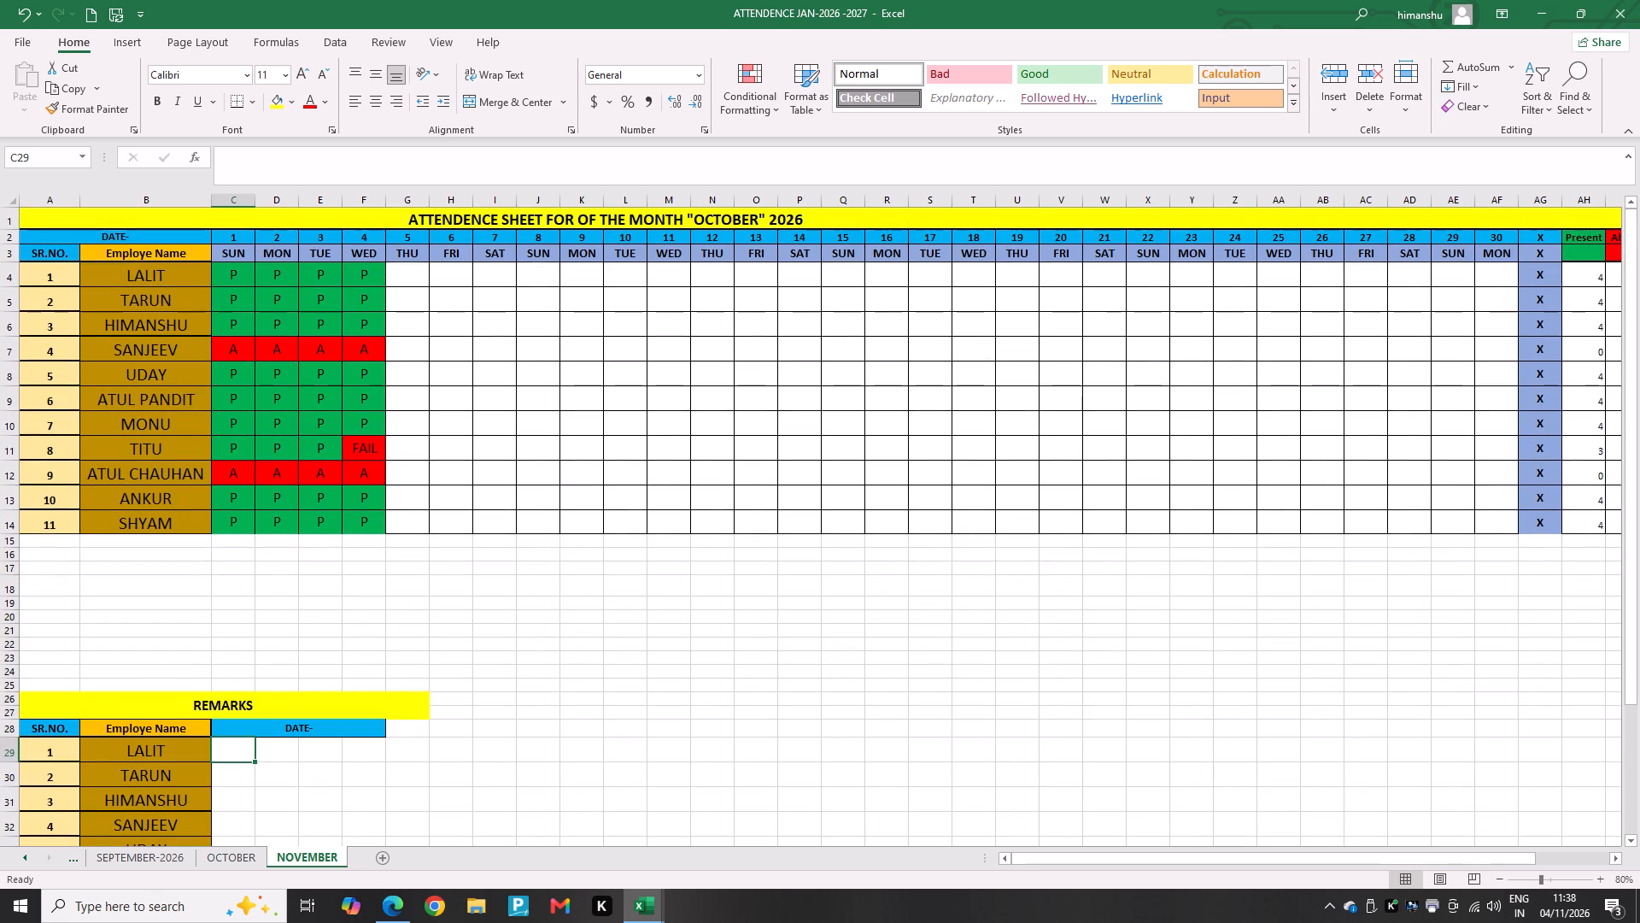
{"action": "scroll", "coordinate": [313, 713], "scroll_direction": "down", "scroll_amount": 2}
{"action": "left_click", "coordinate": [234, 792]}
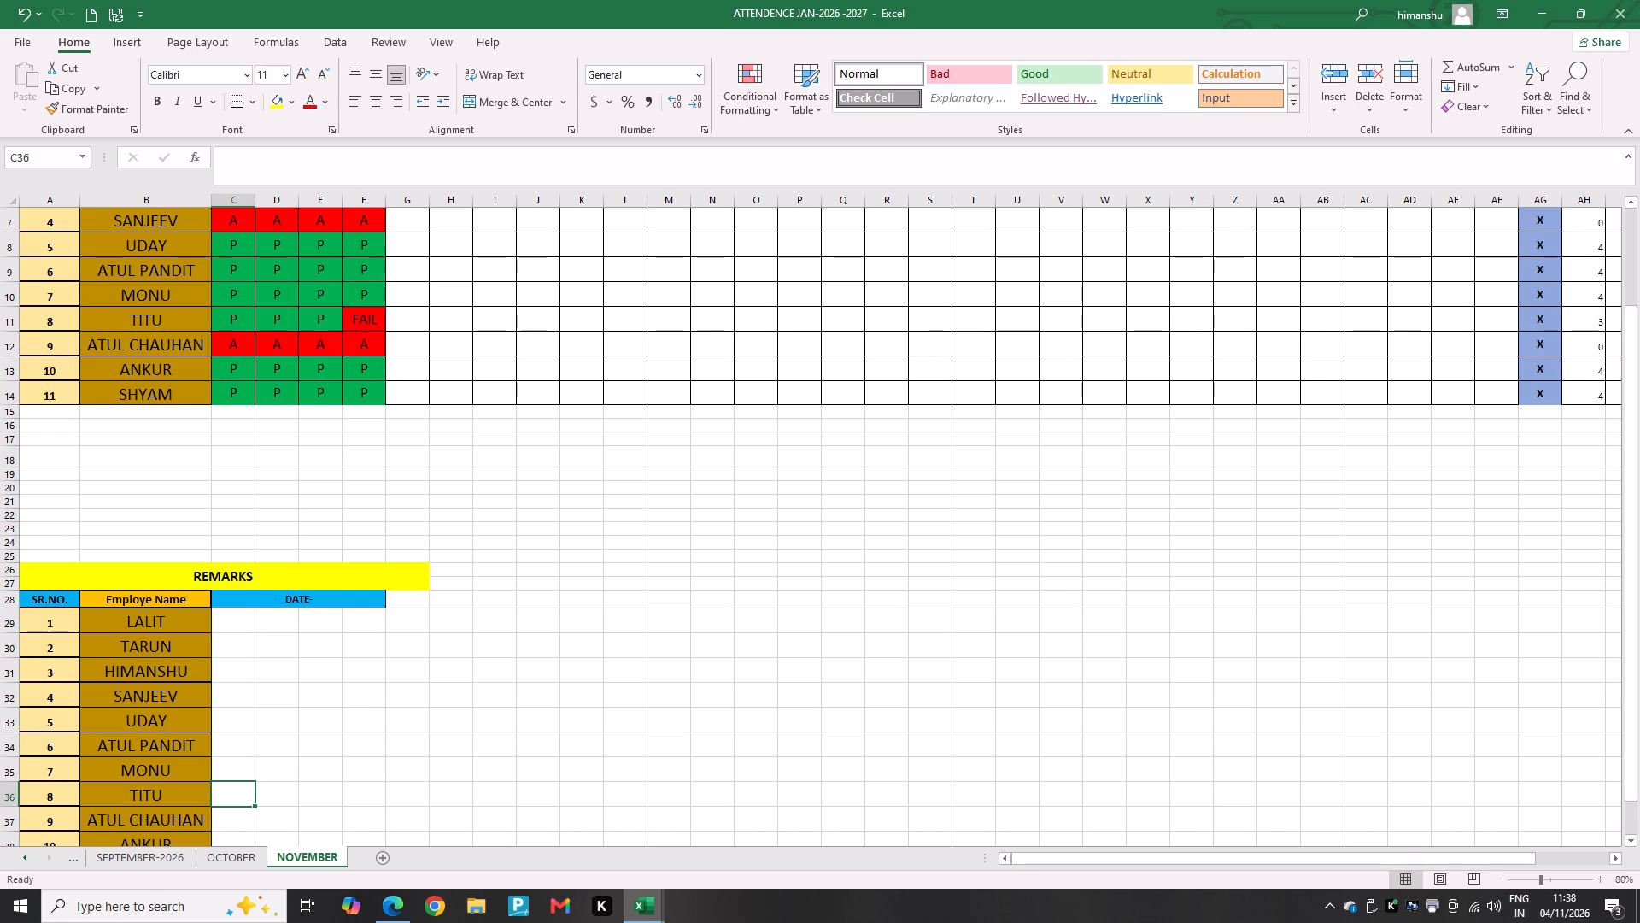
{"action": "left_click", "coordinate": [249, 560]}
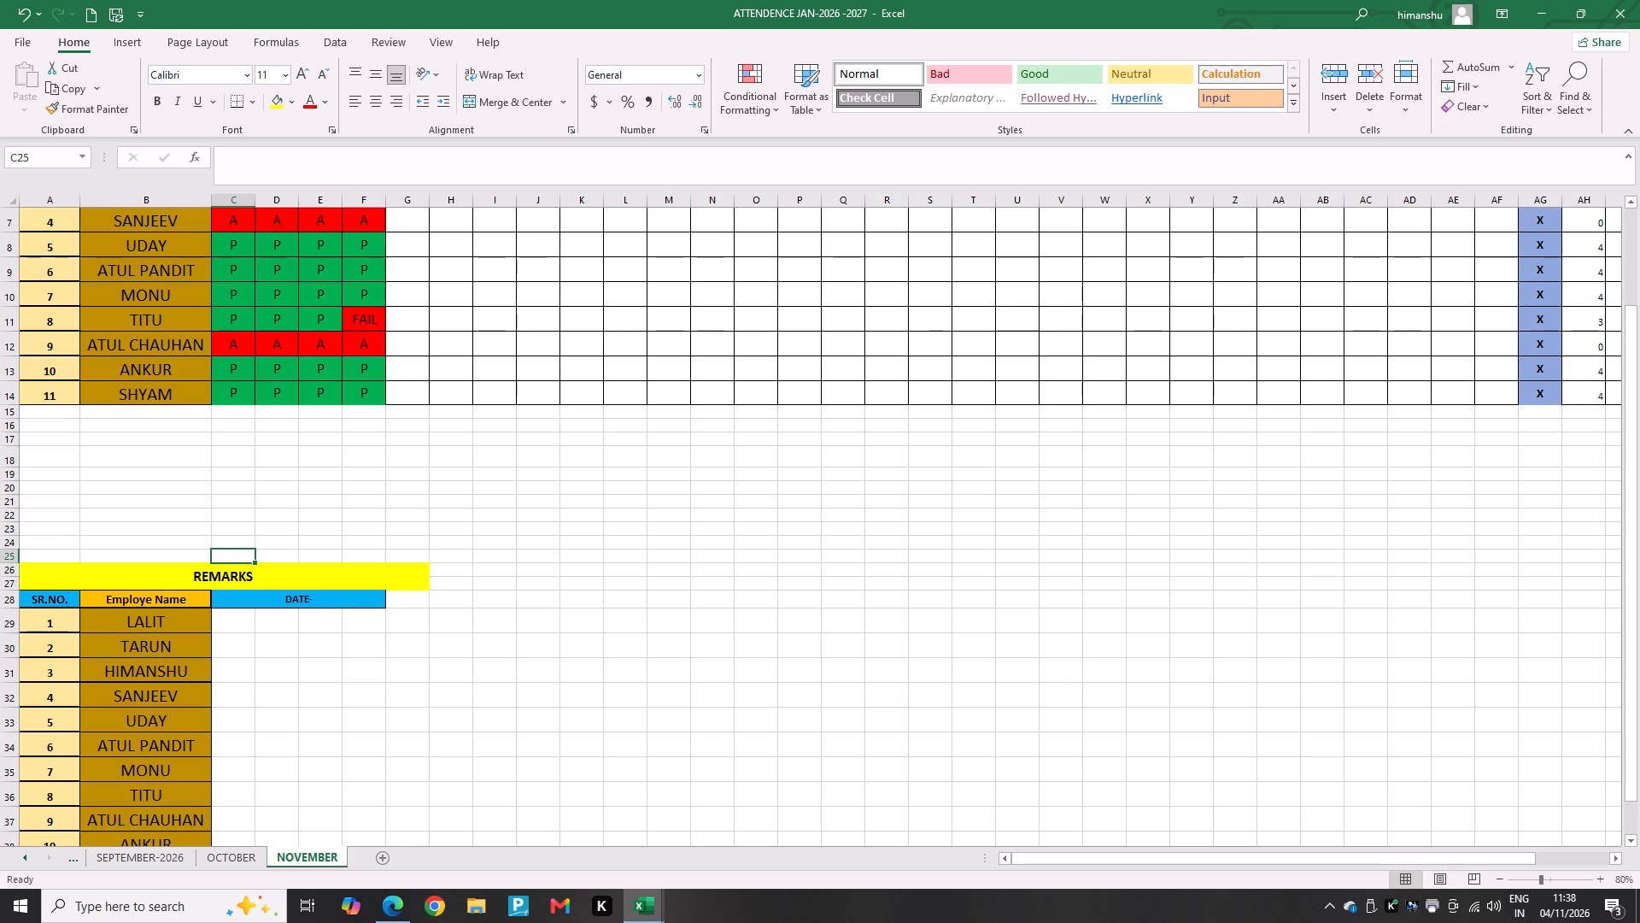
{"action": "left_click", "coordinate": [233, 794]}
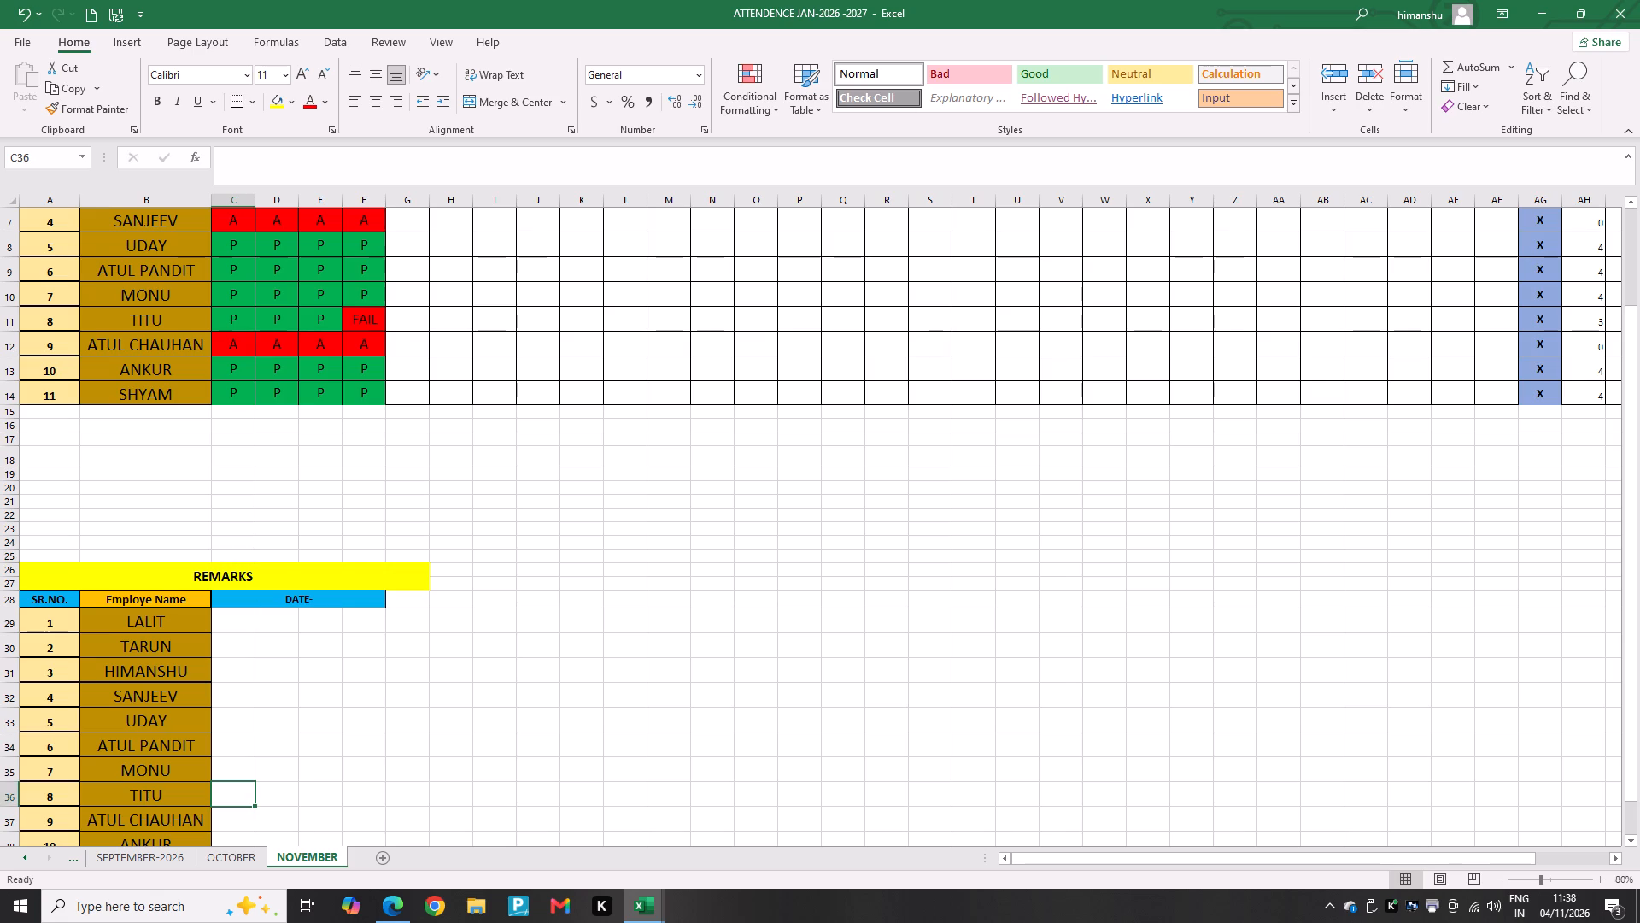
{"action": "key", "text": "4"}
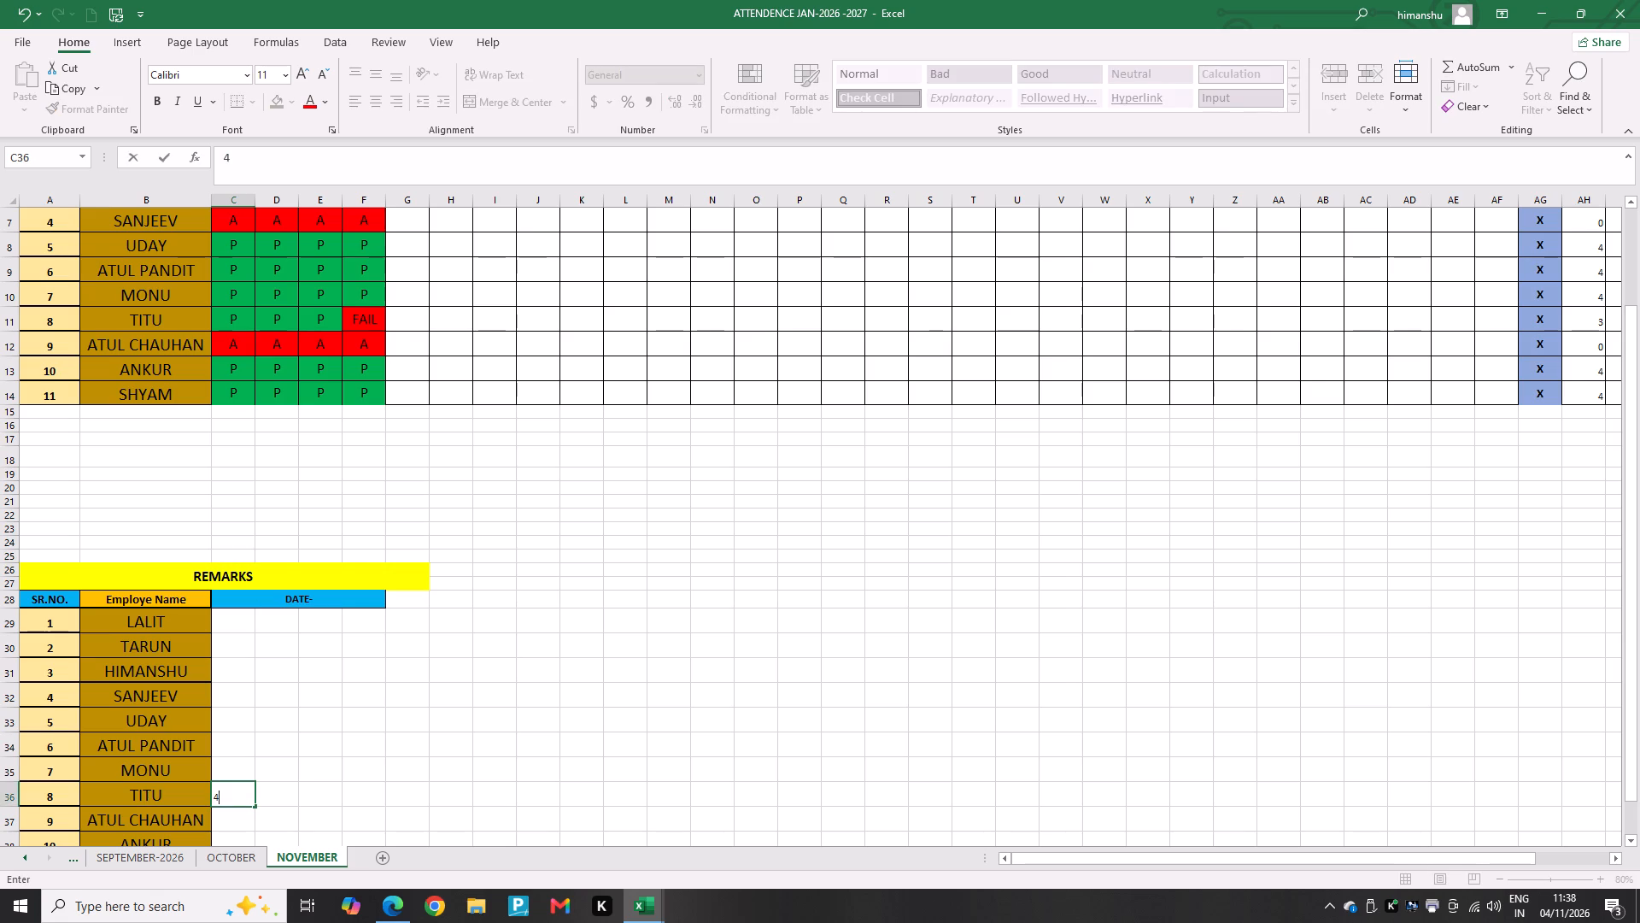
{"action": "key", "text": "space"}
{"action": "type", "text": "PRO"}
{"action": "key", "text": "BackSpace"}
{"action": "key", "text": "BackSpace"}
{"action": "type", "text": "OGRAM"}
{"action": "key", "text": "space"}
{"action": "type", "text": "MENA KEYA"}
{"action": "key", "text": "space"}
{"action": "type", "text": "AMAN KO"}
{"action": "key", "text": "Return"}
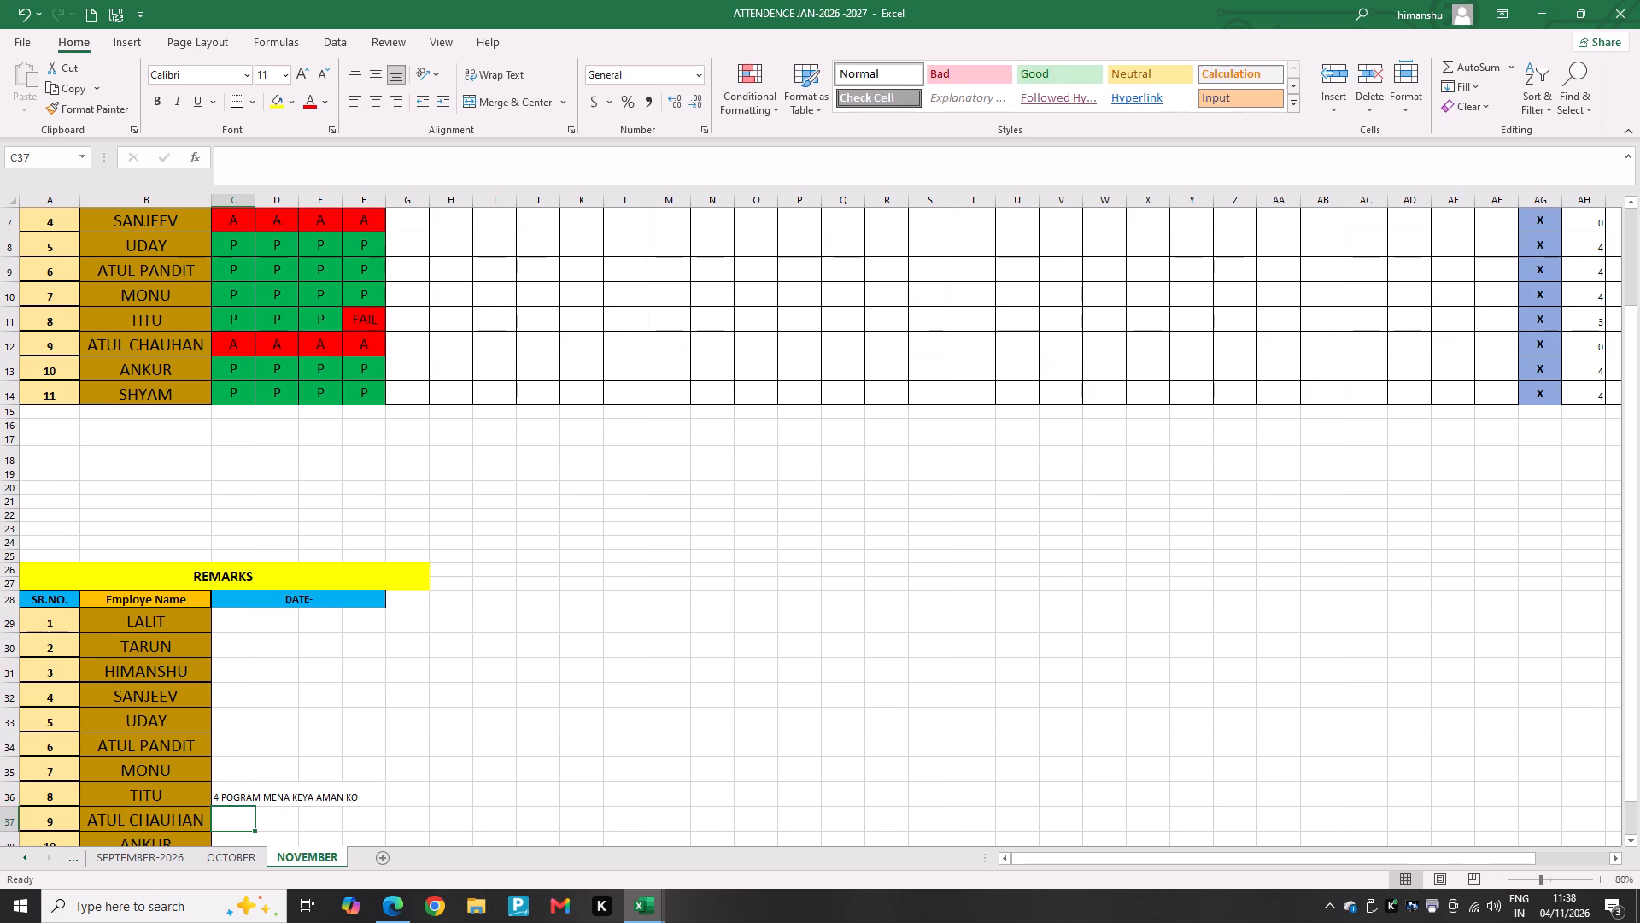
Edit TITU's remark in C36 so that it starts with the full date 4/11/26, followed by a space.
{"action": "double_click", "coordinate": [224, 794]}
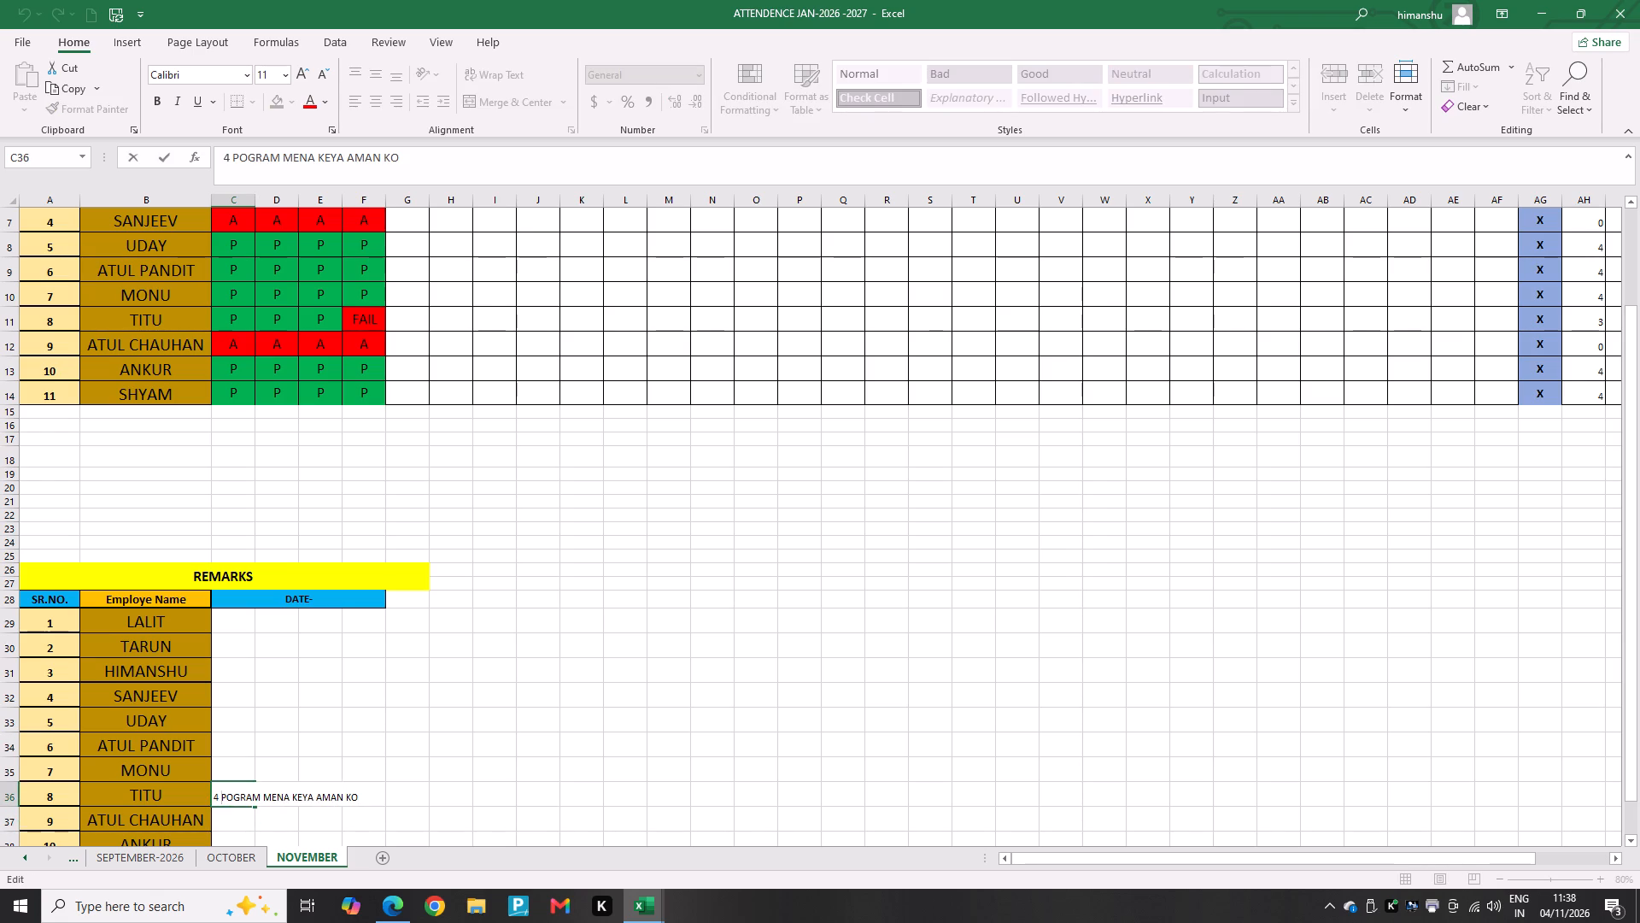
{"action": "key", "text": "BackSpace"}
{"action": "key", "text": "space"}
{"action": "key", "text": "BackSpace"}
{"action": "key", "text": "slash"}
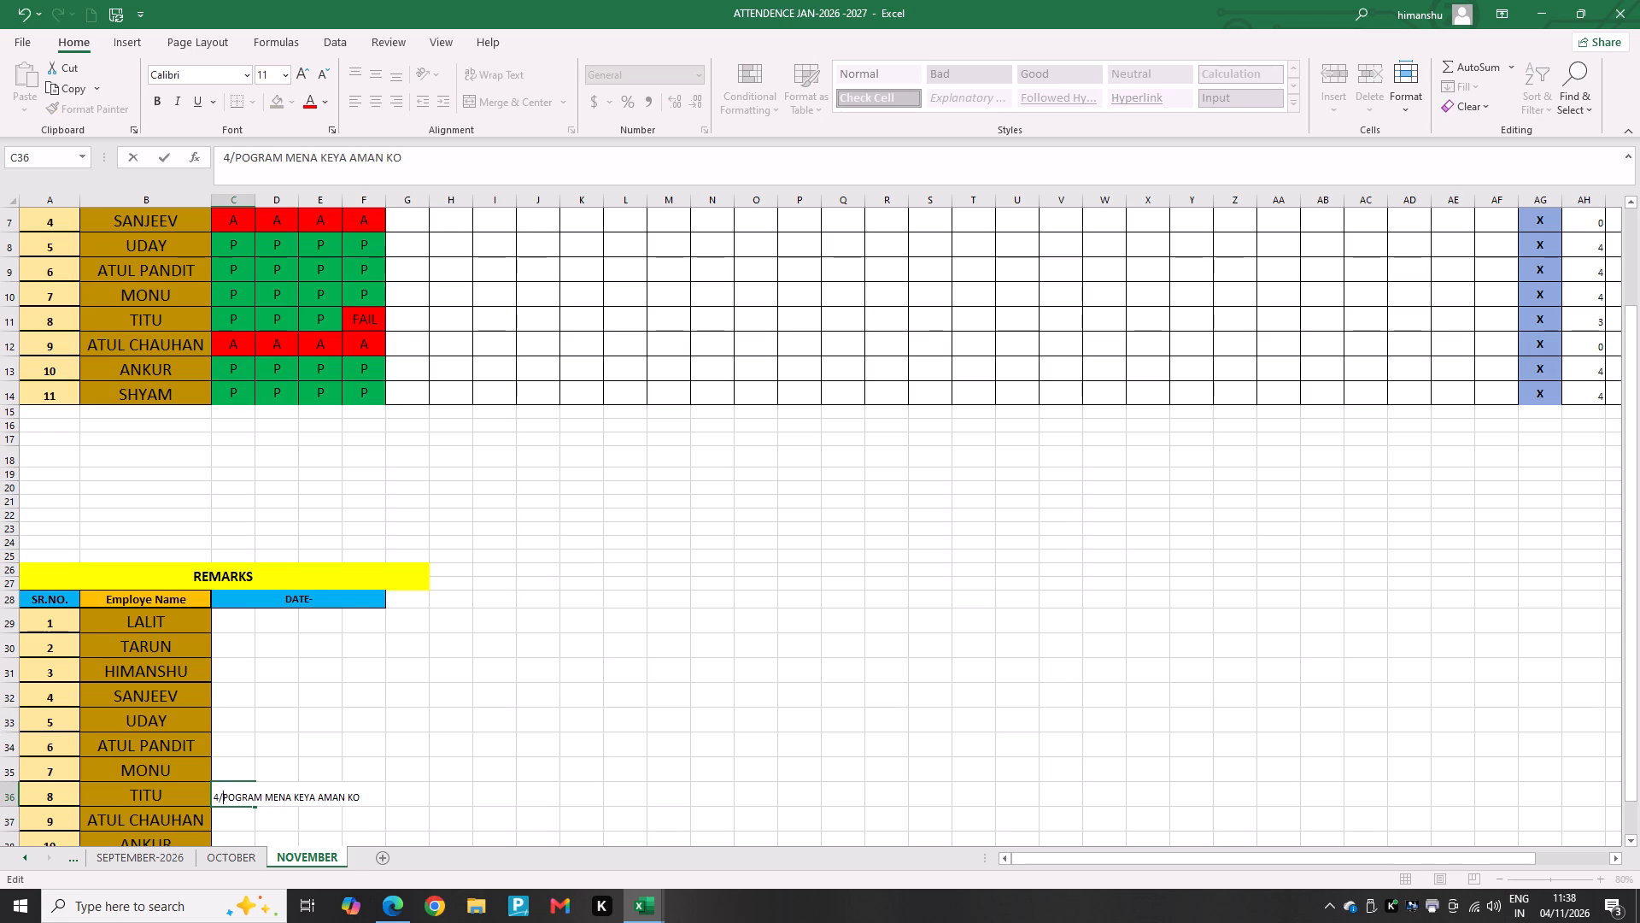
{"action": "key", "text": "1"}
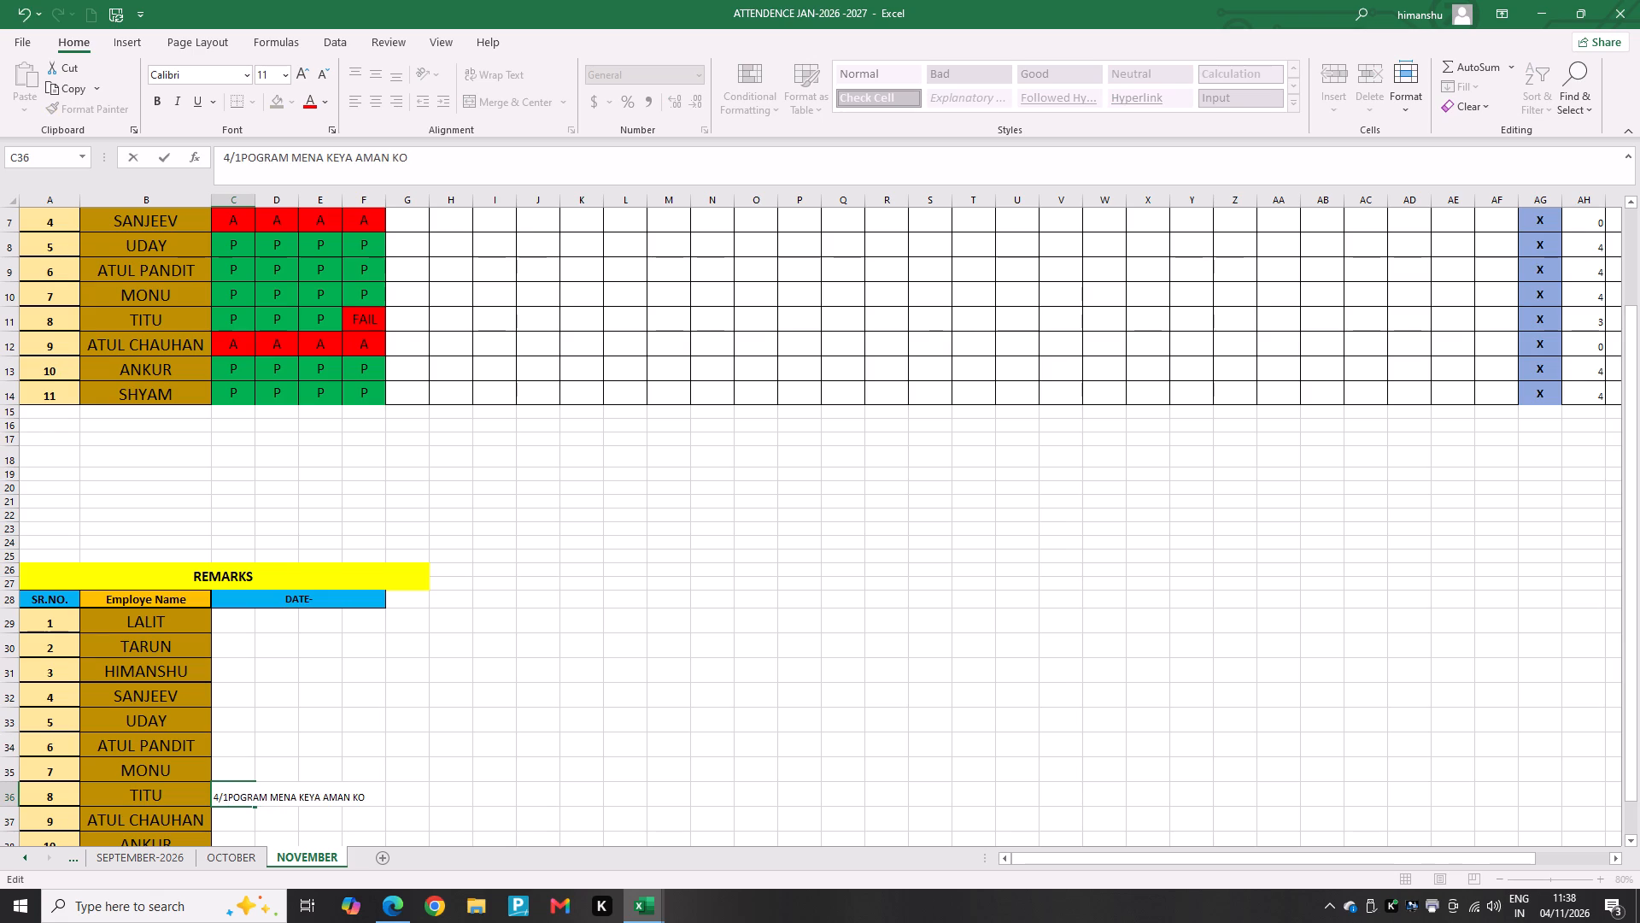
{"action": "type", "text": "1/26"}
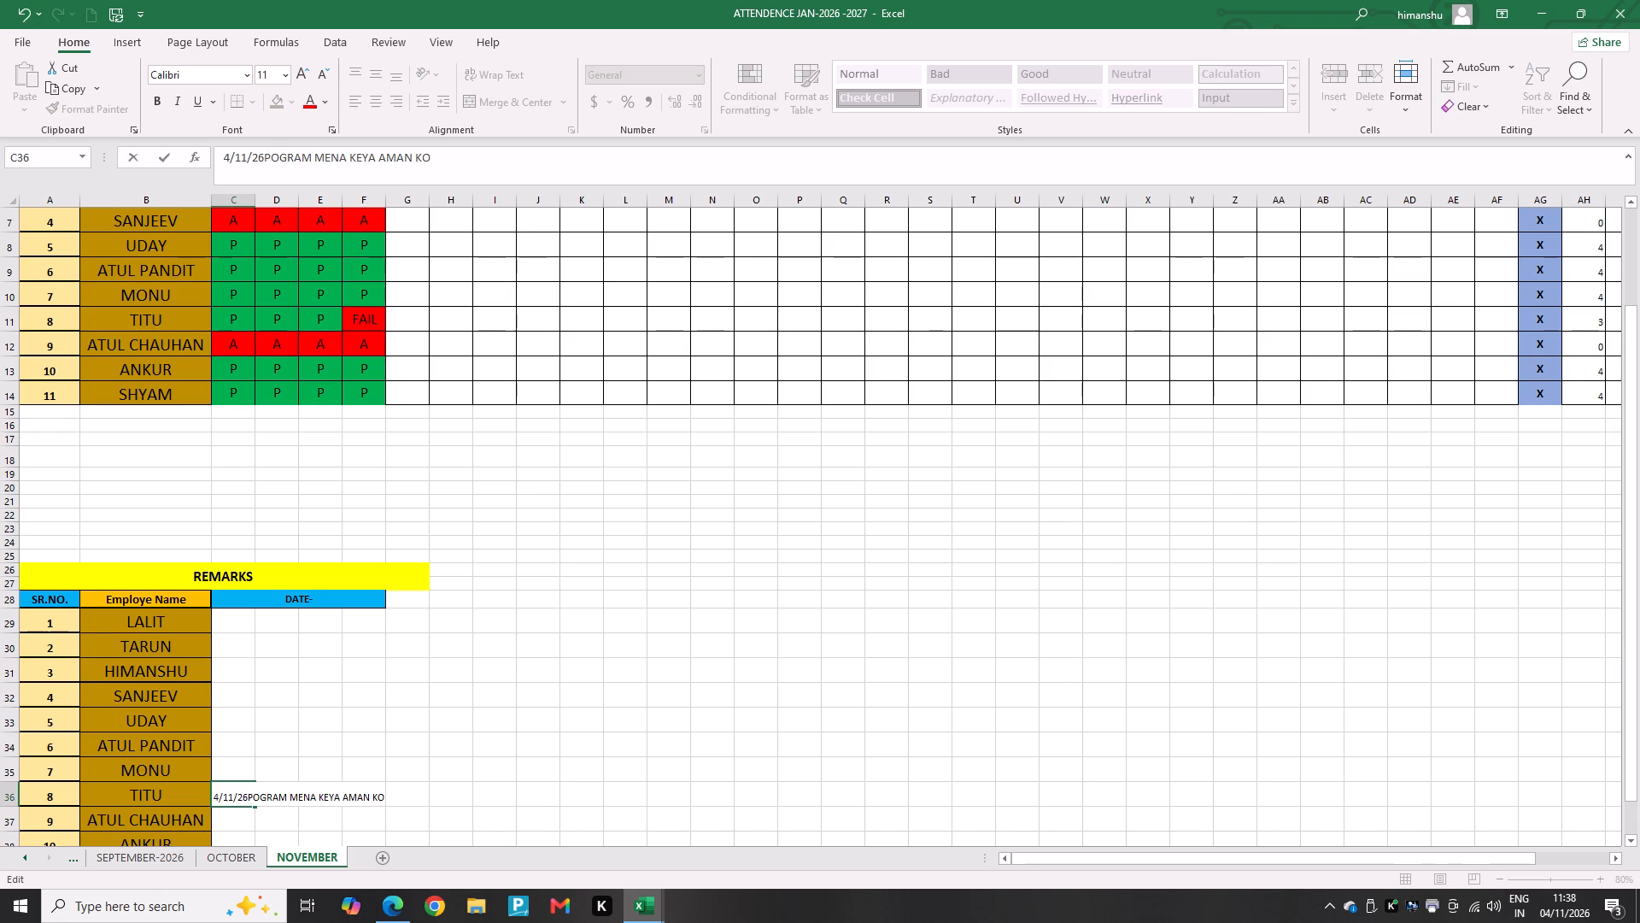
{"action": "key", "text": "space"}
{"action": "key", "text": "Return"}
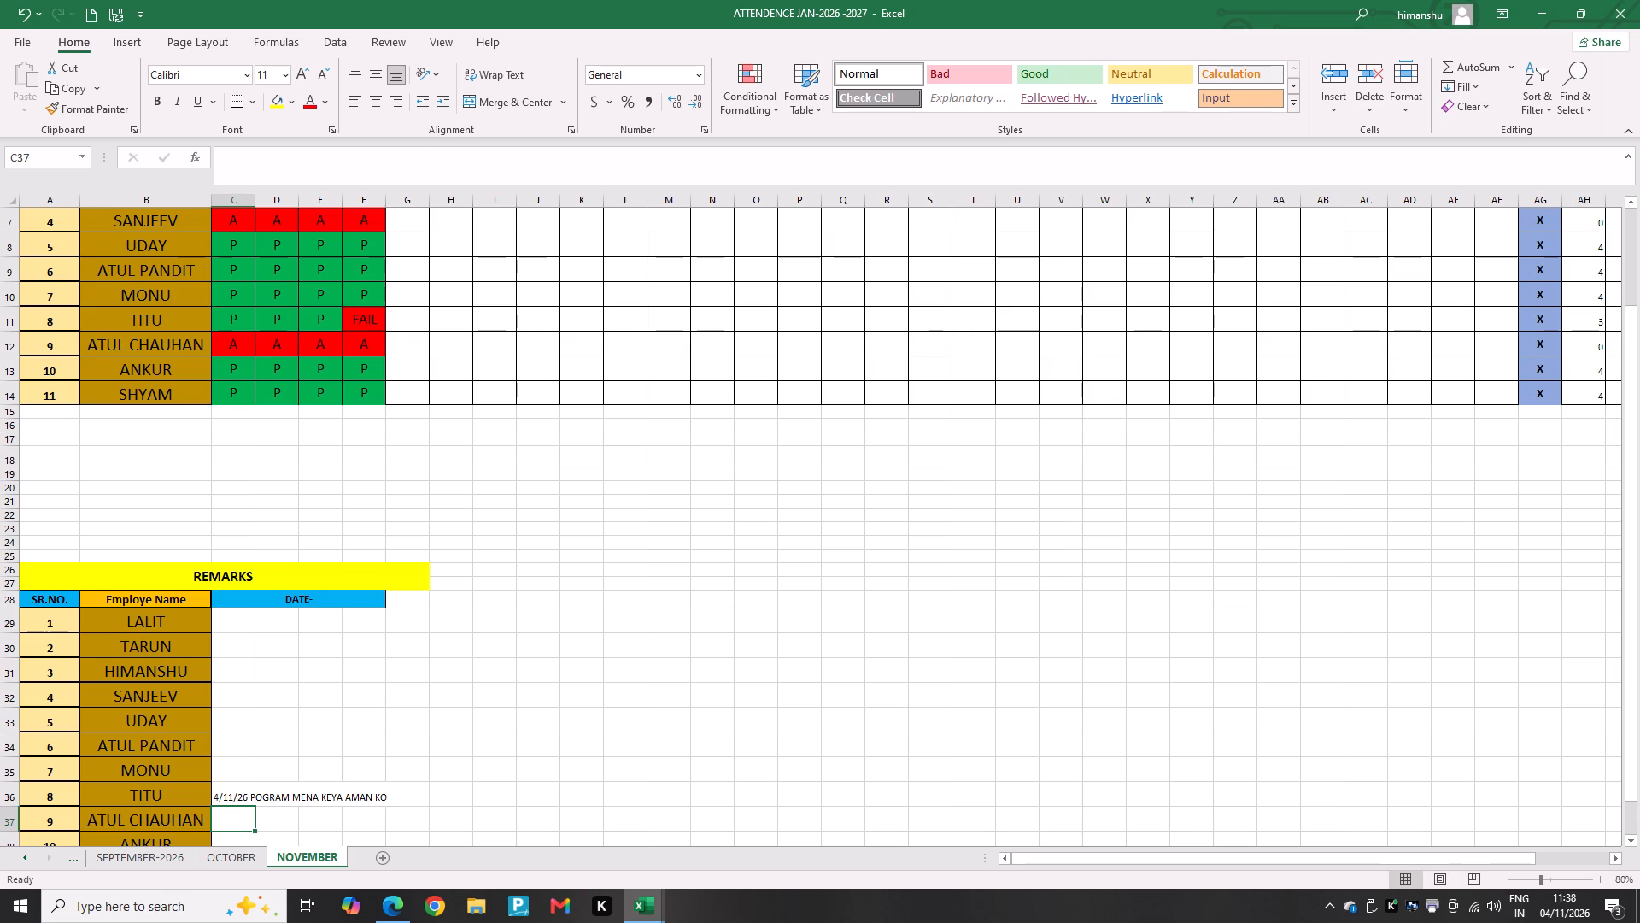
Correct the misspelled word in TITU's remark in cell C36 so that it reads PROGRAM.
{"action": "left_click", "coordinate": [272, 797]}
{"action": "double_click", "coordinate": [259, 796]}
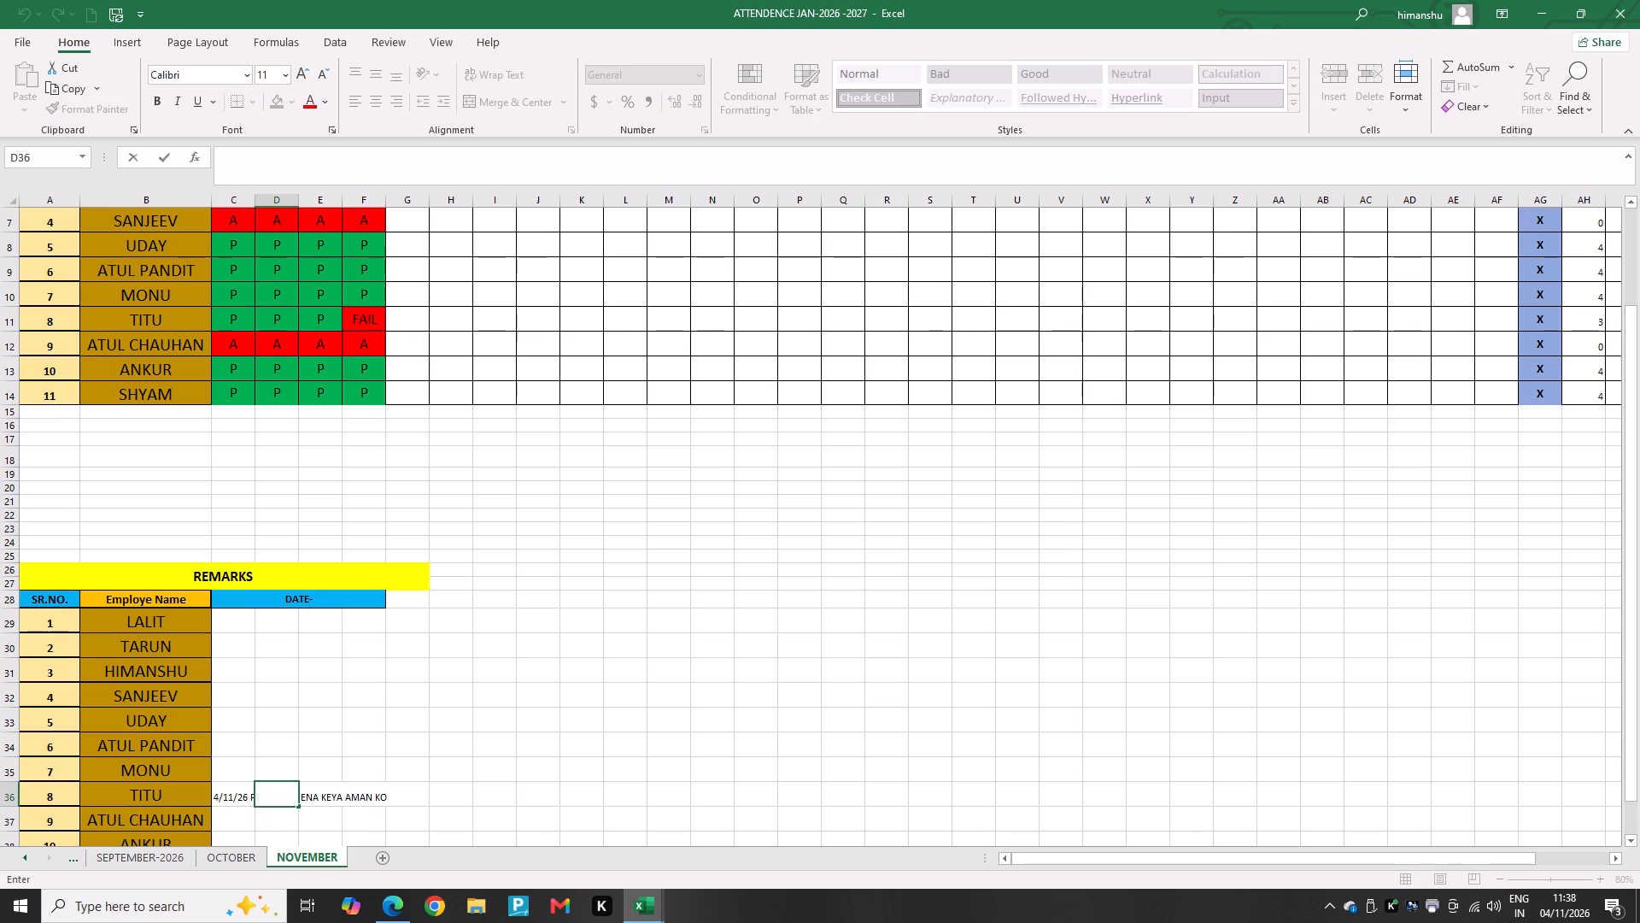
{"action": "double_click", "coordinate": [240, 802]}
{"action": "left_click", "coordinate": [253, 797]}
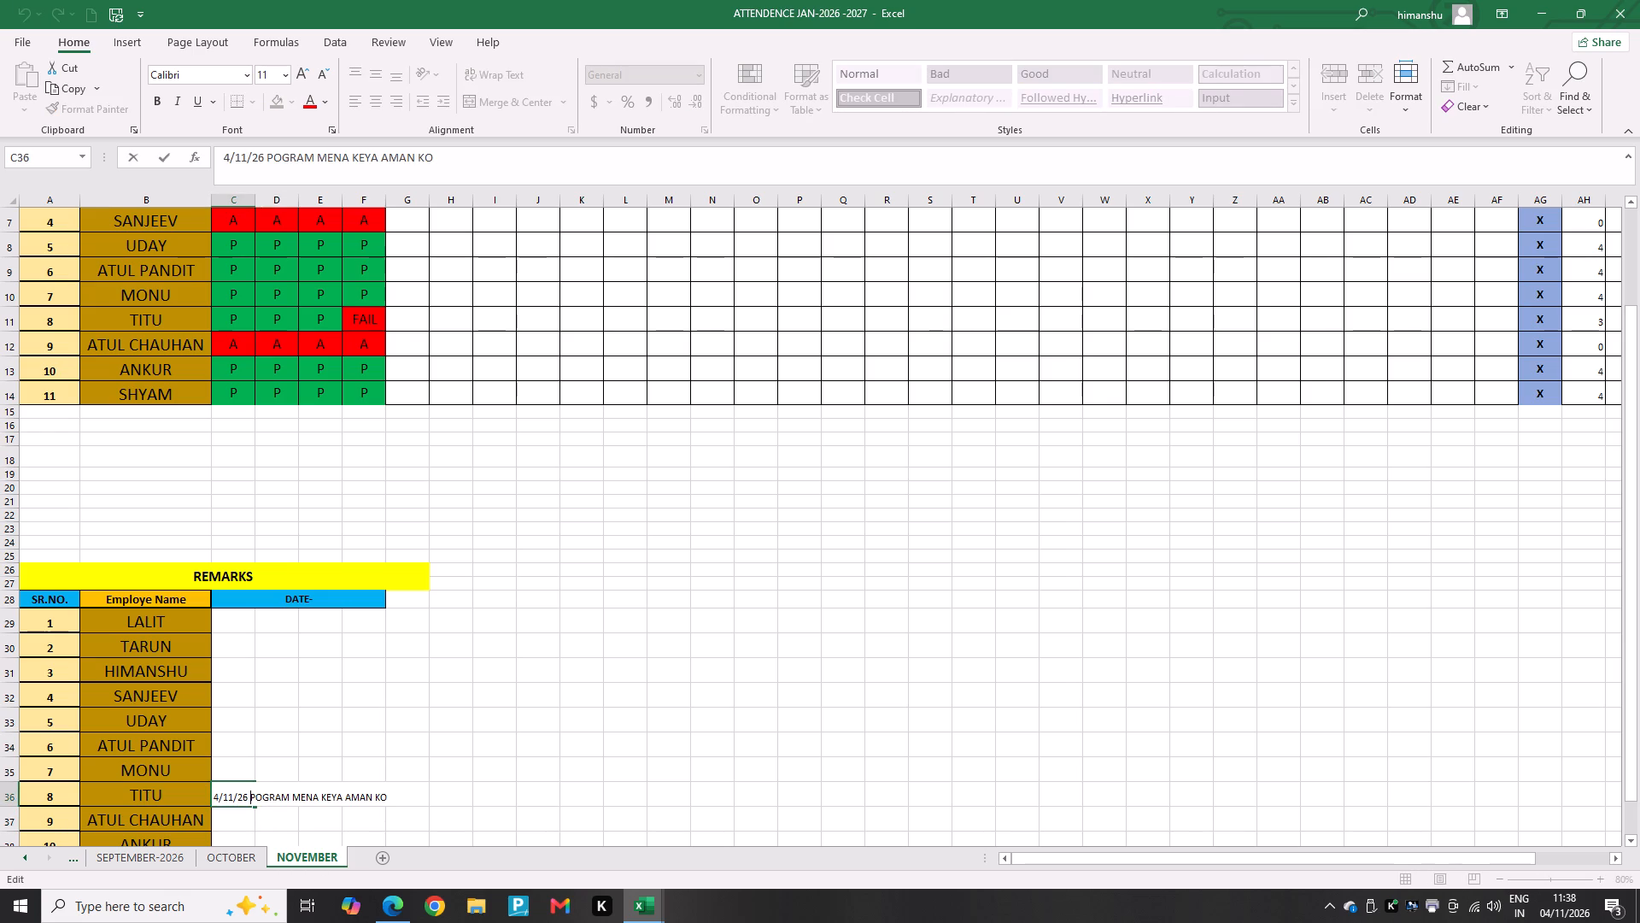
{"action": "left_click", "coordinate": [252, 799]}
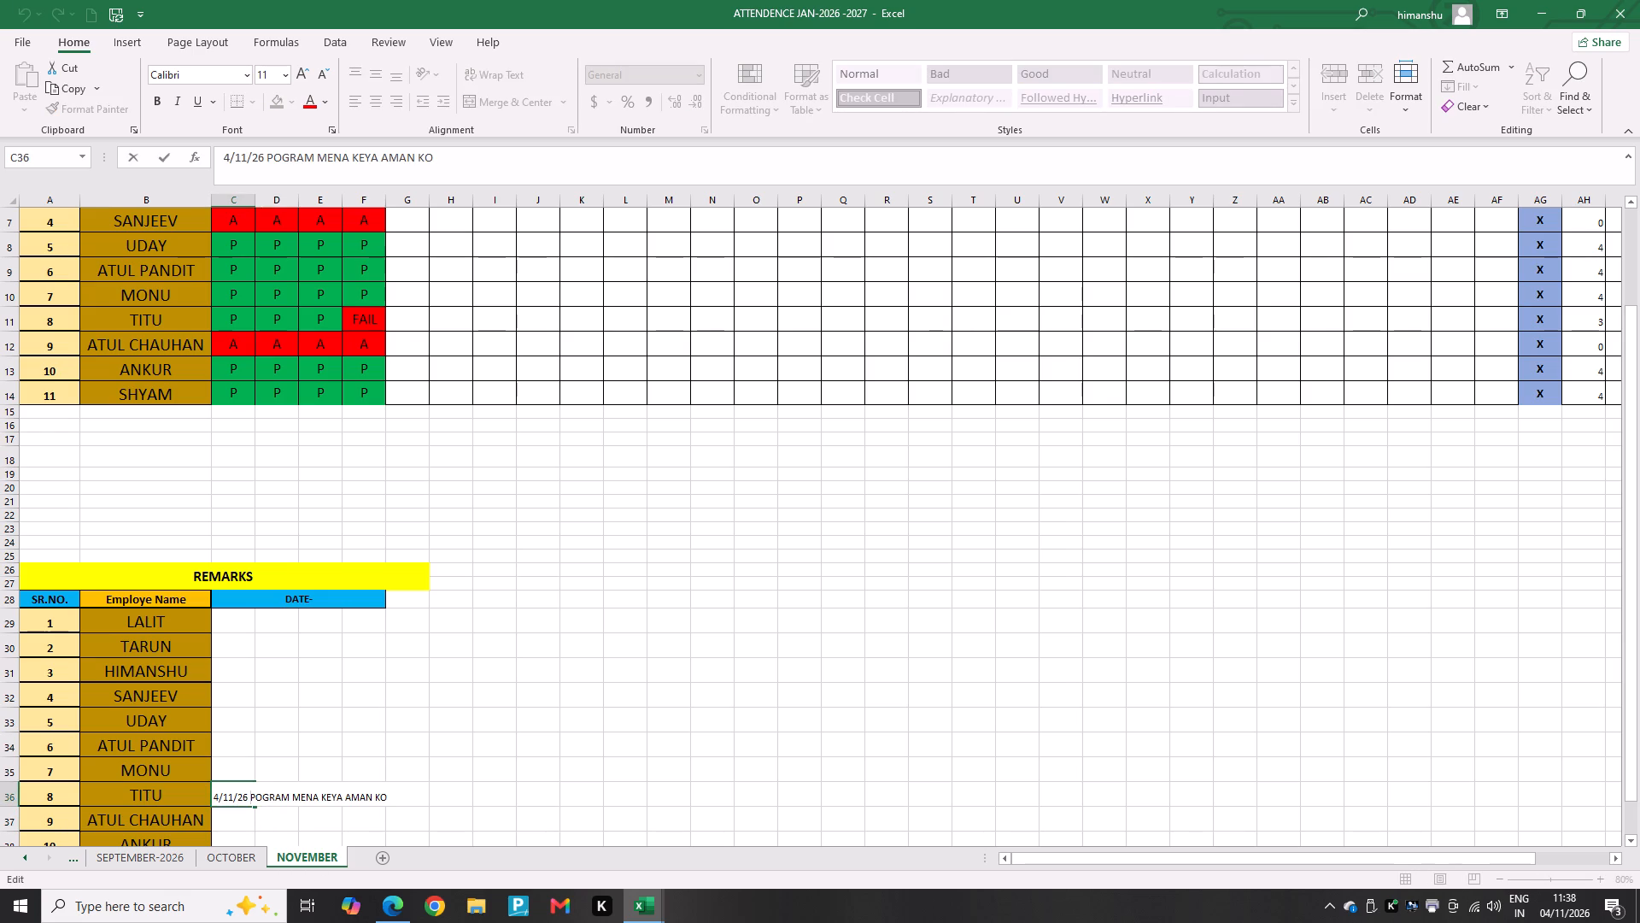
{"action": "left_click", "coordinate": [257, 797]}
{"action": "key", "text": "r"}
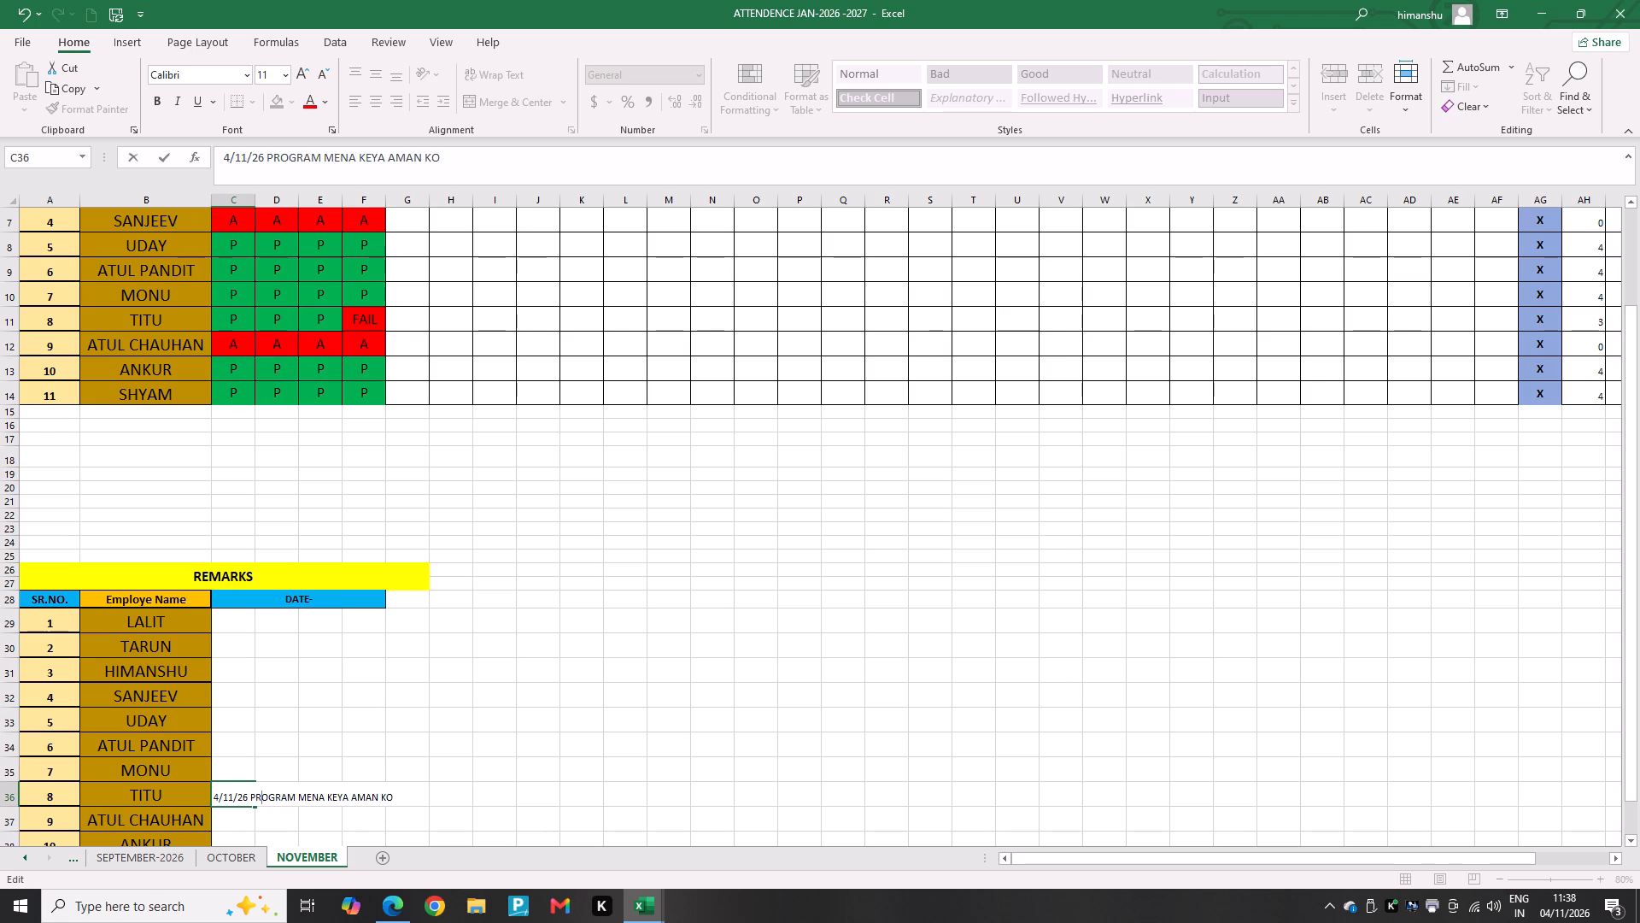
{"action": "left_click", "coordinate": [401, 793]}
{"action": "left_click", "coordinate": [495, 789]}
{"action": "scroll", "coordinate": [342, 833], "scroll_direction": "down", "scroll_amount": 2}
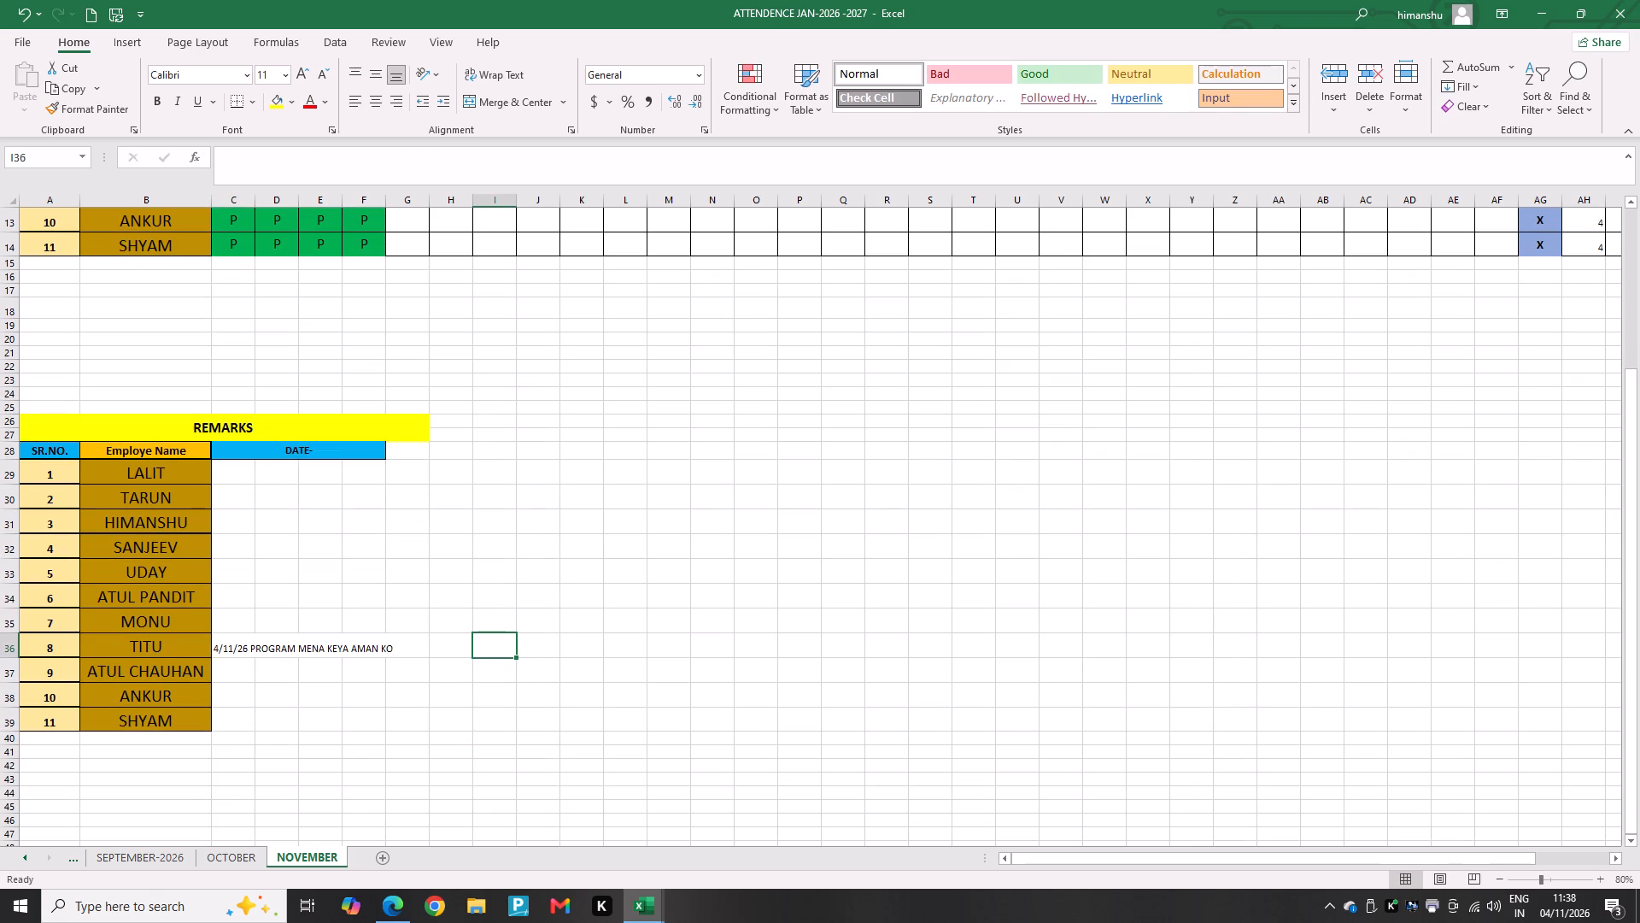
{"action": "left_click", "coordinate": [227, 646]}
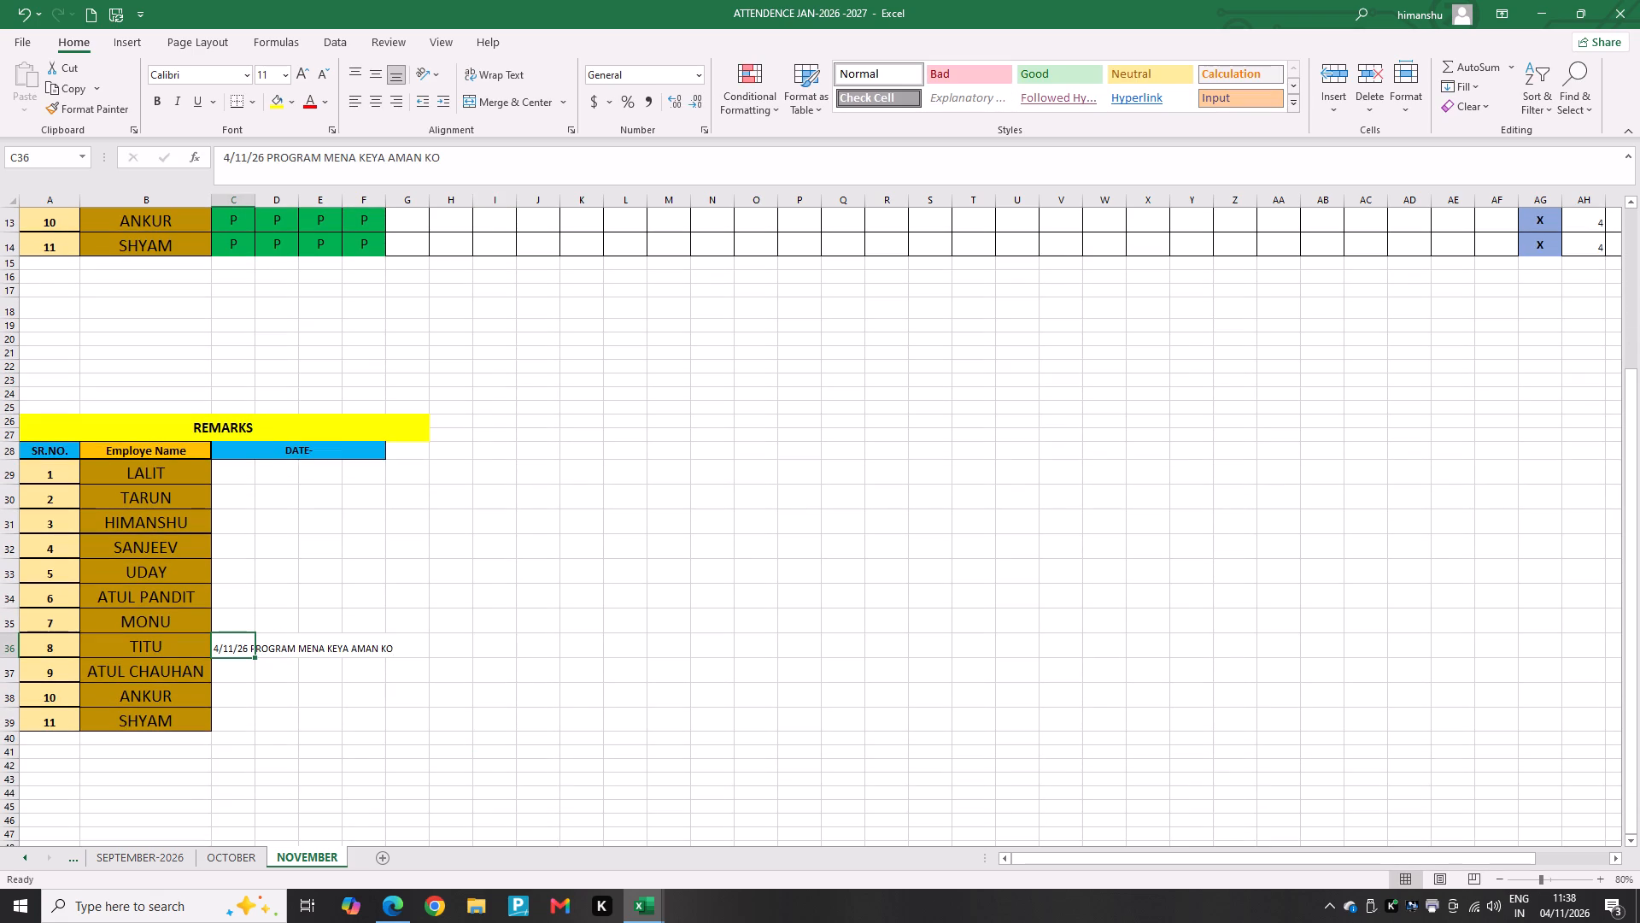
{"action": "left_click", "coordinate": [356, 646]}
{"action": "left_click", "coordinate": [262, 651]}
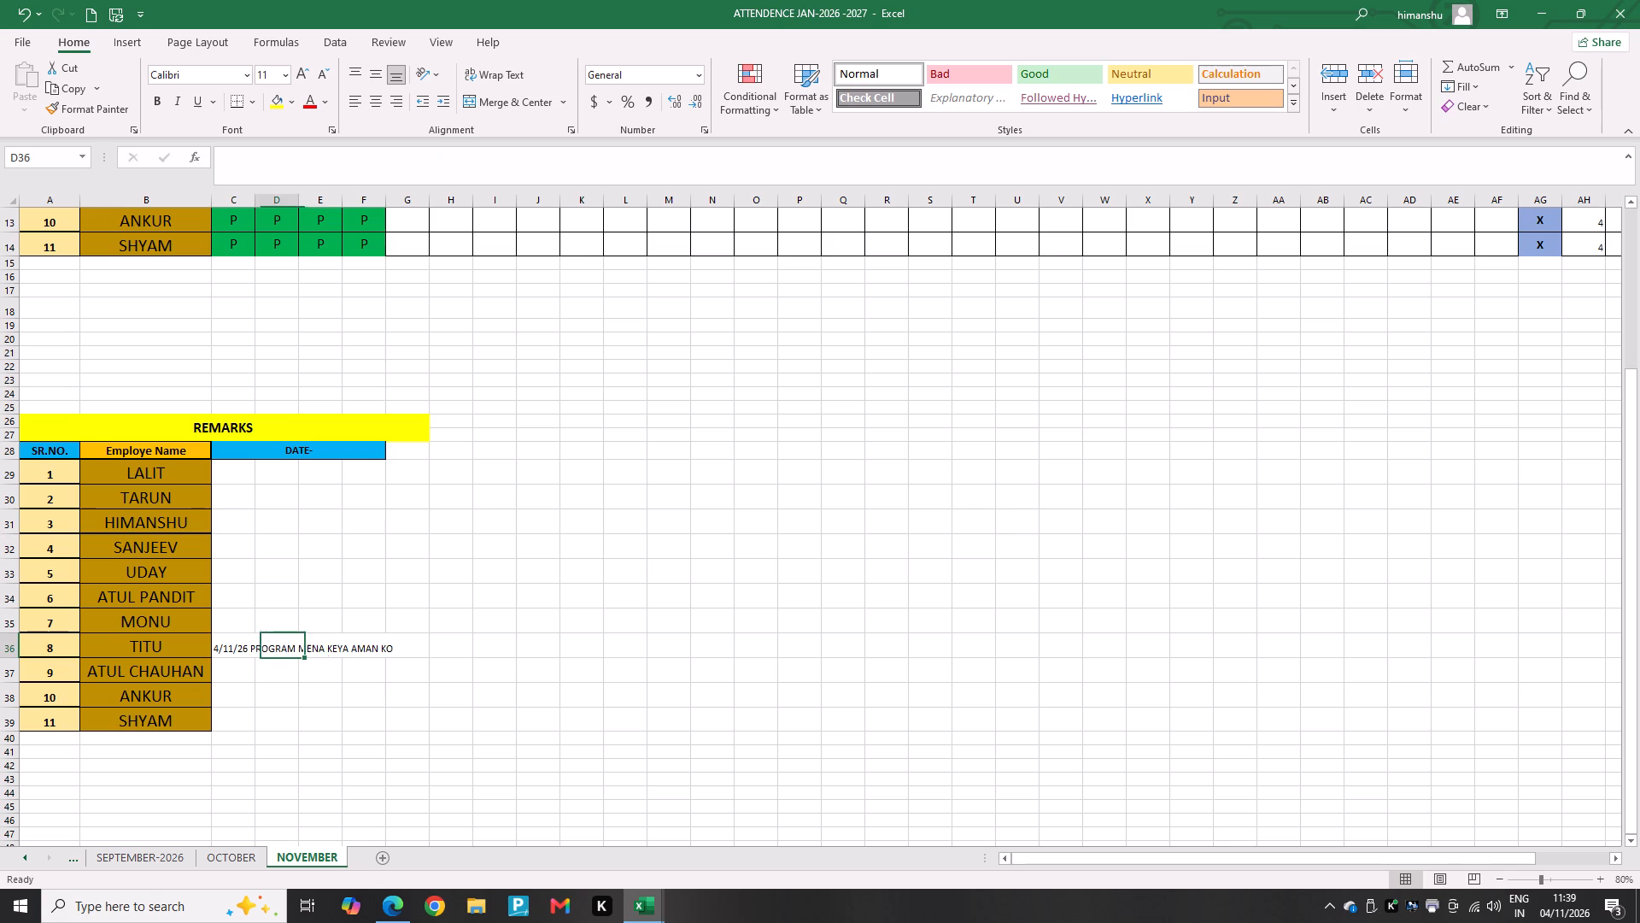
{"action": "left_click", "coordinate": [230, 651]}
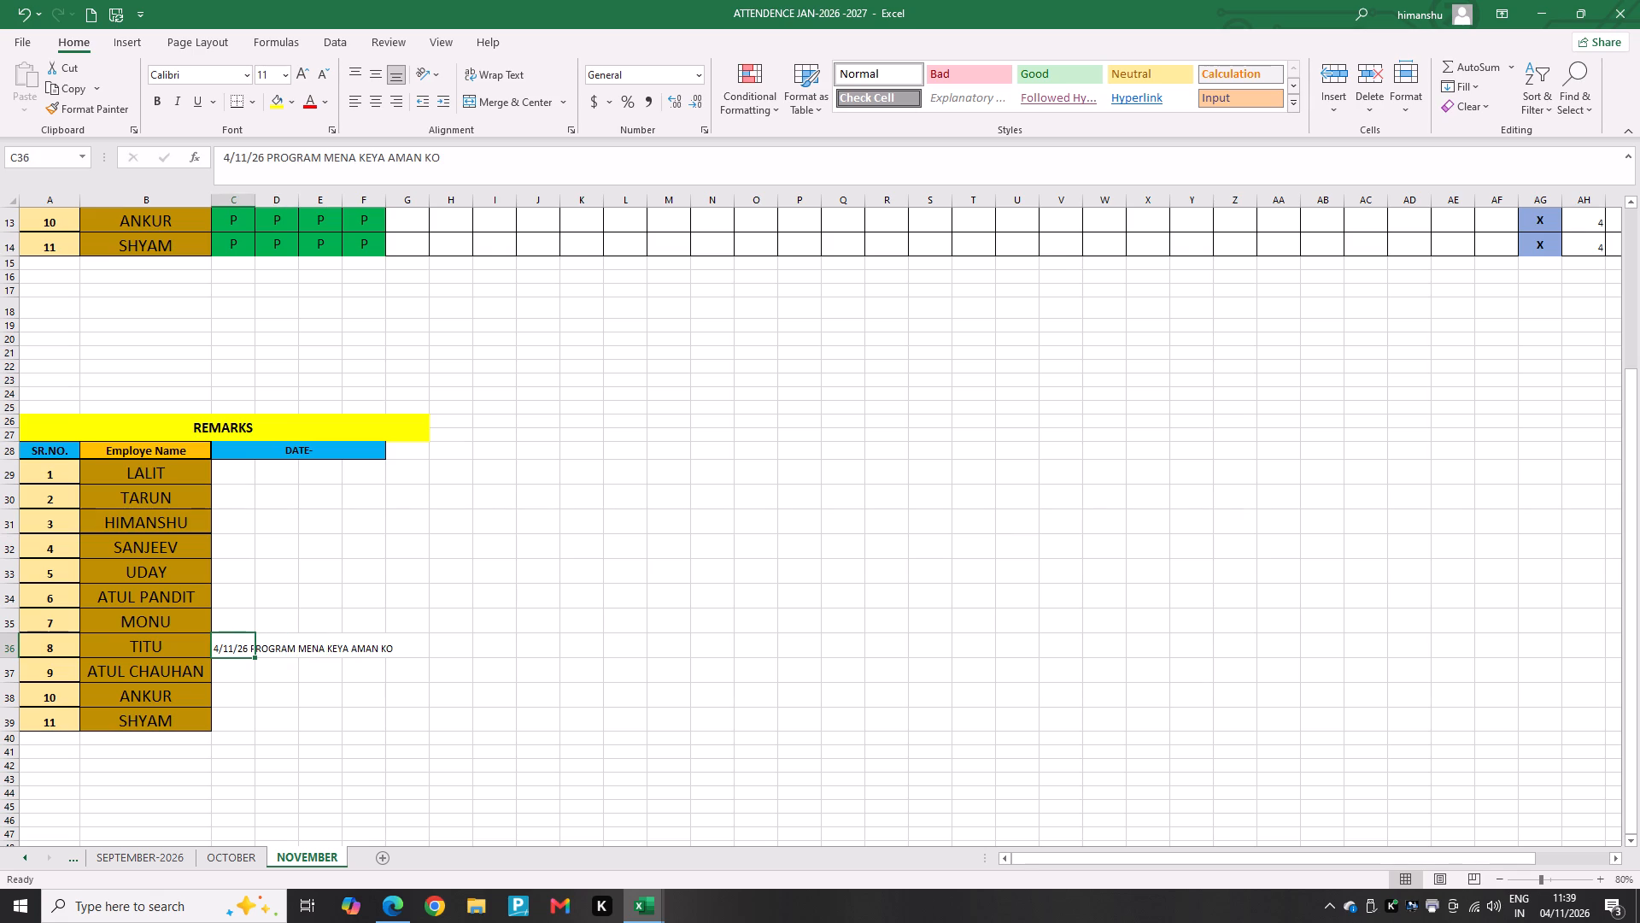
Enter the remark "1 SA ABSENT REASON GADI NHI CHALNE" for employee number 9 in cell C37 of the REMARKS table.
{"action": "scroll", "coordinate": [235, 667], "scroll_direction": "up", "scroll_amount": 2}
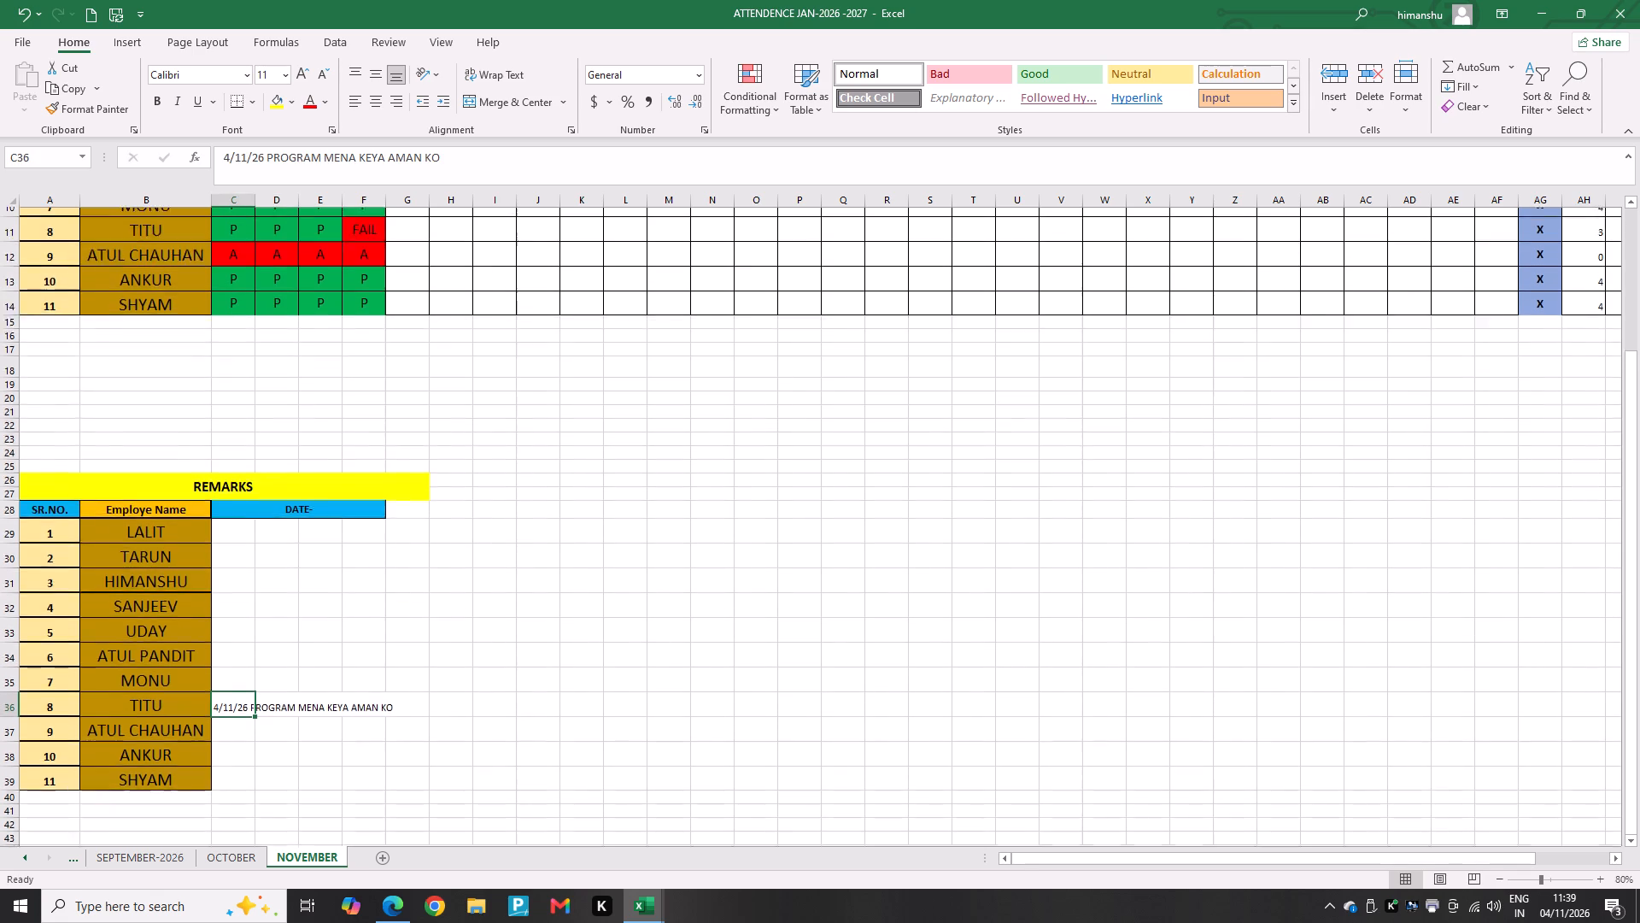
{"action": "scroll", "coordinate": [235, 667], "scroll_direction": "up", "scroll_amount": 2}
{"action": "scroll", "coordinate": [235, 667], "scroll_direction": "down", "scroll_amount": 1}
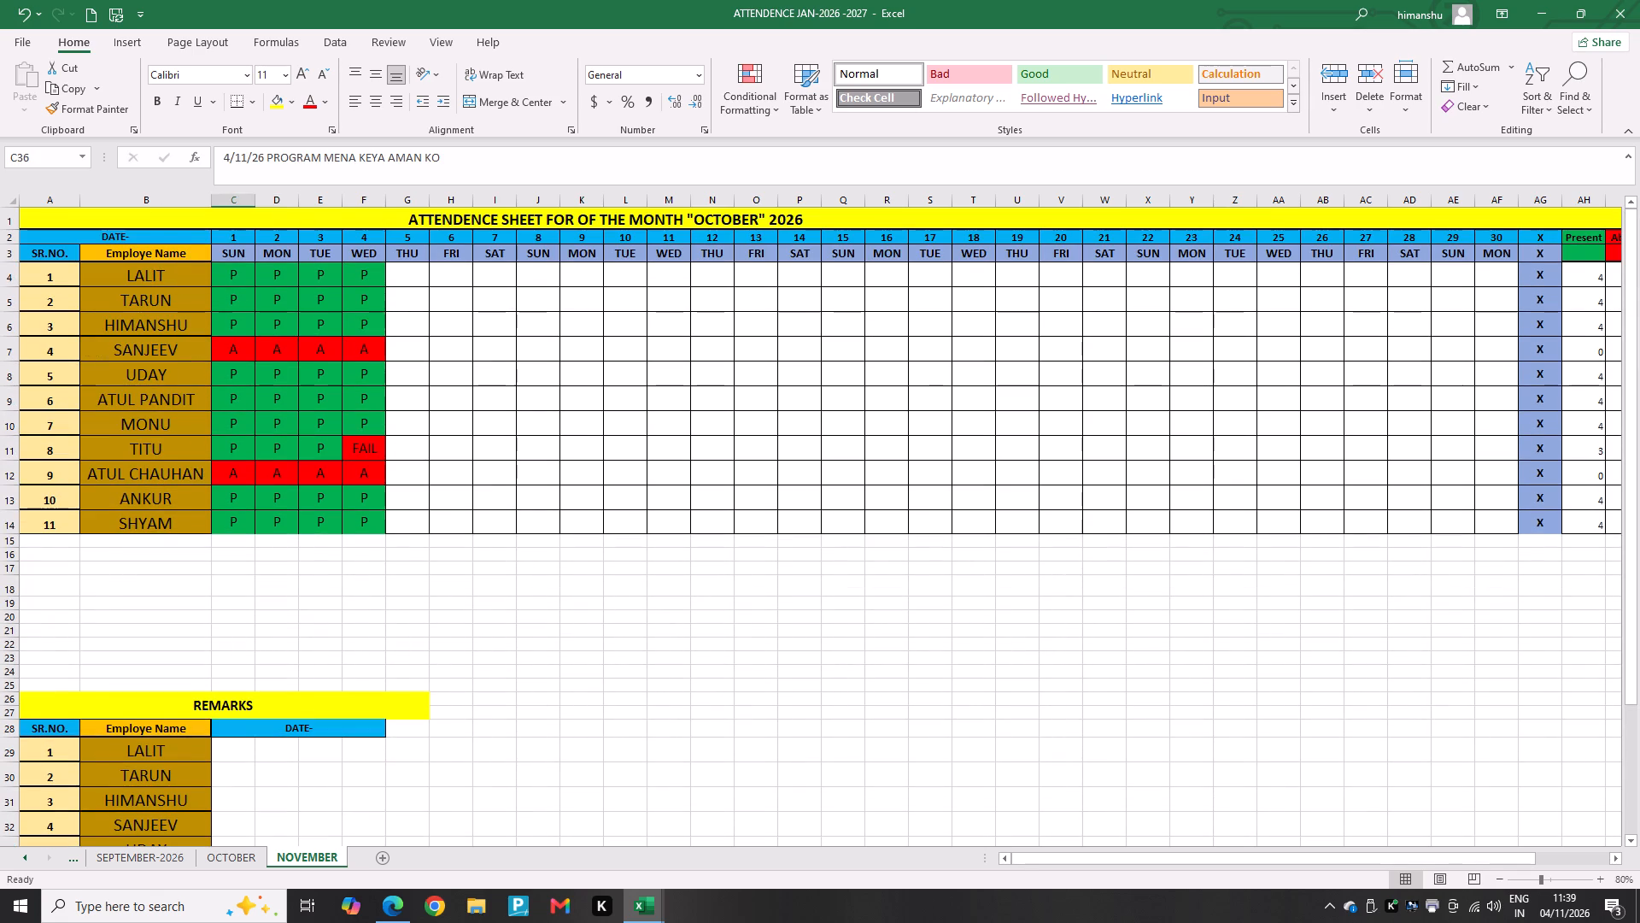
{"action": "scroll", "coordinate": [235, 667], "scroll_direction": "down", "scroll_amount": 2}
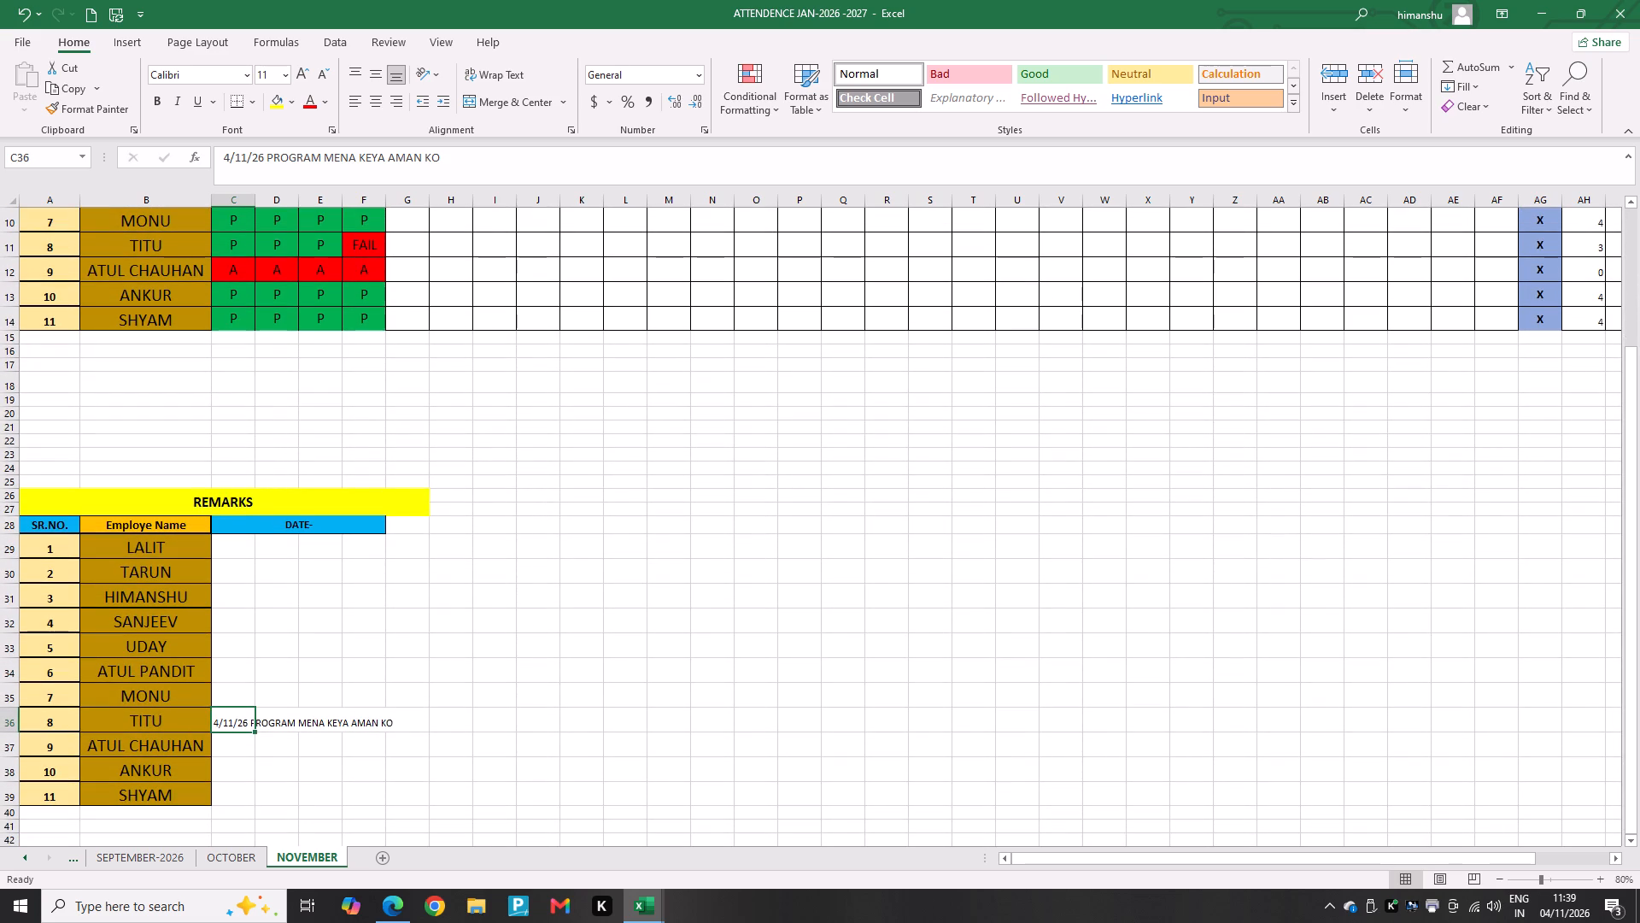
{"action": "left_click", "coordinate": [231, 743]}
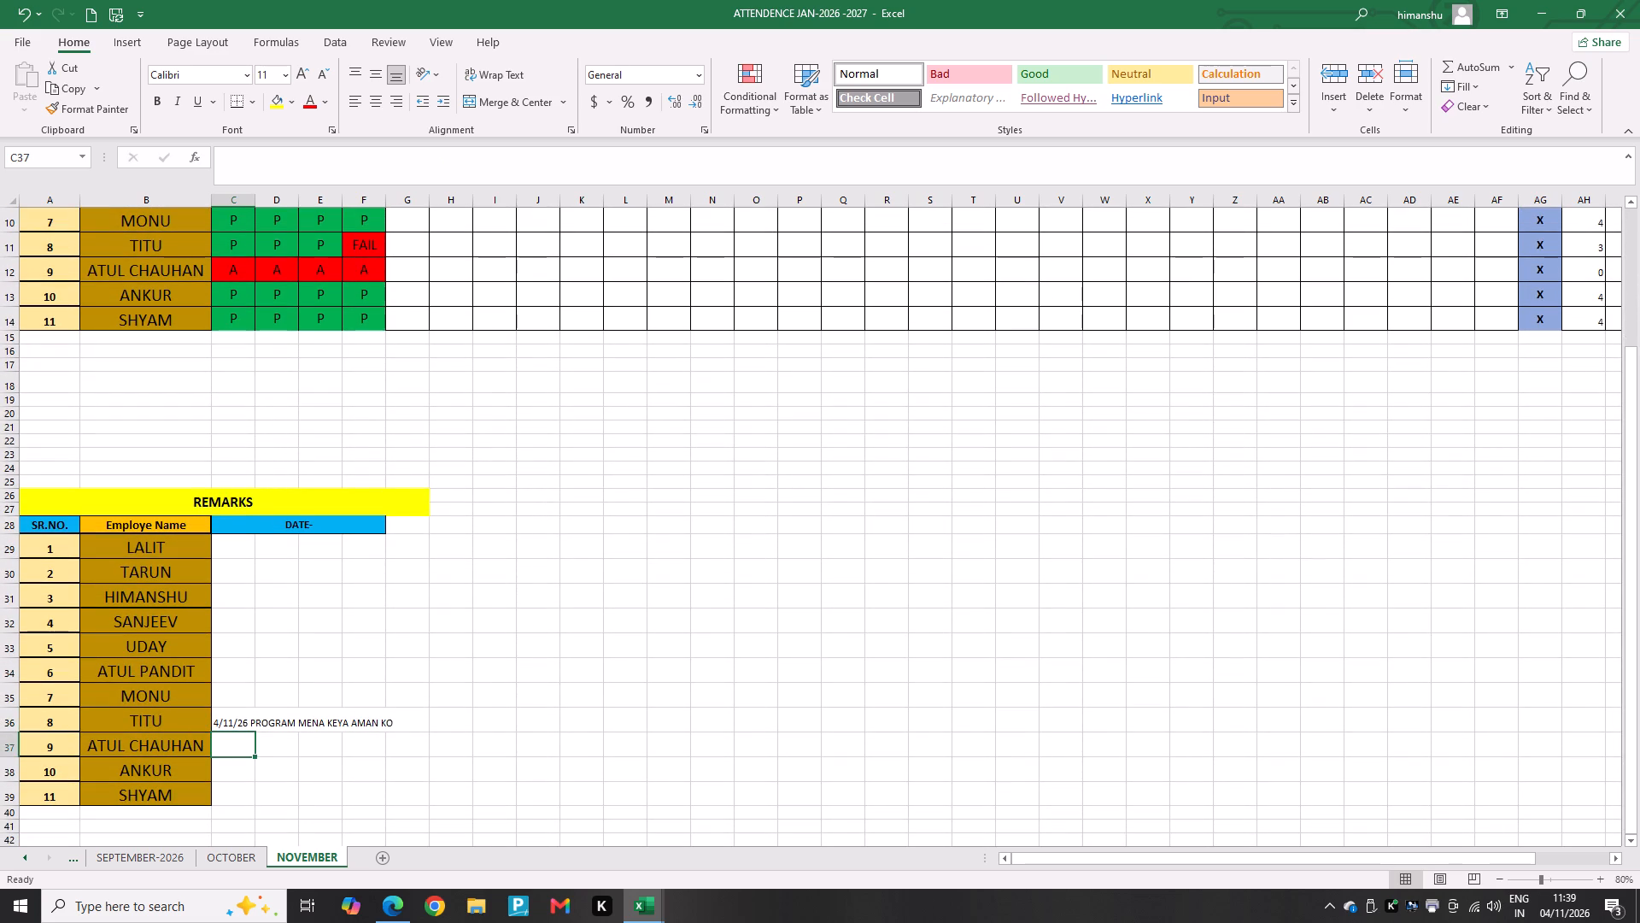
{"action": "double_click", "coordinate": [233, 743]}
{"action": "type", "text": "1 SA"}
{"action": "key", "text": "space"}
{"action": "type", "text": "AB"}
{"action": "type", "text": "SENT"}
{"action": "key", "text": "space"}
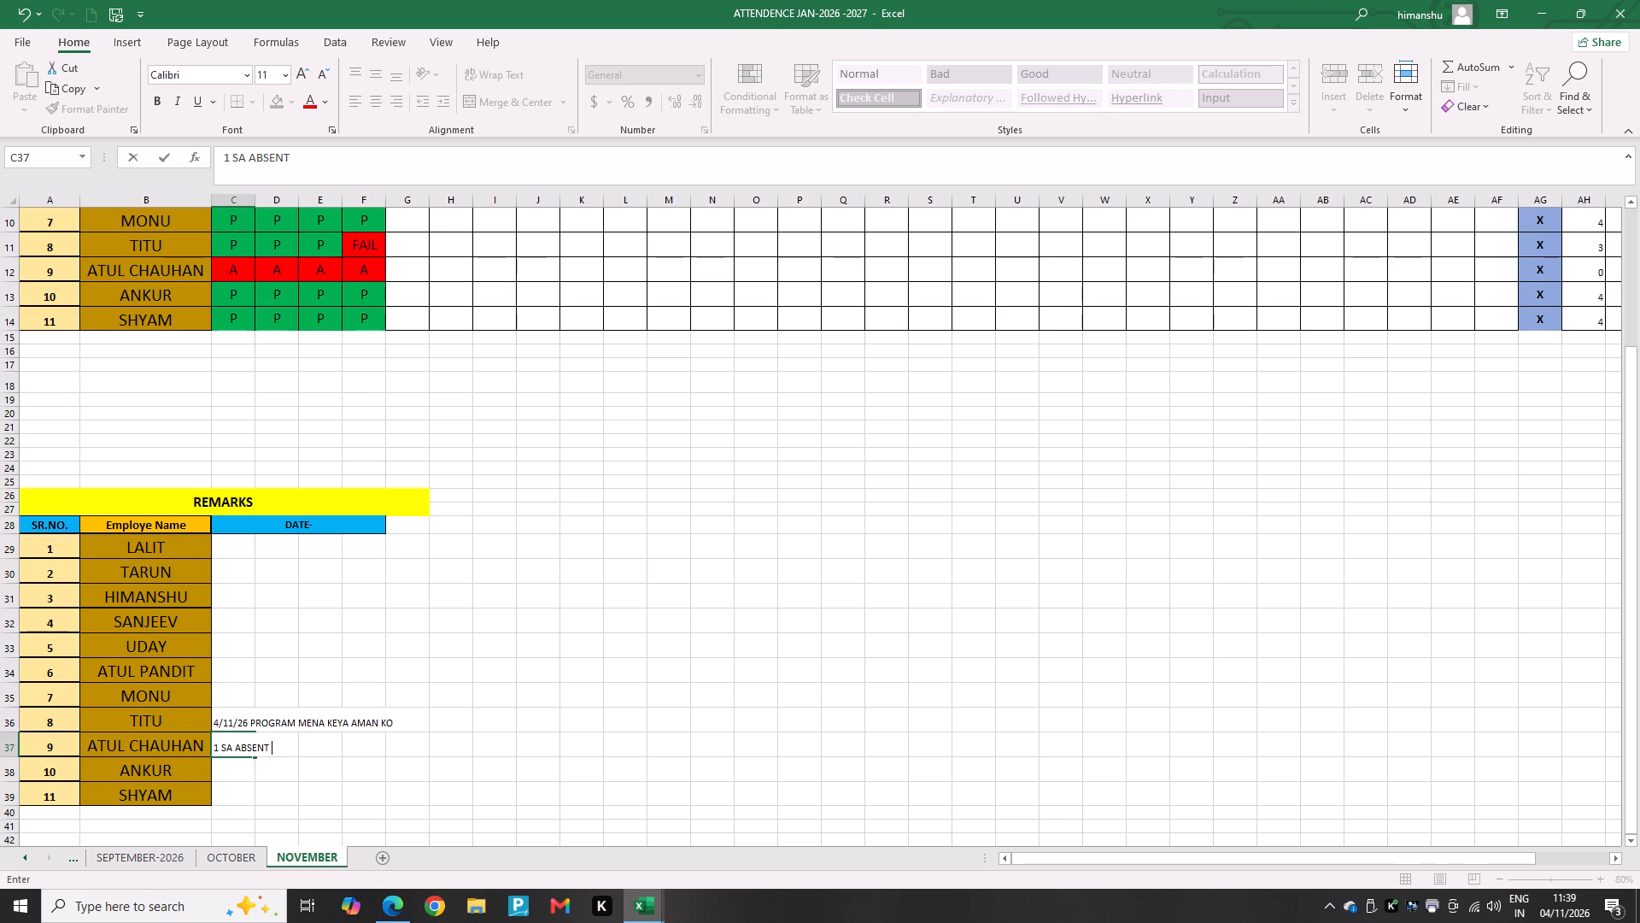
{"action": "type", "text": "RE"}
{"action": "type", "text": "ASON"}
{"action": "key", "text": "space"}
{"action": "type", "text": "GADI M"}
{"action": "key", "text": "BackSpace"}
{"action": "type", "text": "NHI CHALNE"}
{"action": "key", "text": "space"}
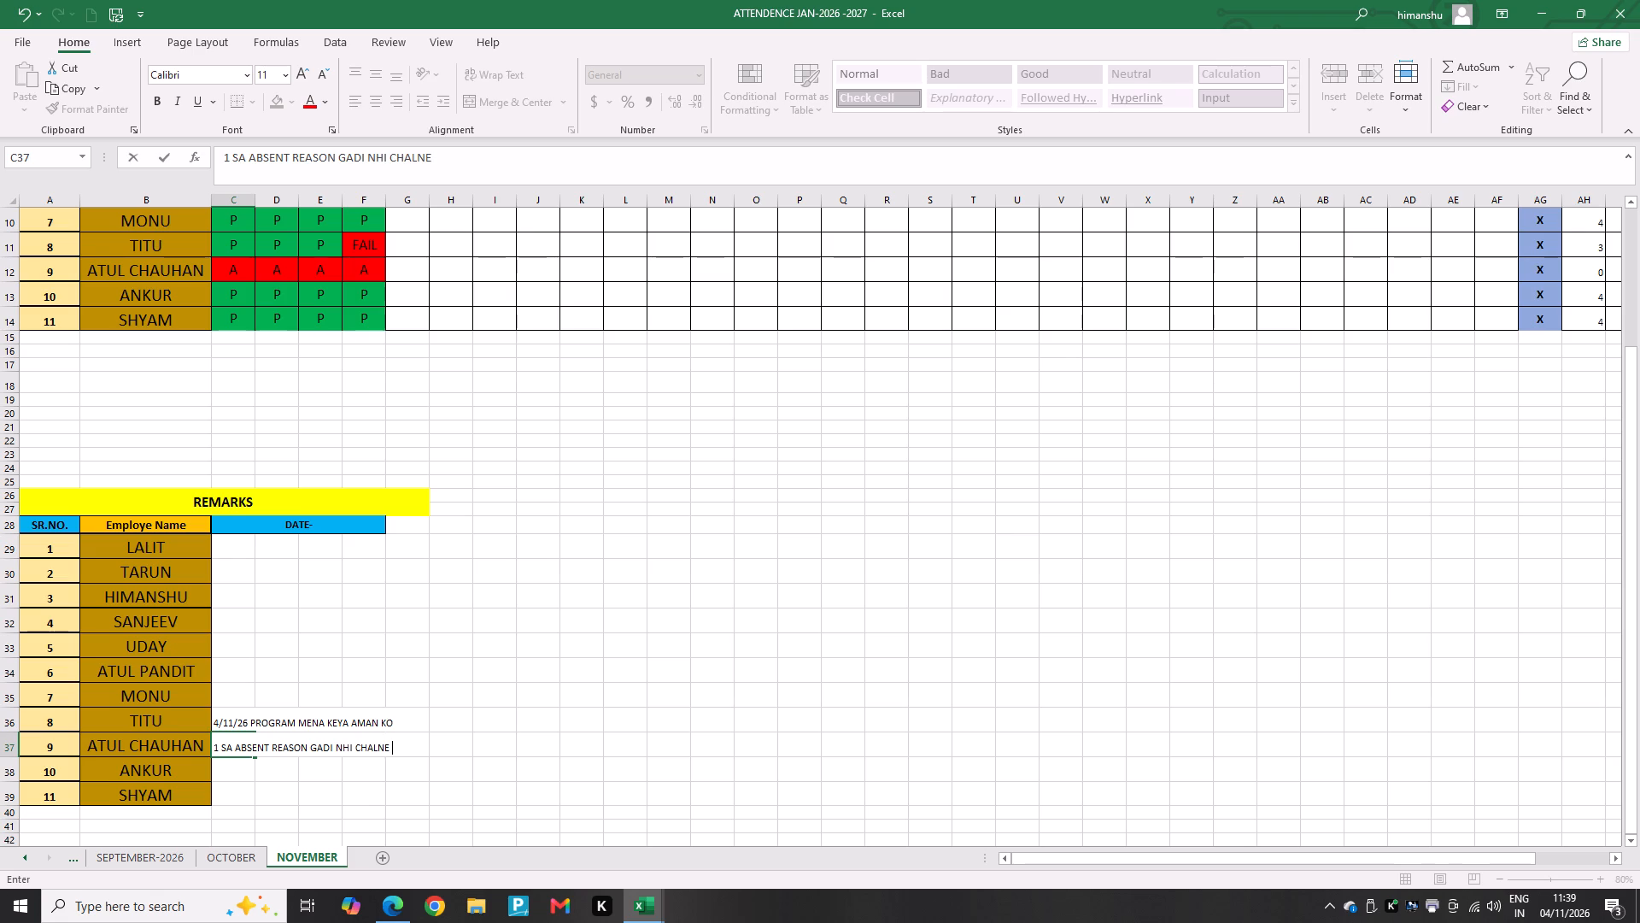
{"action": "key", "text": "Return"}
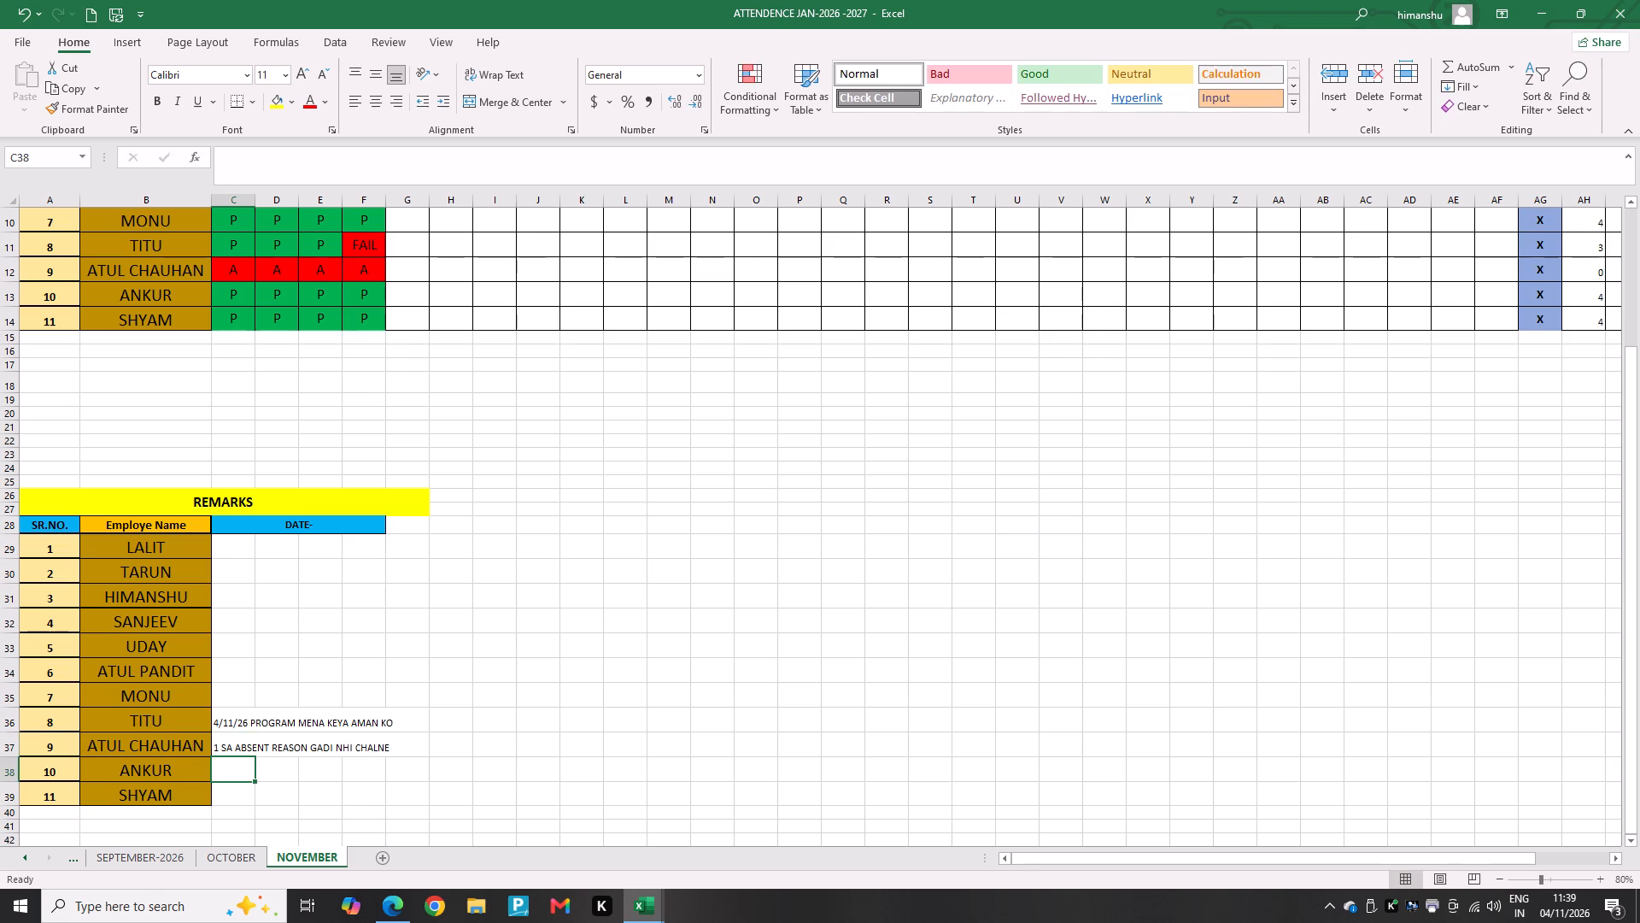
Start SANJEEV's remark in cell C32 with "1 SA ABSENT REASON", removing the autocompleted text after REASON.
{"action": "scroll", "coordinate": [244, 764], "scroll_direction": "up", "scroll_amount": 3}
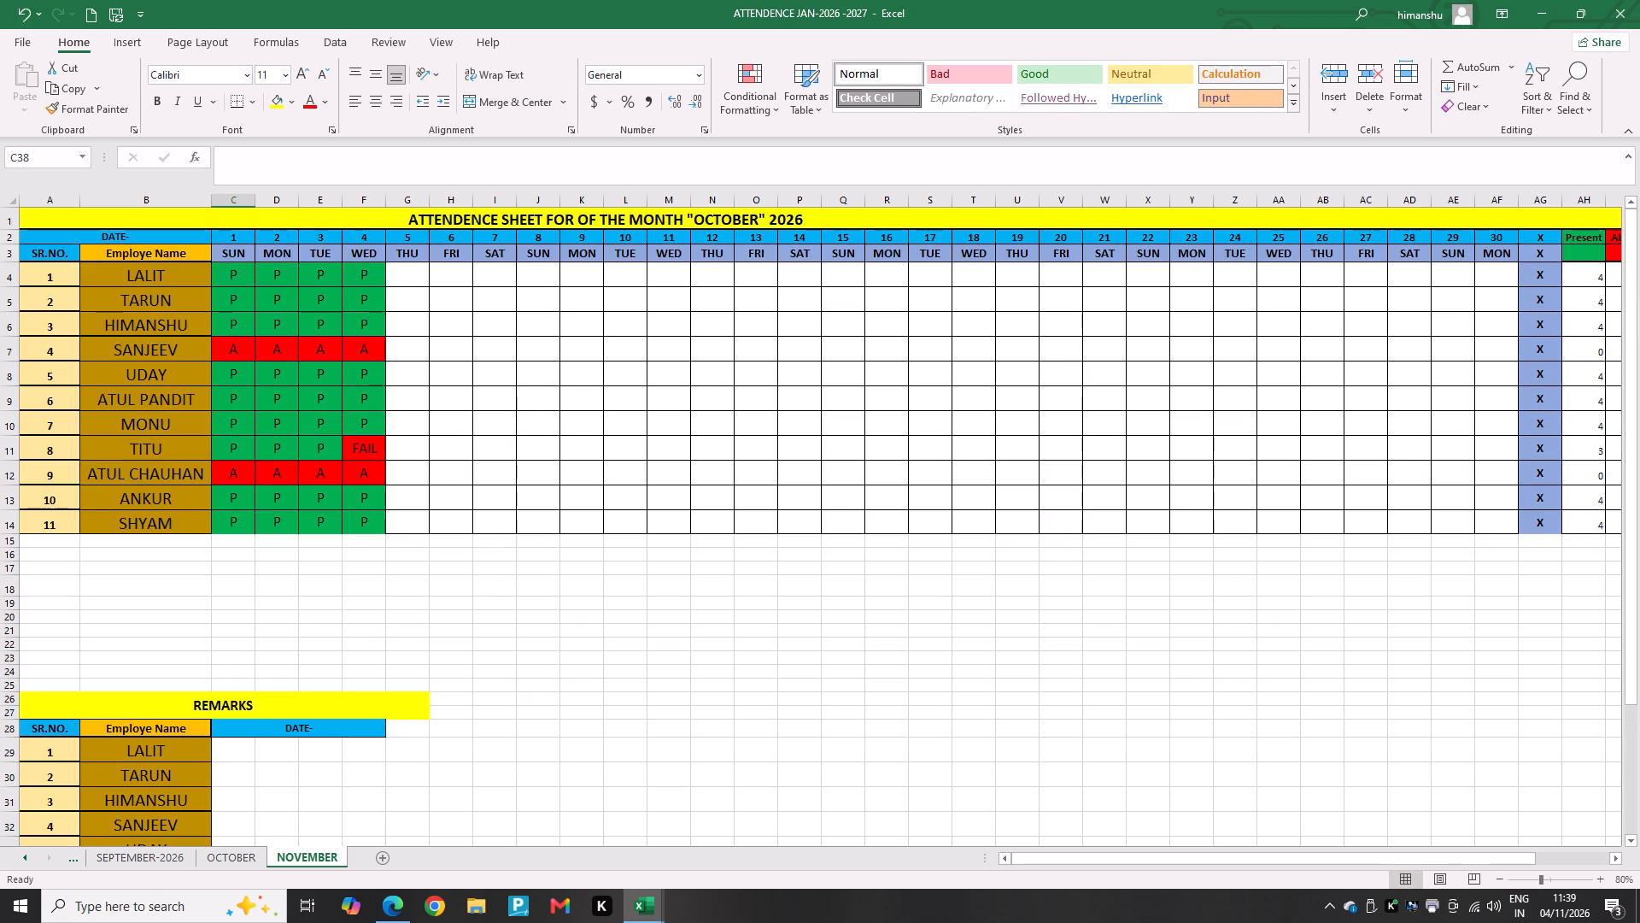
{"action": "left_click", "coordinate": [332, 354]}
{"action": "scroll", "coordinate": [337, 385], "scroll_direction": "down", "scroll_amount": 2}
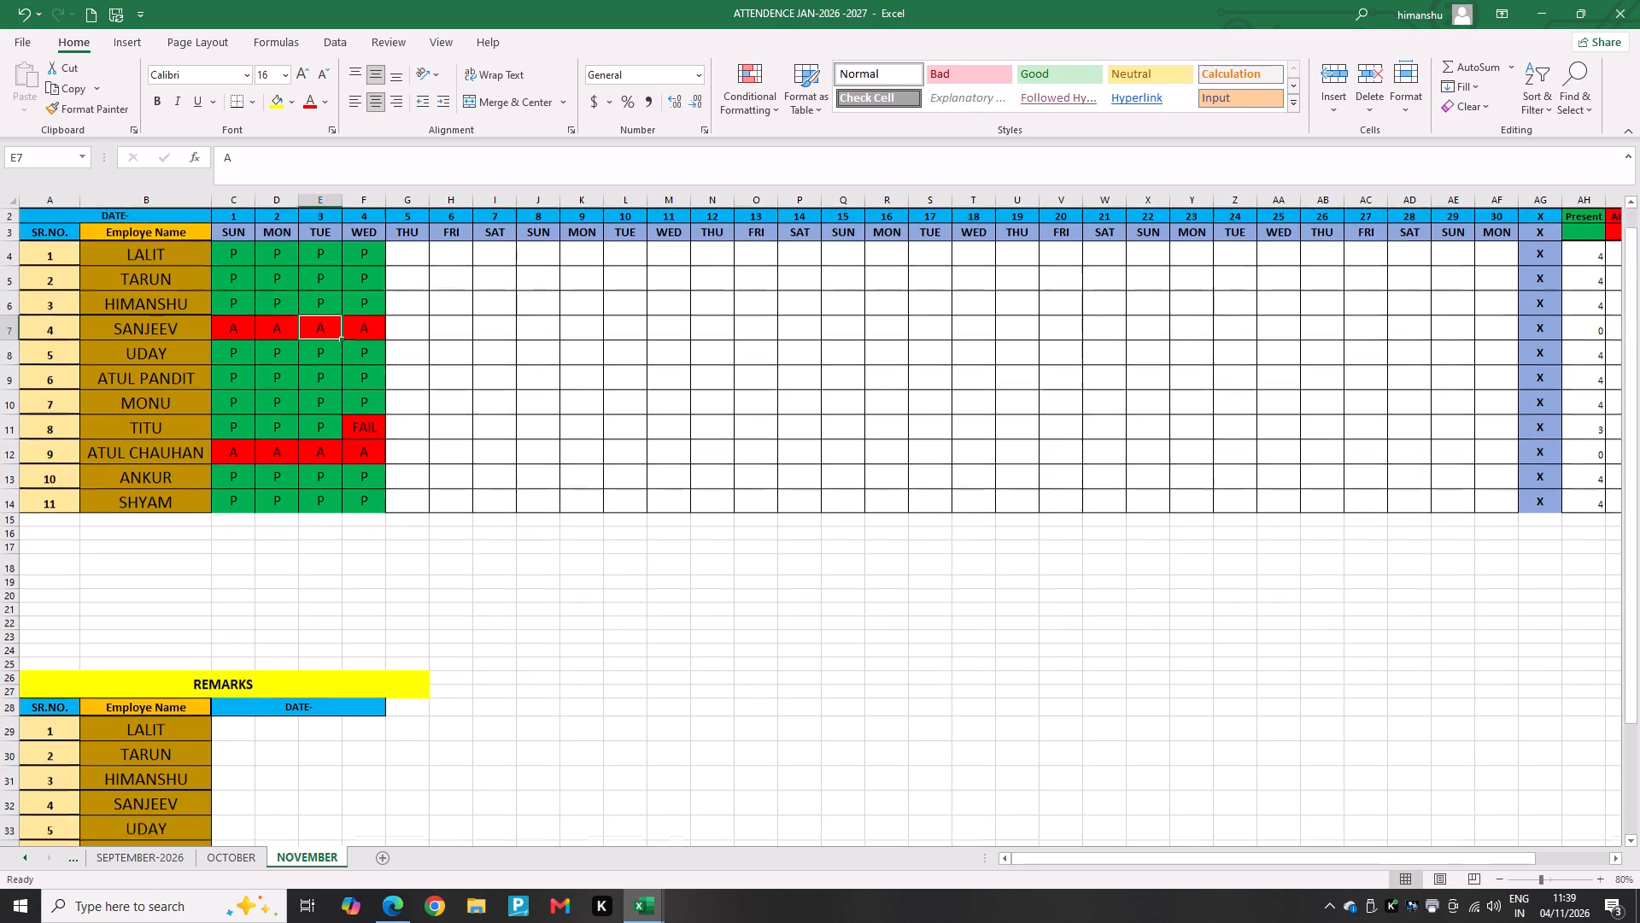
{"action": "scroll", "coordinate": [338, 445], "scroll_direction": "down", "scroll_amount": 2}
{"action": "left_click", "coordinate": [213, 544]}
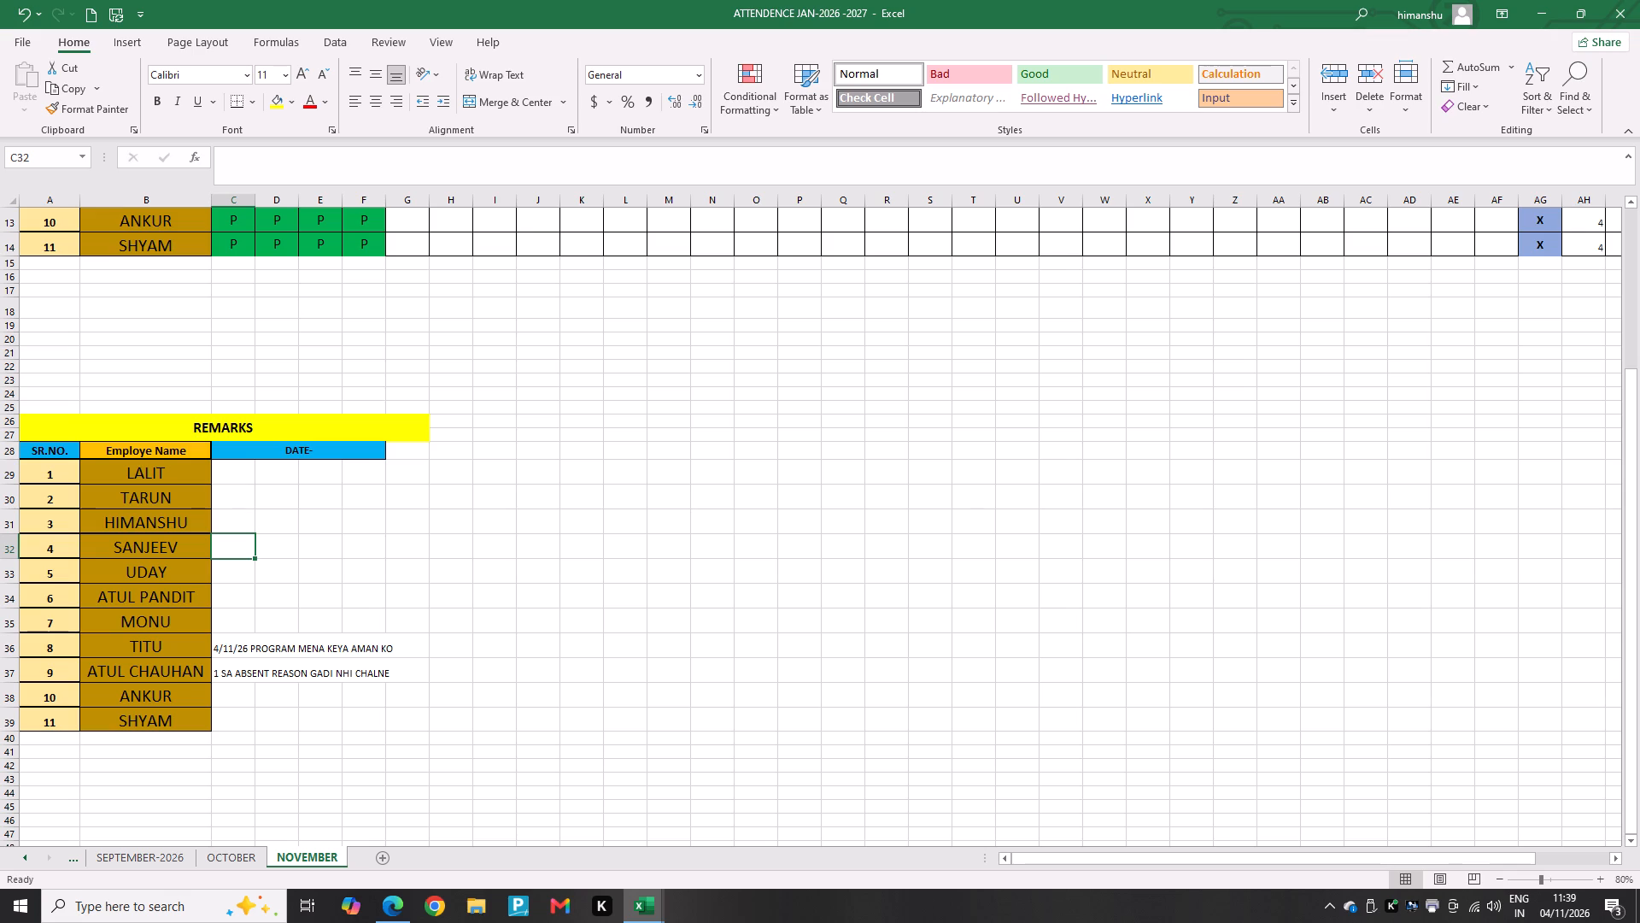
{"action": "double_click", "coordinate": [242, 547]}
{"action": "key", "text": "1"}
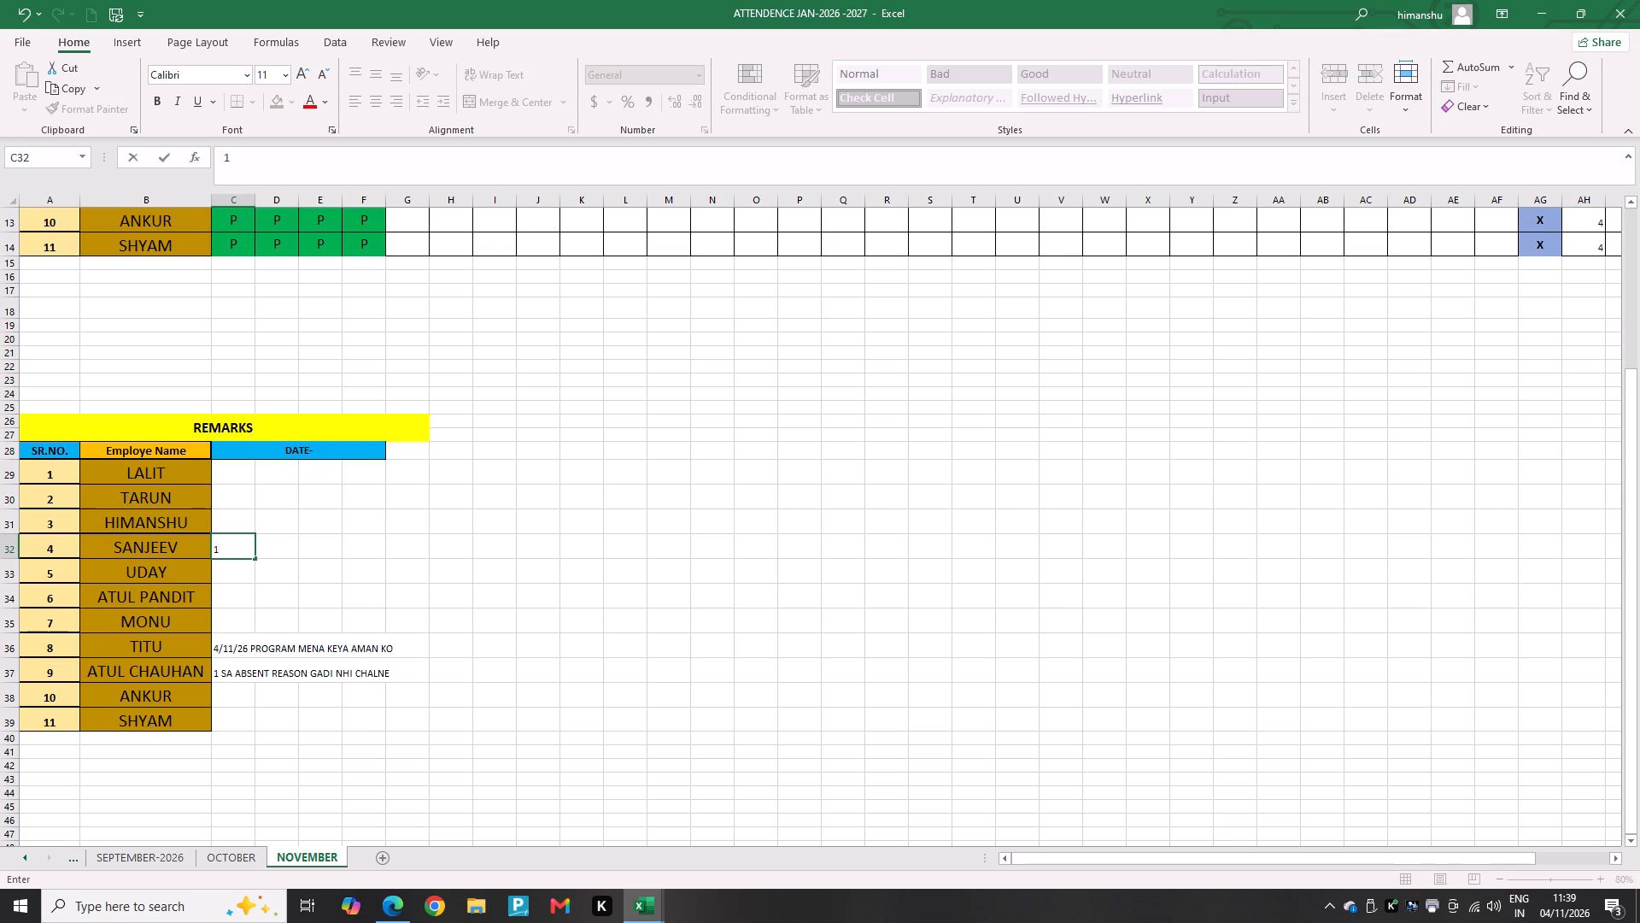
{"action": "key", "text": "space"}
{"action": "type", "text": "SA"}
{"action": "key", "text": "space"}
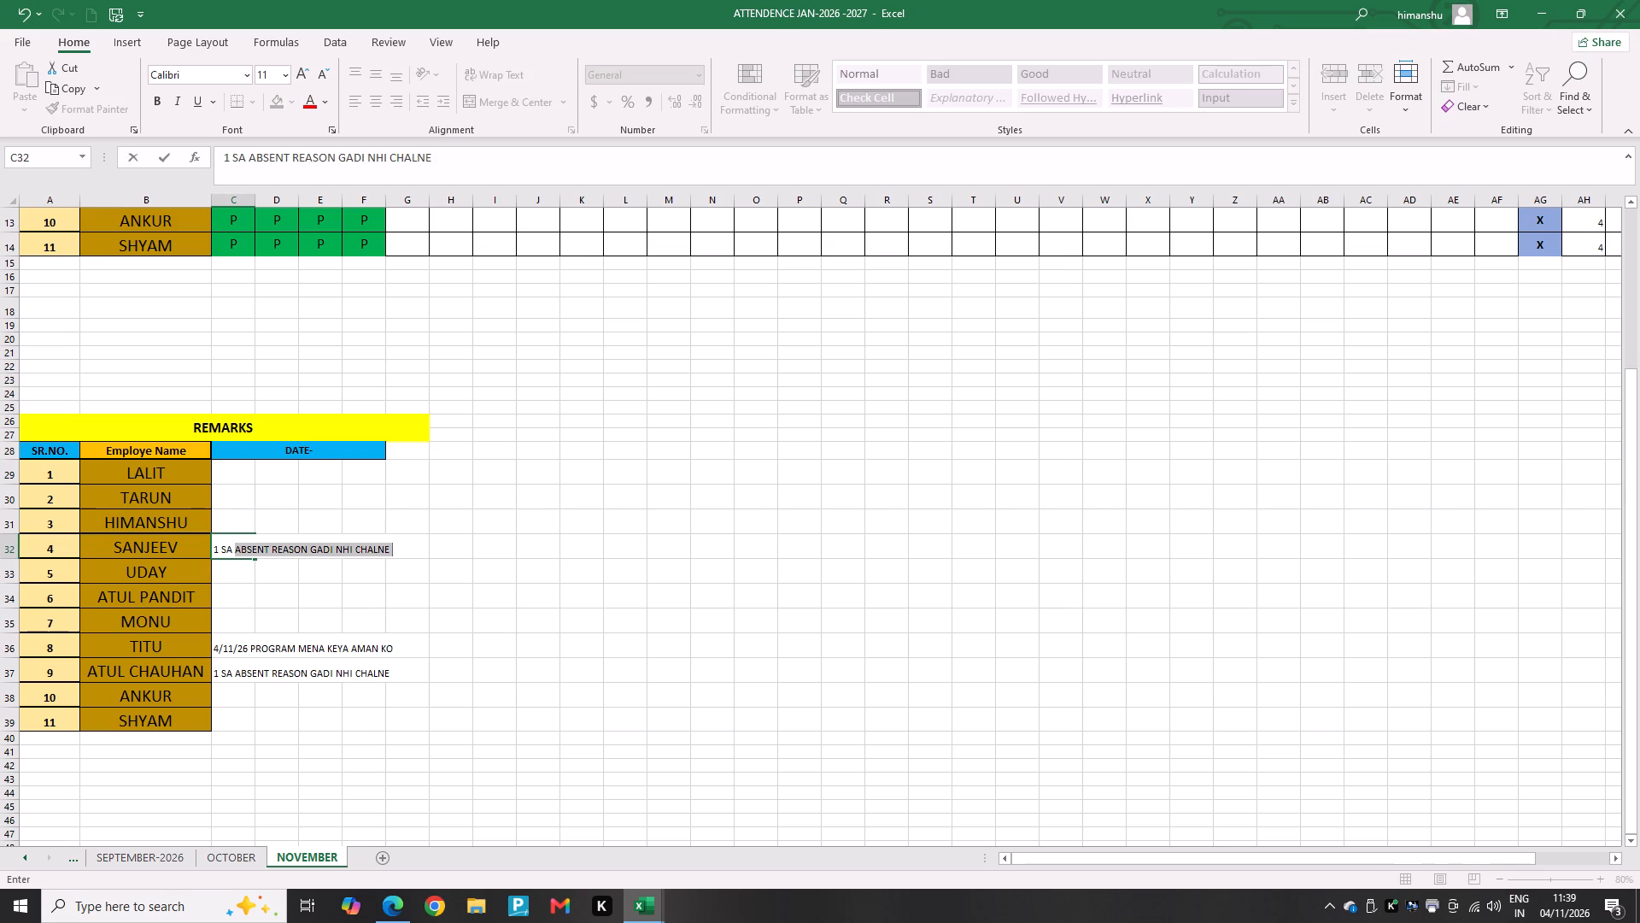
{"action": "left_click", "coordinate": [400, 549]}
{"action": "left_click_drag", "start_coordinate": [400, 549], "coordinate": [278, 552]}
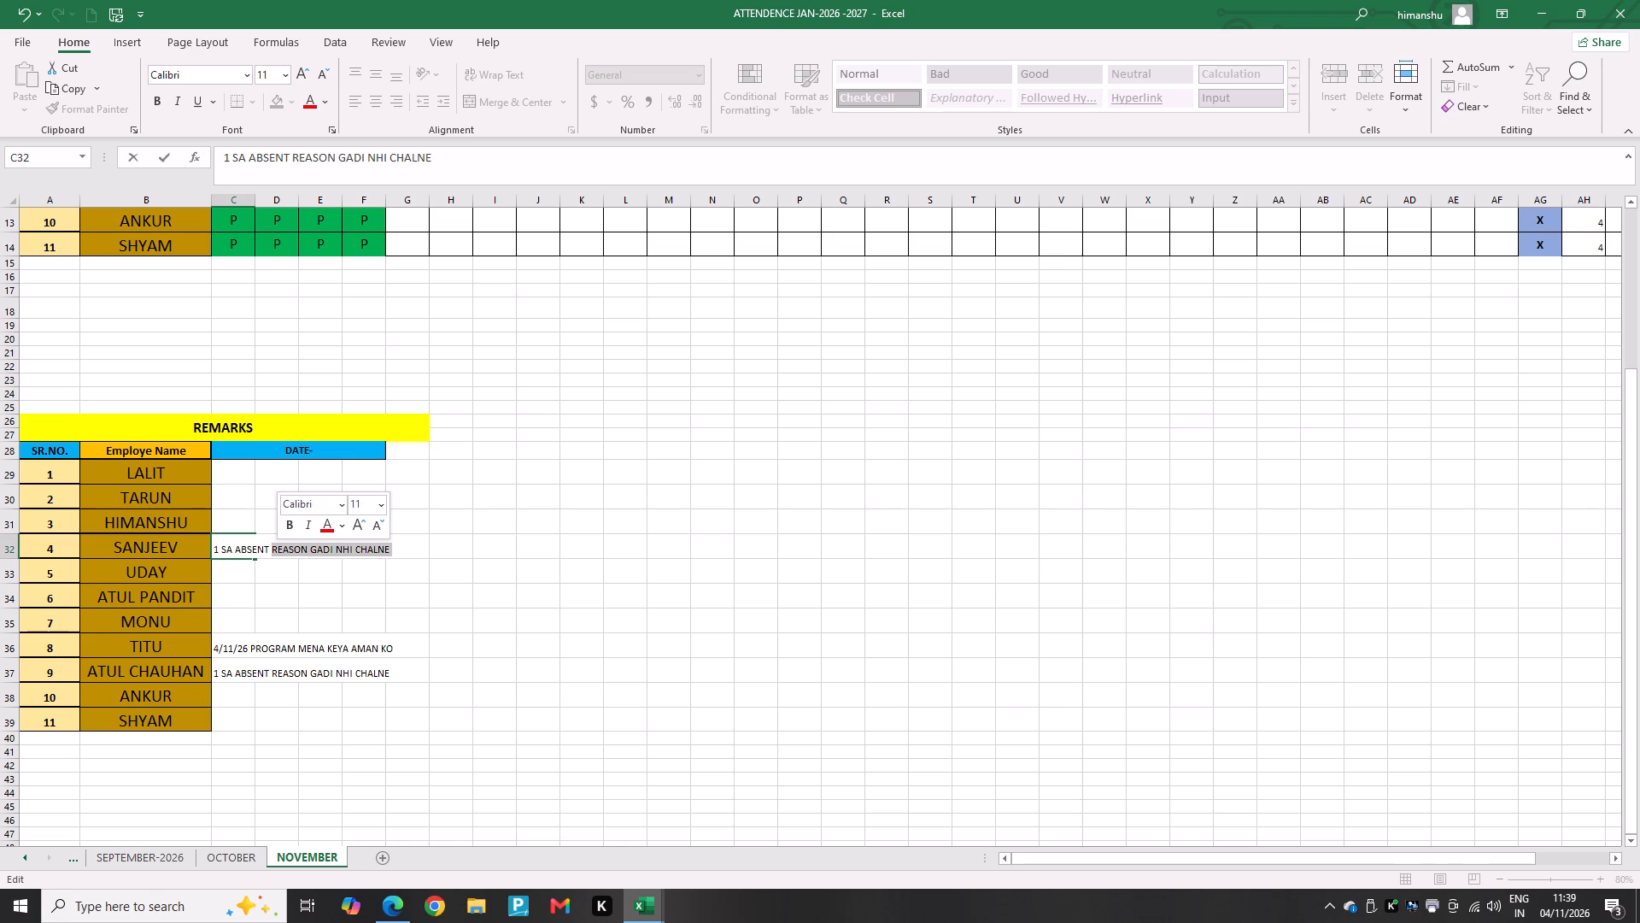
{"action": "left_click", "coordinate": [331, 551]}
{"action": "left_click_drag", "start_coordinate": [309, 548], "coordinate": [403, 548]}
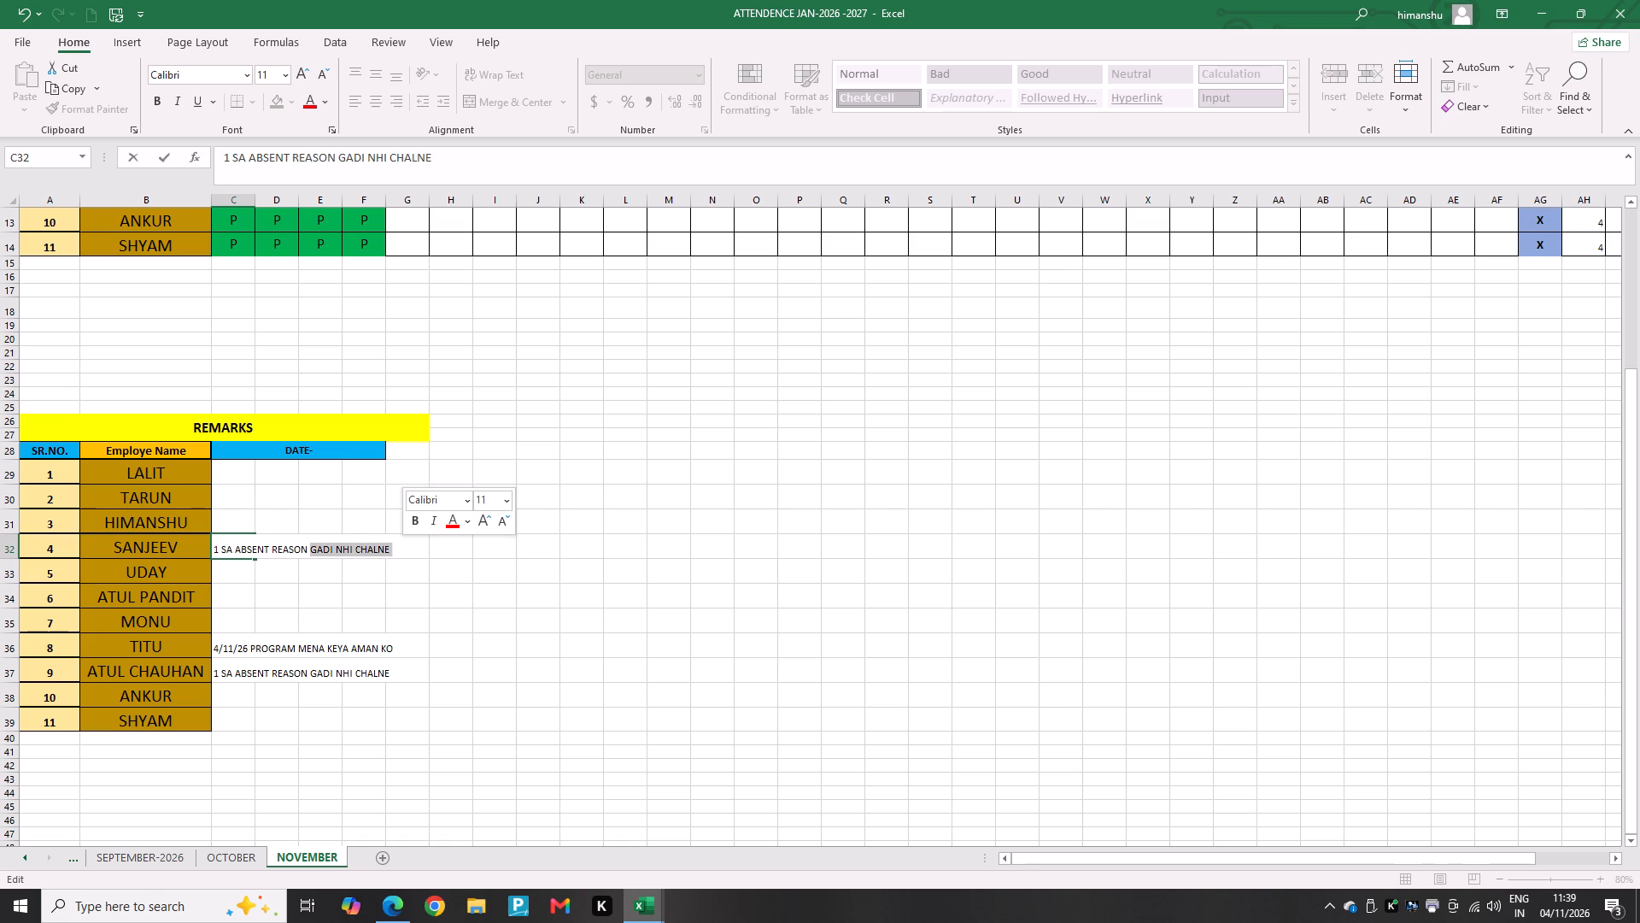
{"action": "key", "text": "BackSpace"}
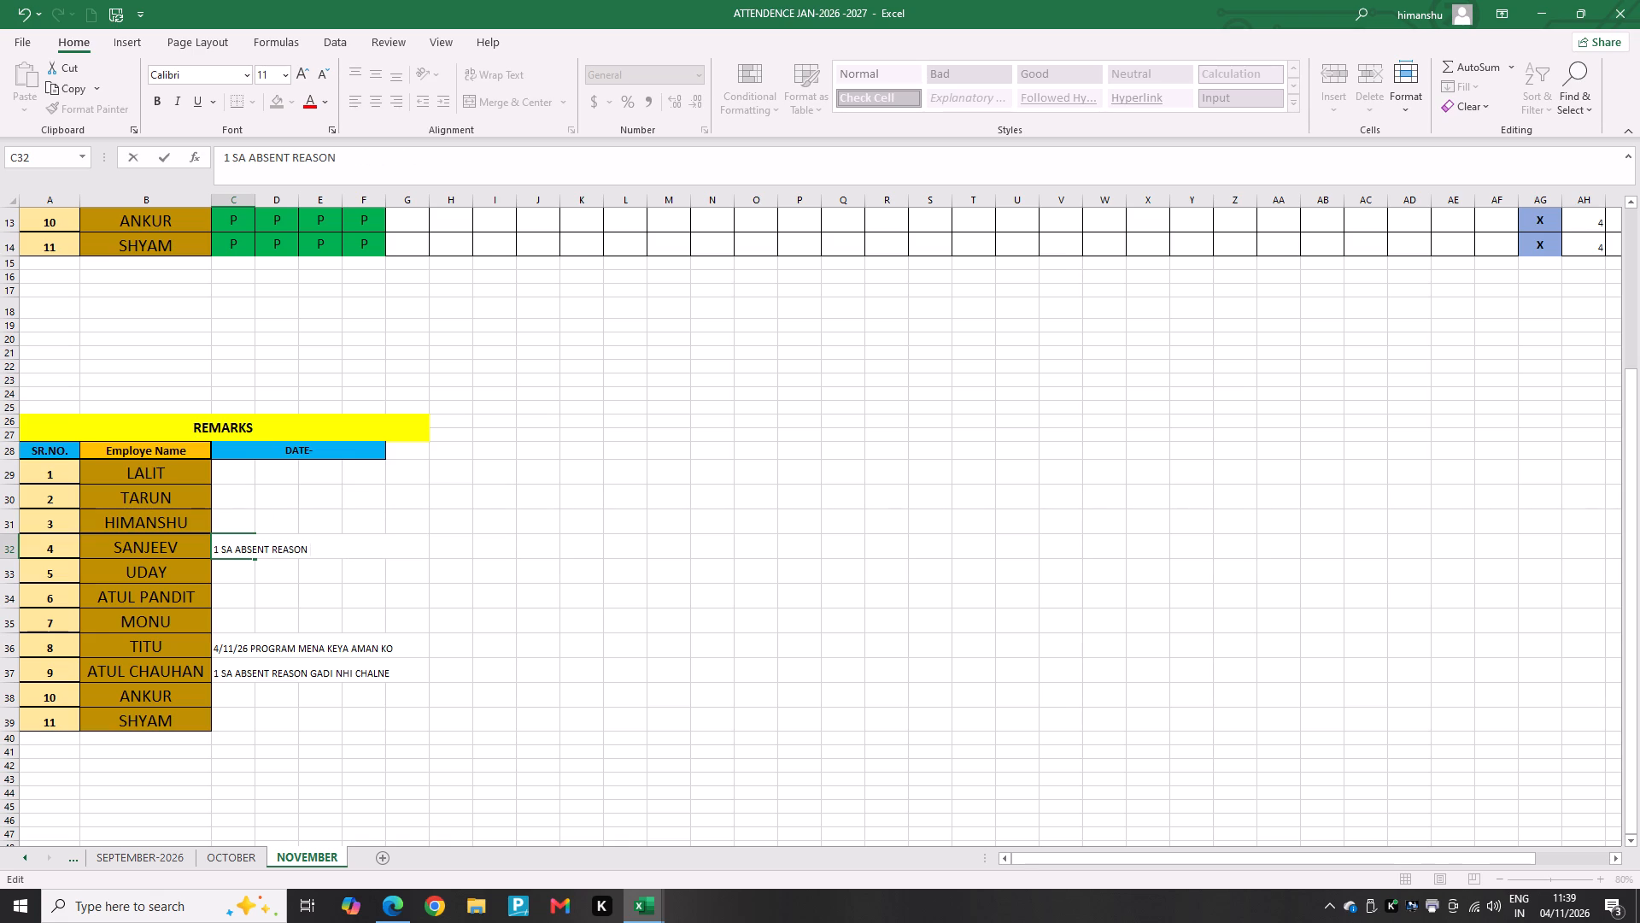
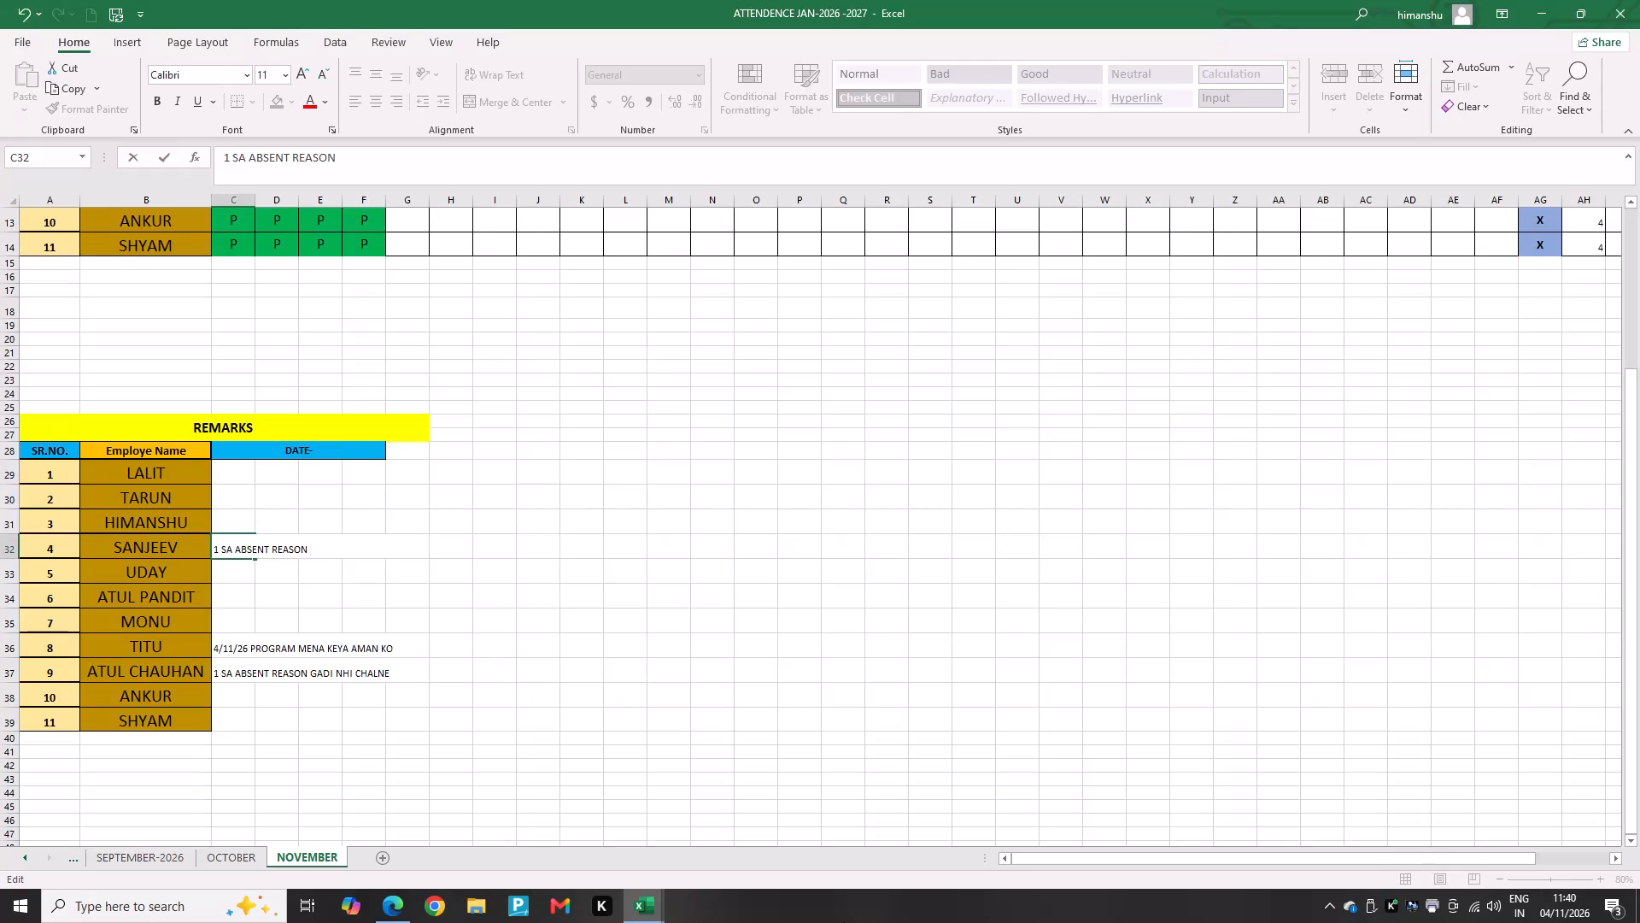
Complete SANJEEV's remark in cell C32 by adding "GHAR GYA" after REASON.
{"action": "type", "text": "GHAR GYA"}
{"action": "key", "text": "Return"}
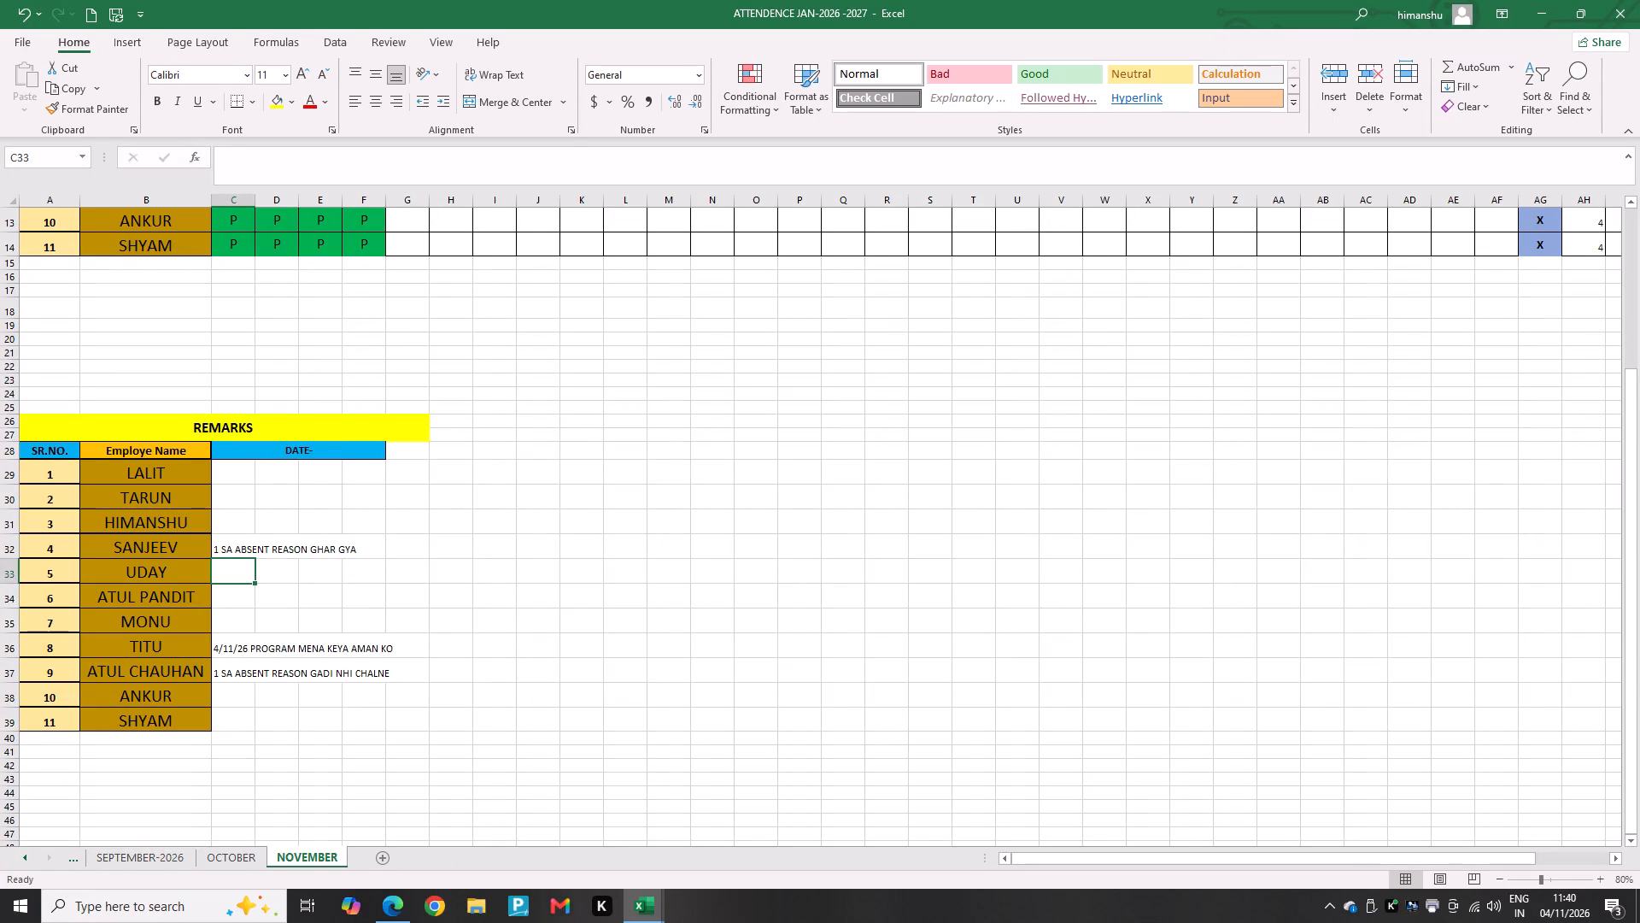
Save the attendance workbook and minimise it to return to the staff advance and salary workbook.
{"action": "scroll", "coordinate": [441, 668], "scroll_direction": "up", "scroll_amount": 6}
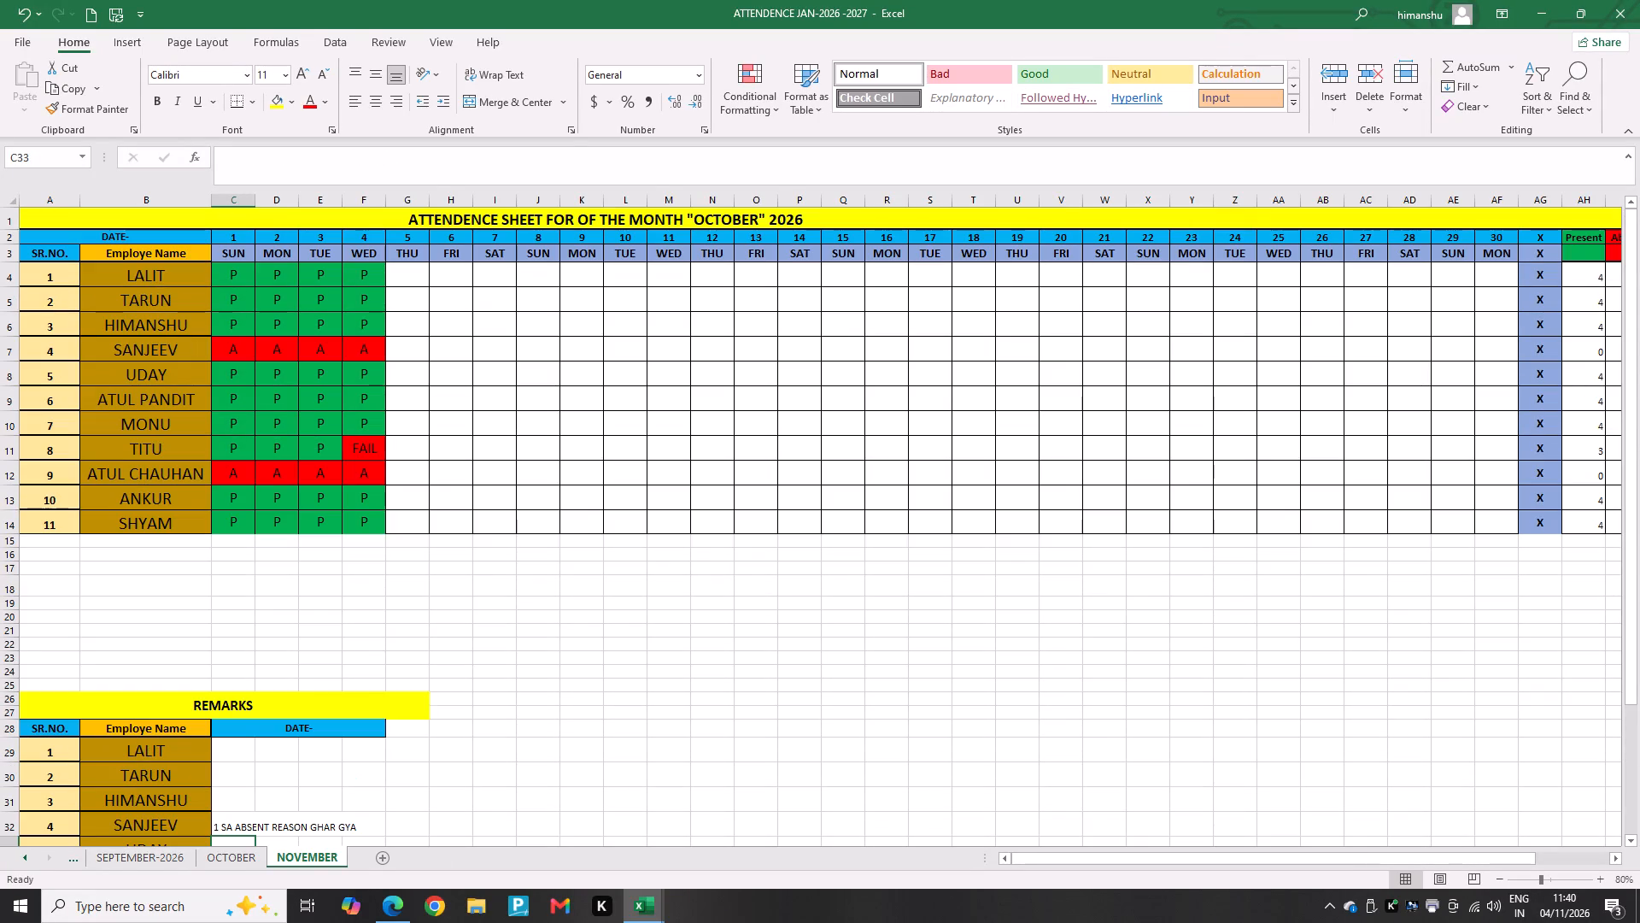
{"action": "key", "text": "ctrl+s"}
{"action": "key", "text": "ctrl+s"}
{"action": "key", "text": "ctrl+s"}
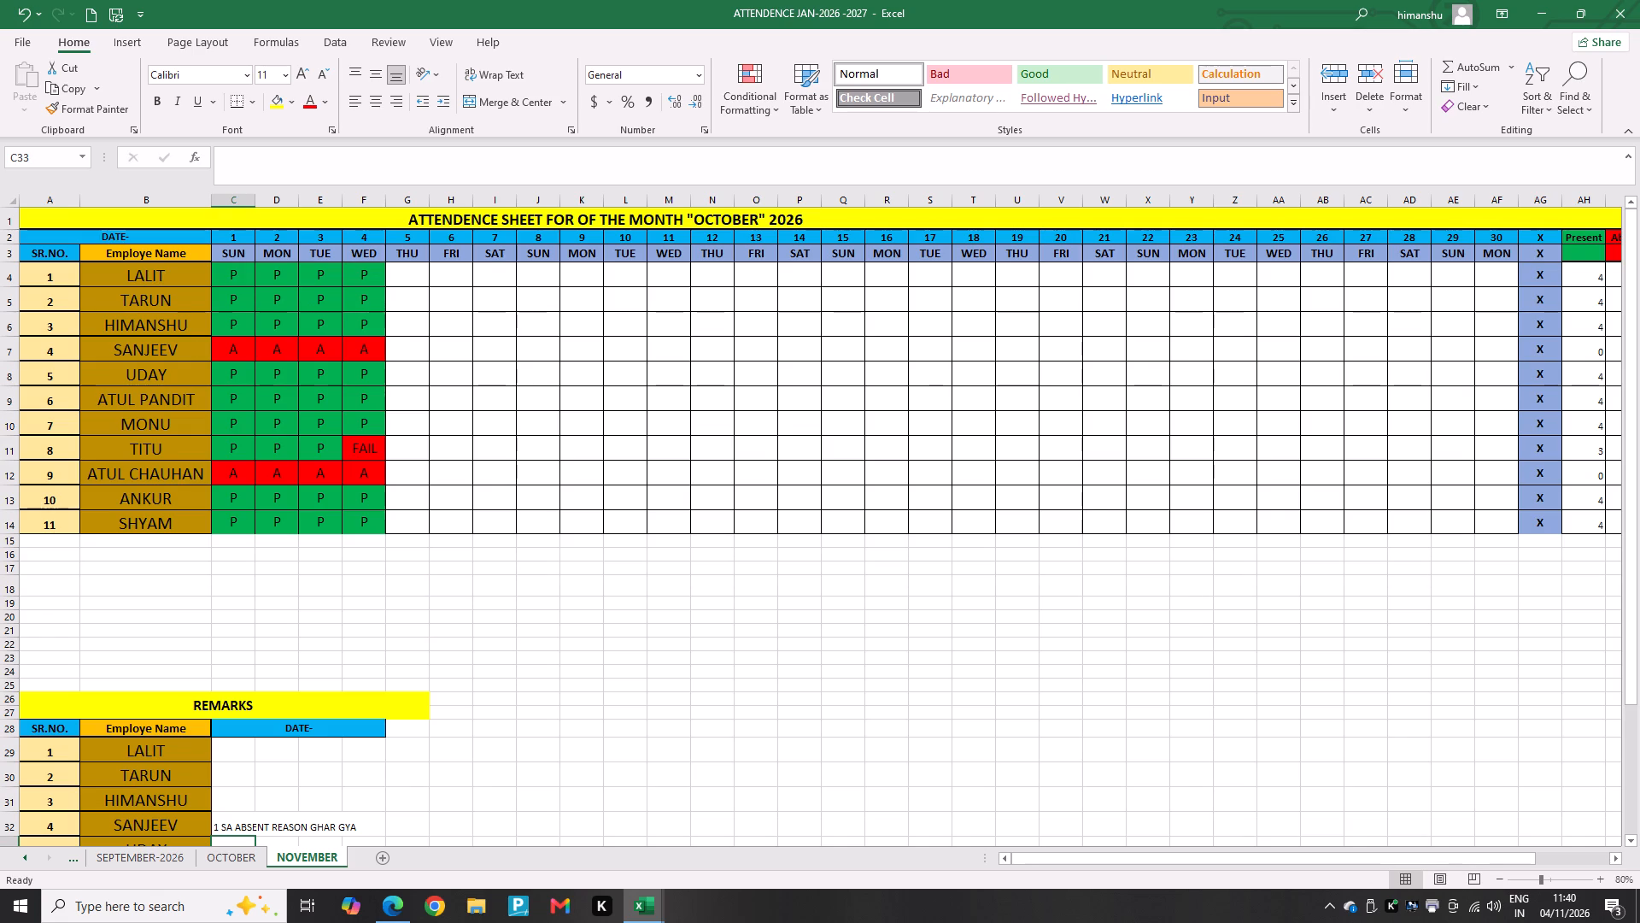
{"action": "key", "text": "ctrl+s"}
{"action": "left_click", "coordinate": [376, 453]}
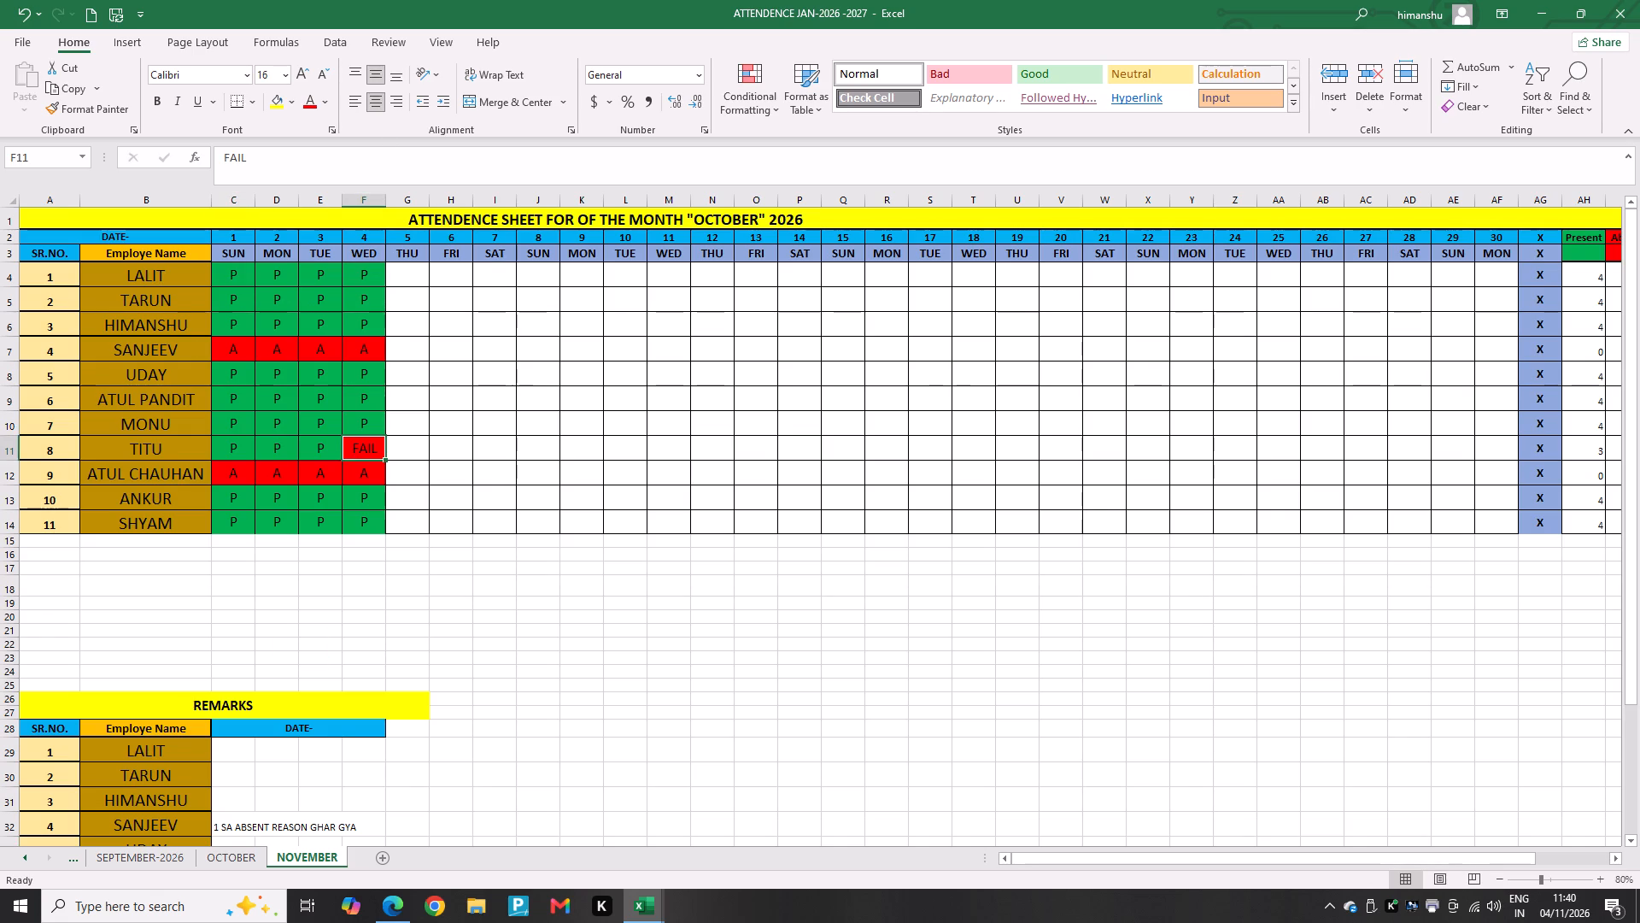
{"action": "left_click", "coordinate": [371, 478]}
{"action": "left_click", "coordinate": [372, 507]}
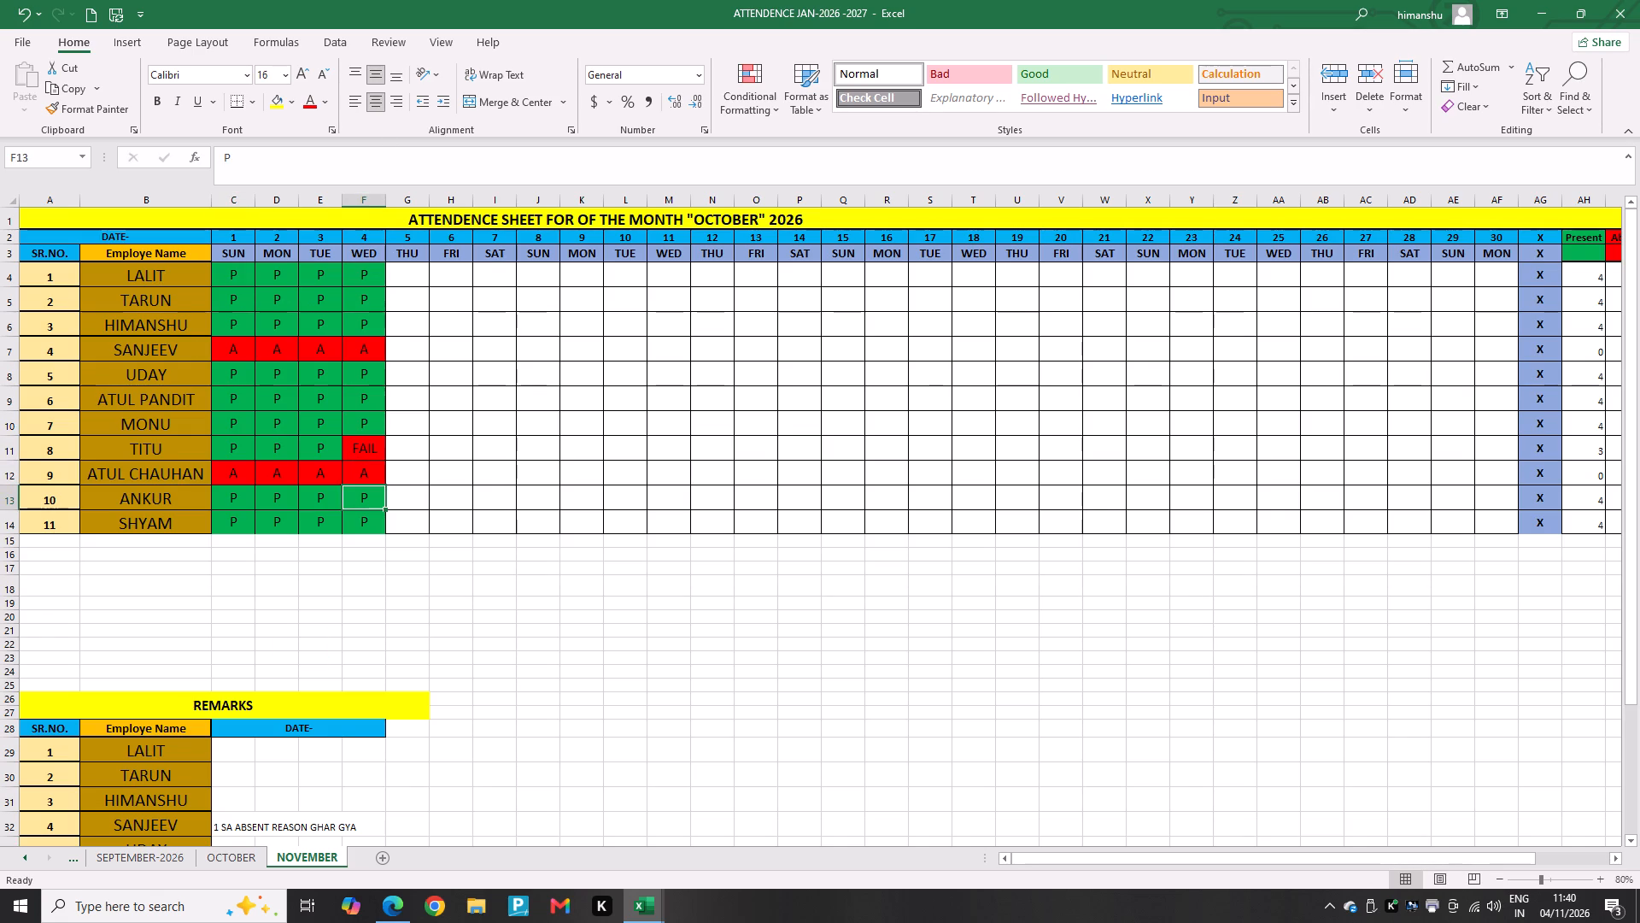
{"action": "left_click", "coordinate": [407, 266]}
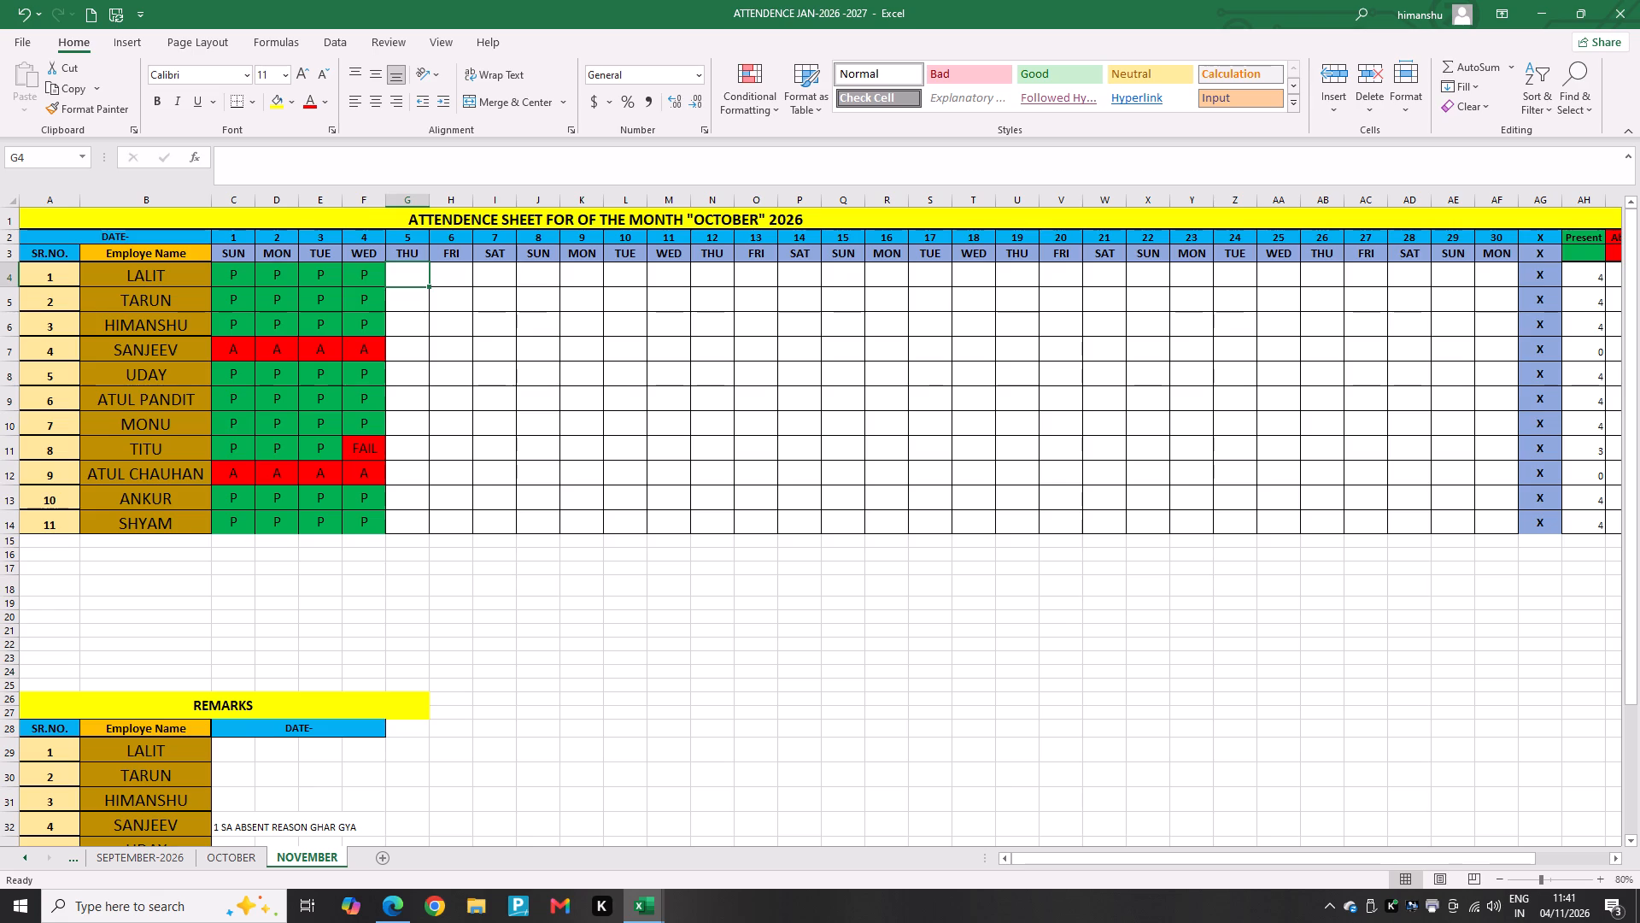
{"action": "key", "text": "ctrl+s"}
{"action": "left_click", "coordinate": [1527, 8]}
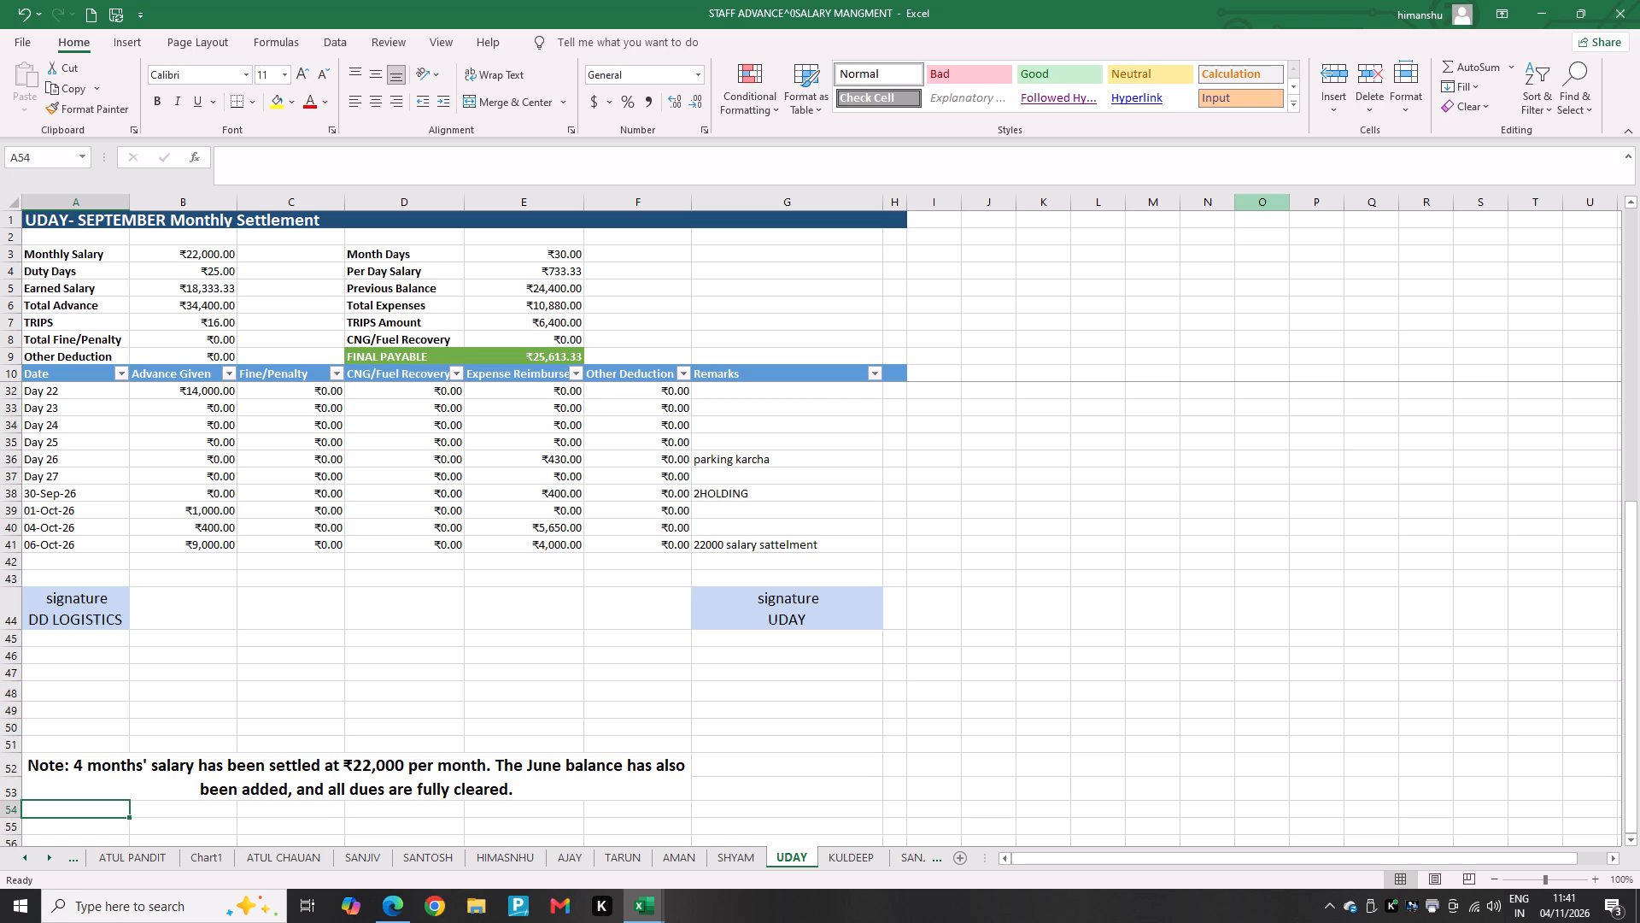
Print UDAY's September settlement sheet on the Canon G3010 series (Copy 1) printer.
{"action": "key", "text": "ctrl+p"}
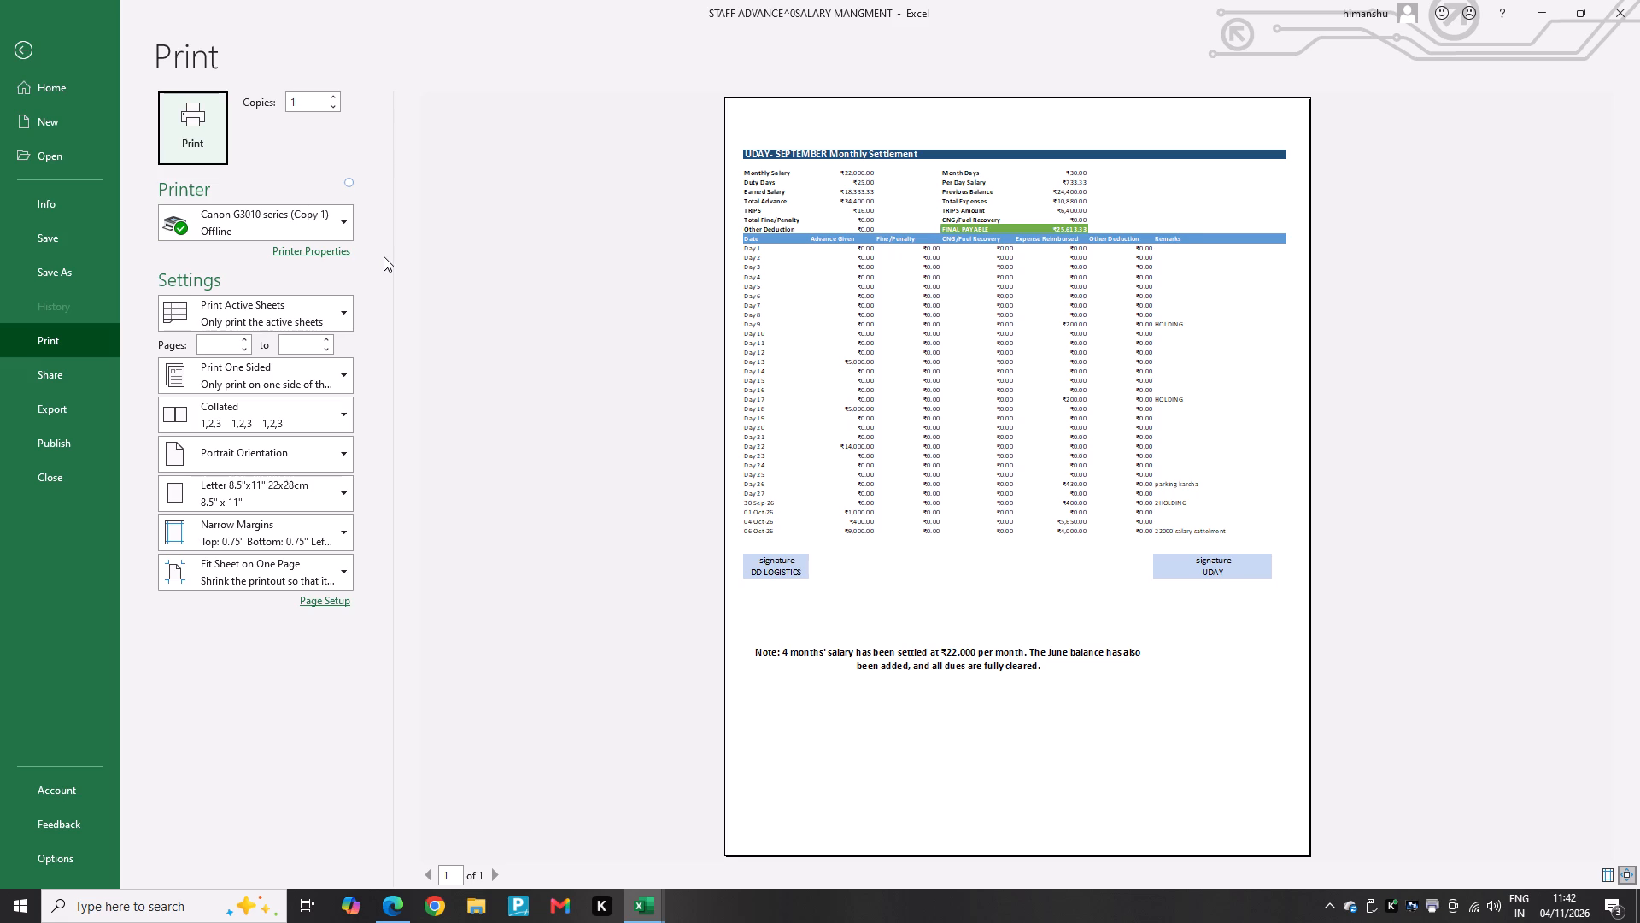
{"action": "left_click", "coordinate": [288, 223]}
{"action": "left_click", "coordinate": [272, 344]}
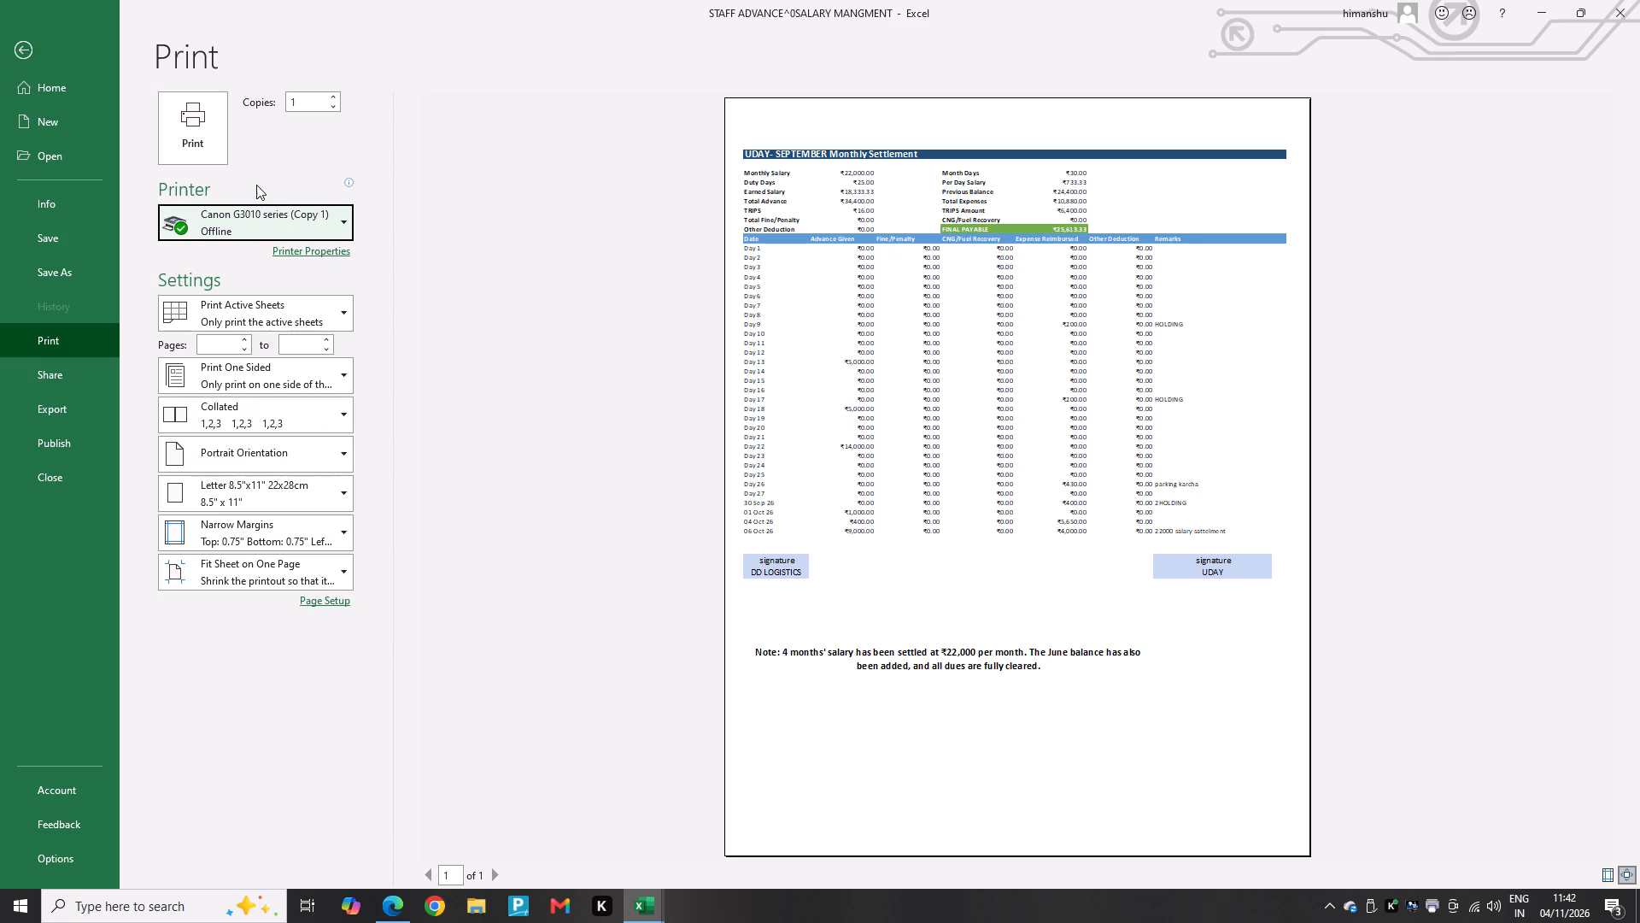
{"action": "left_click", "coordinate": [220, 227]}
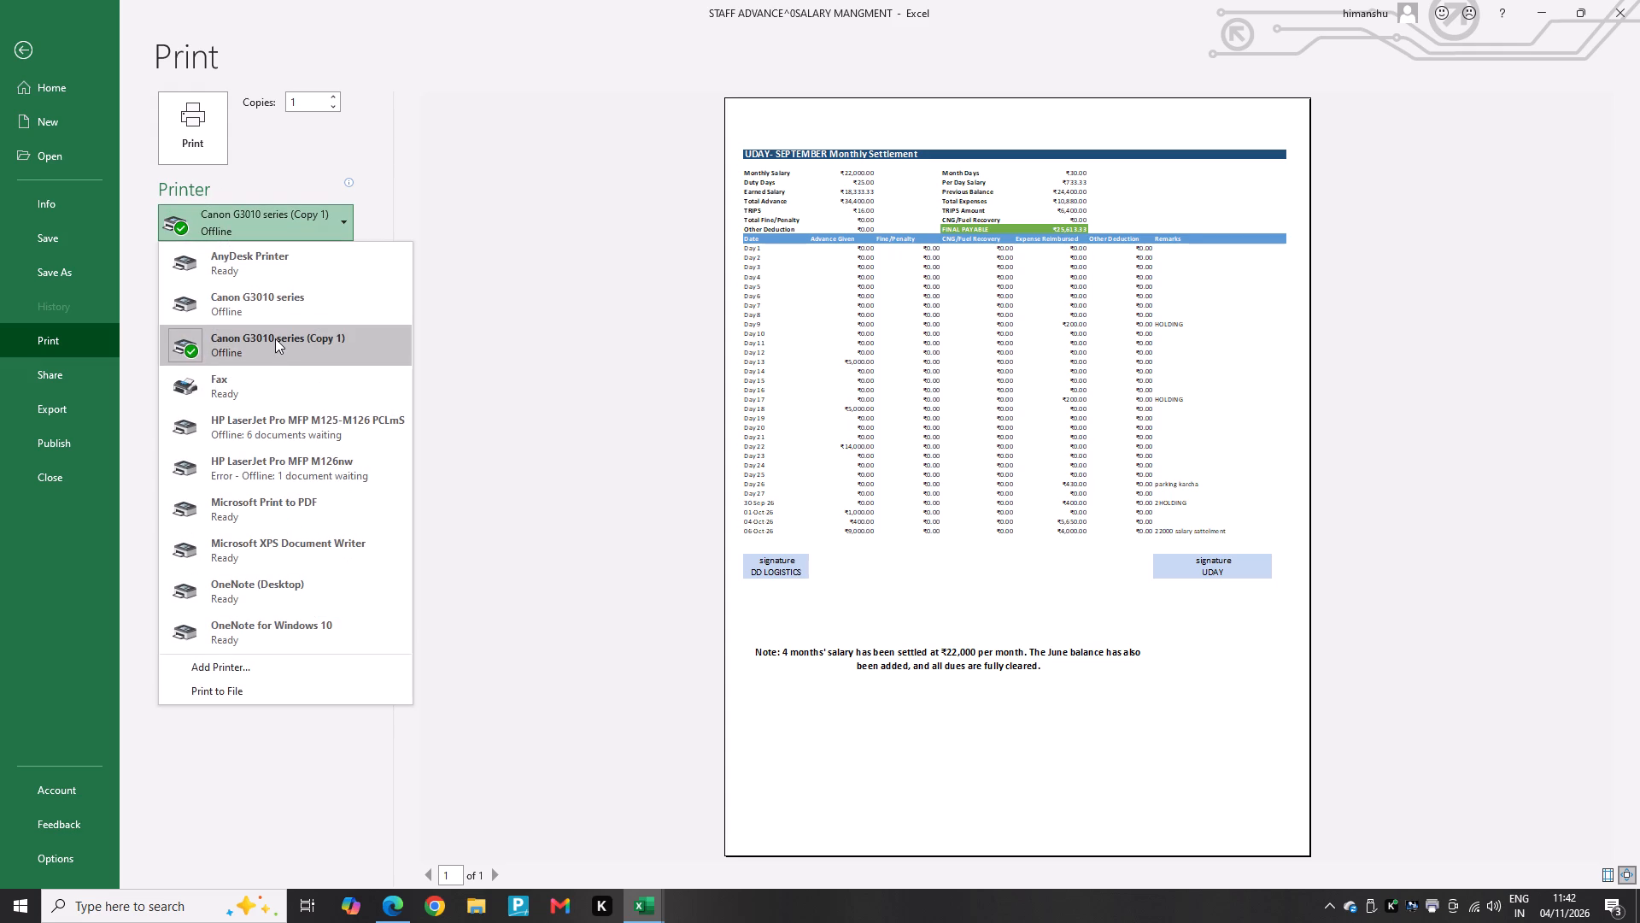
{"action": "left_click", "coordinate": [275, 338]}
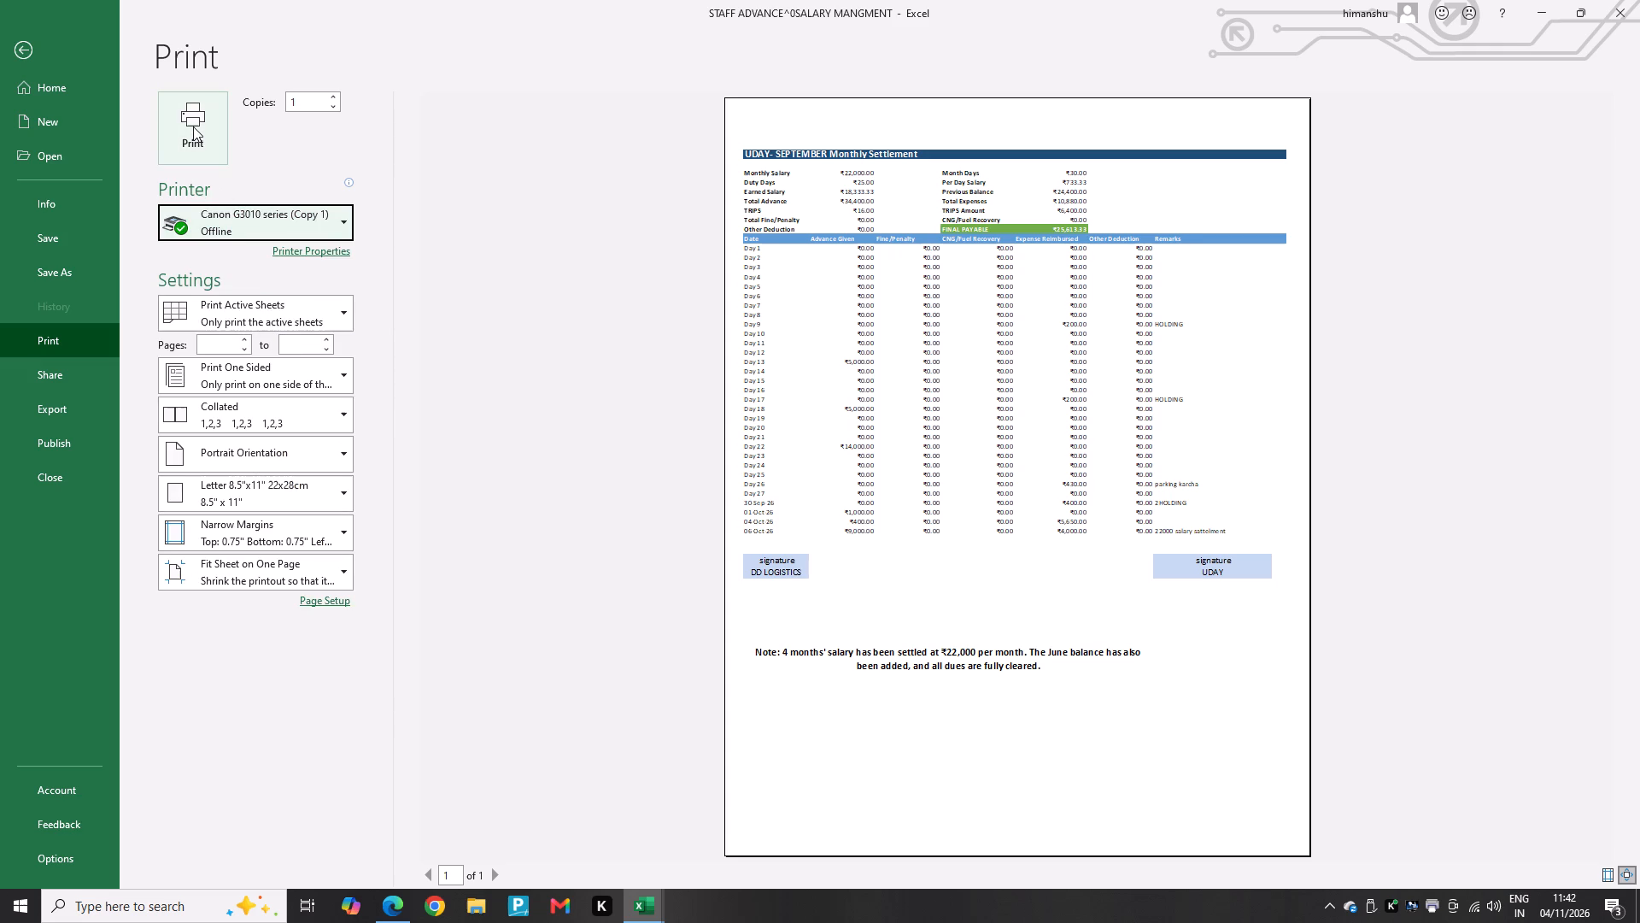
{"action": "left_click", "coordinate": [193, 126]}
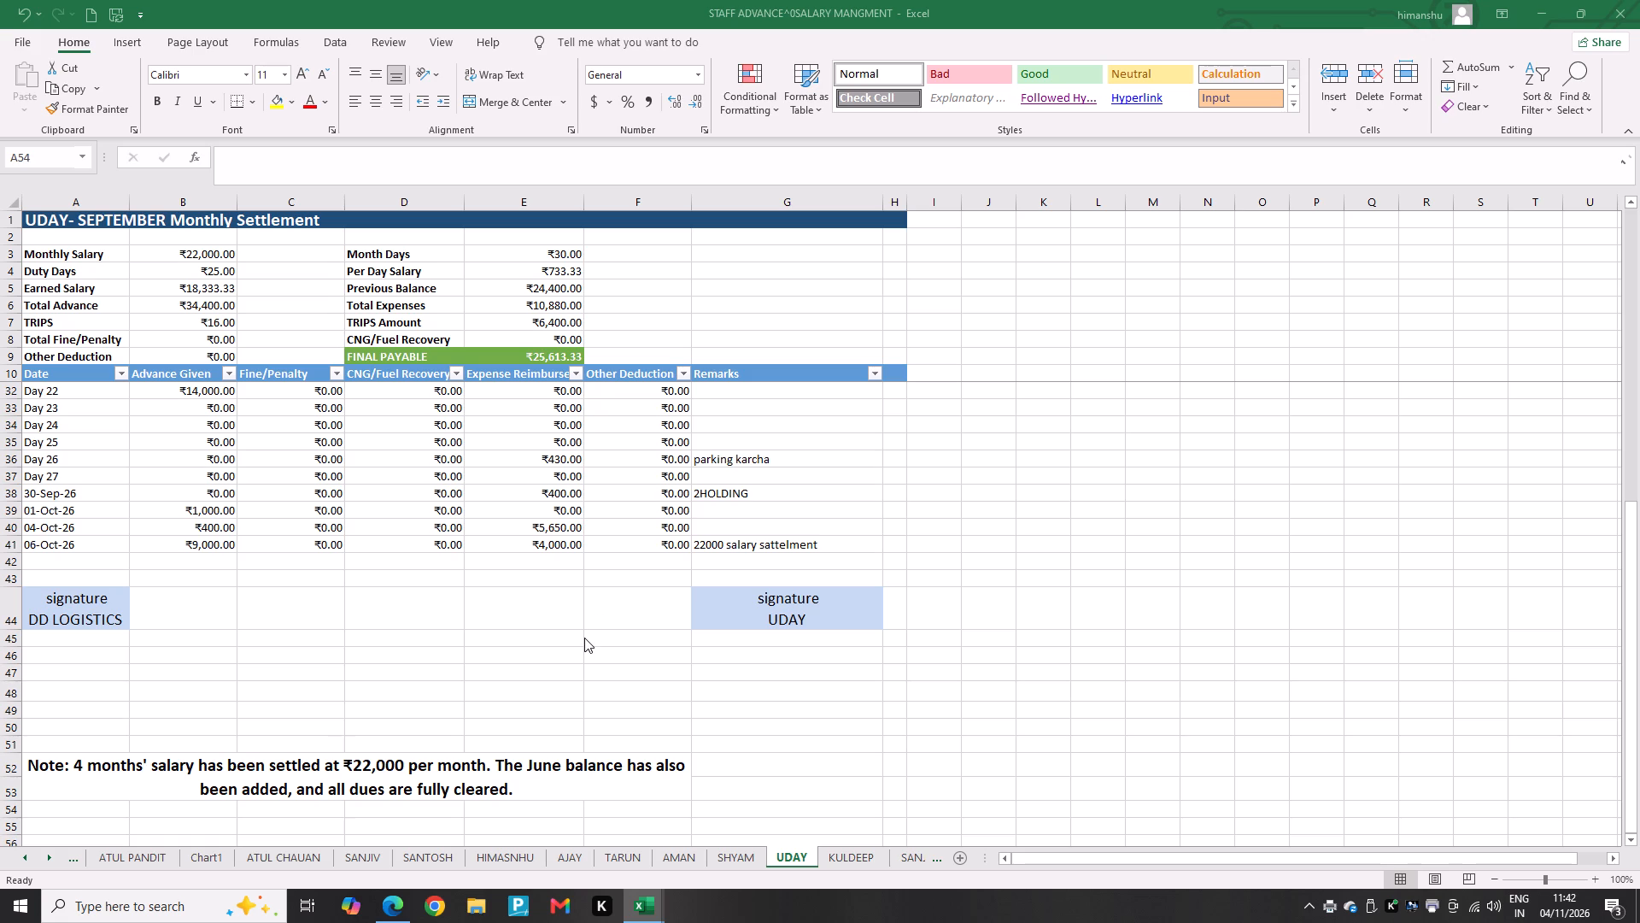
Check the computer's Wi-Fi connection in the list of available networks.
{"action": "scroll", "coordinate": [584, 638], "scroll_direction": "up", "scroll_amount": 16}
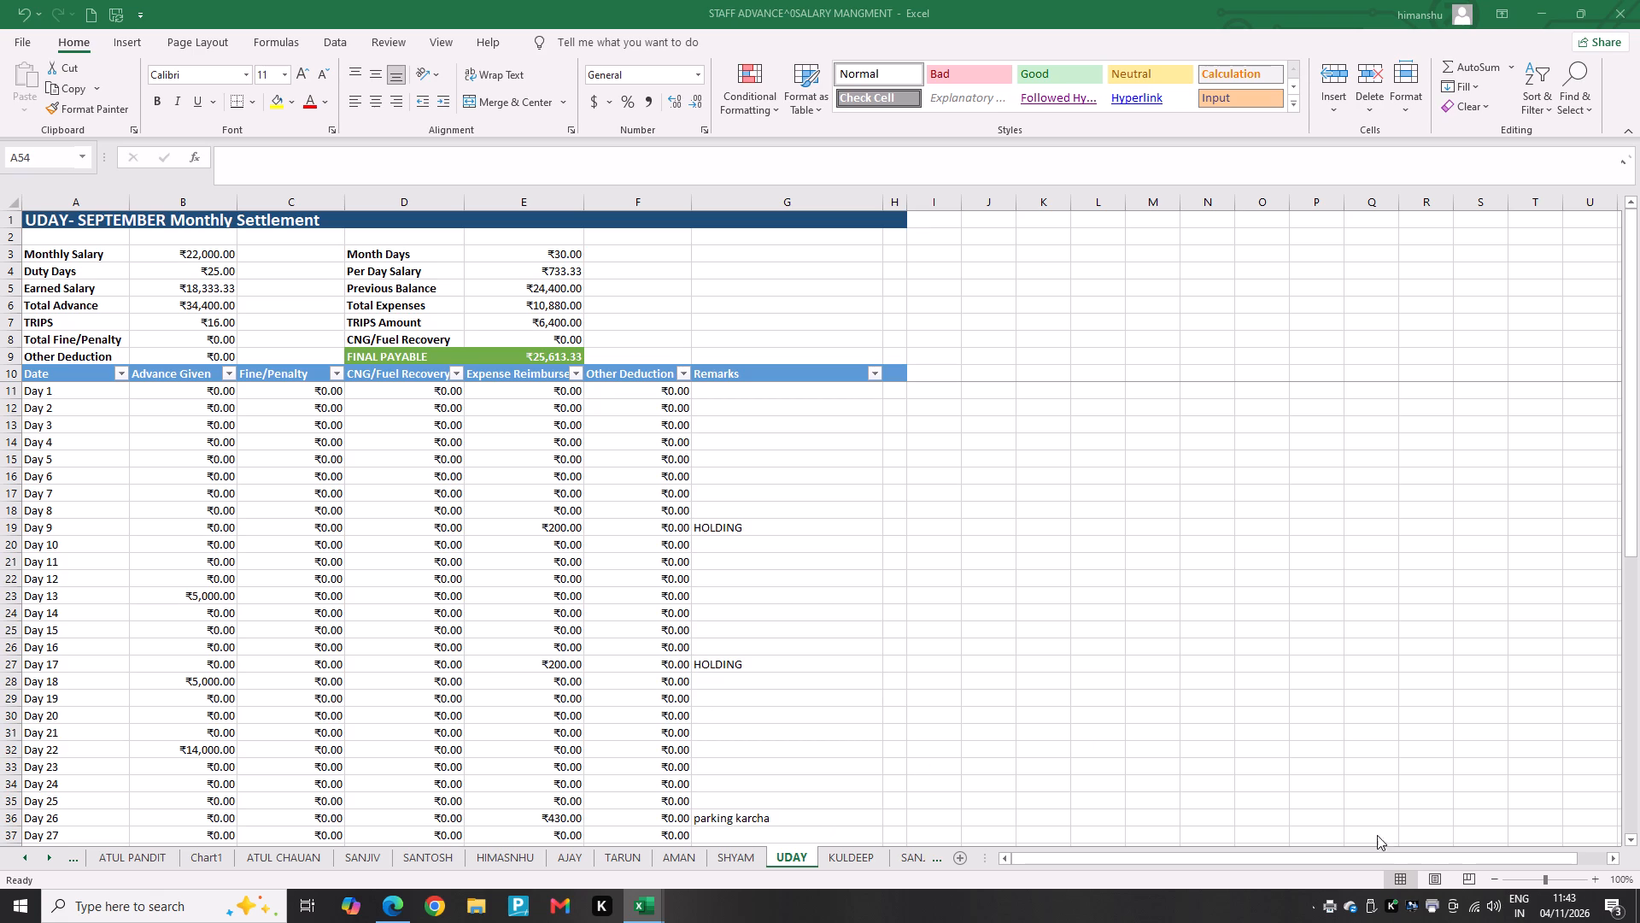
{"action": "left_click", "coordinate": [1495, 922]}
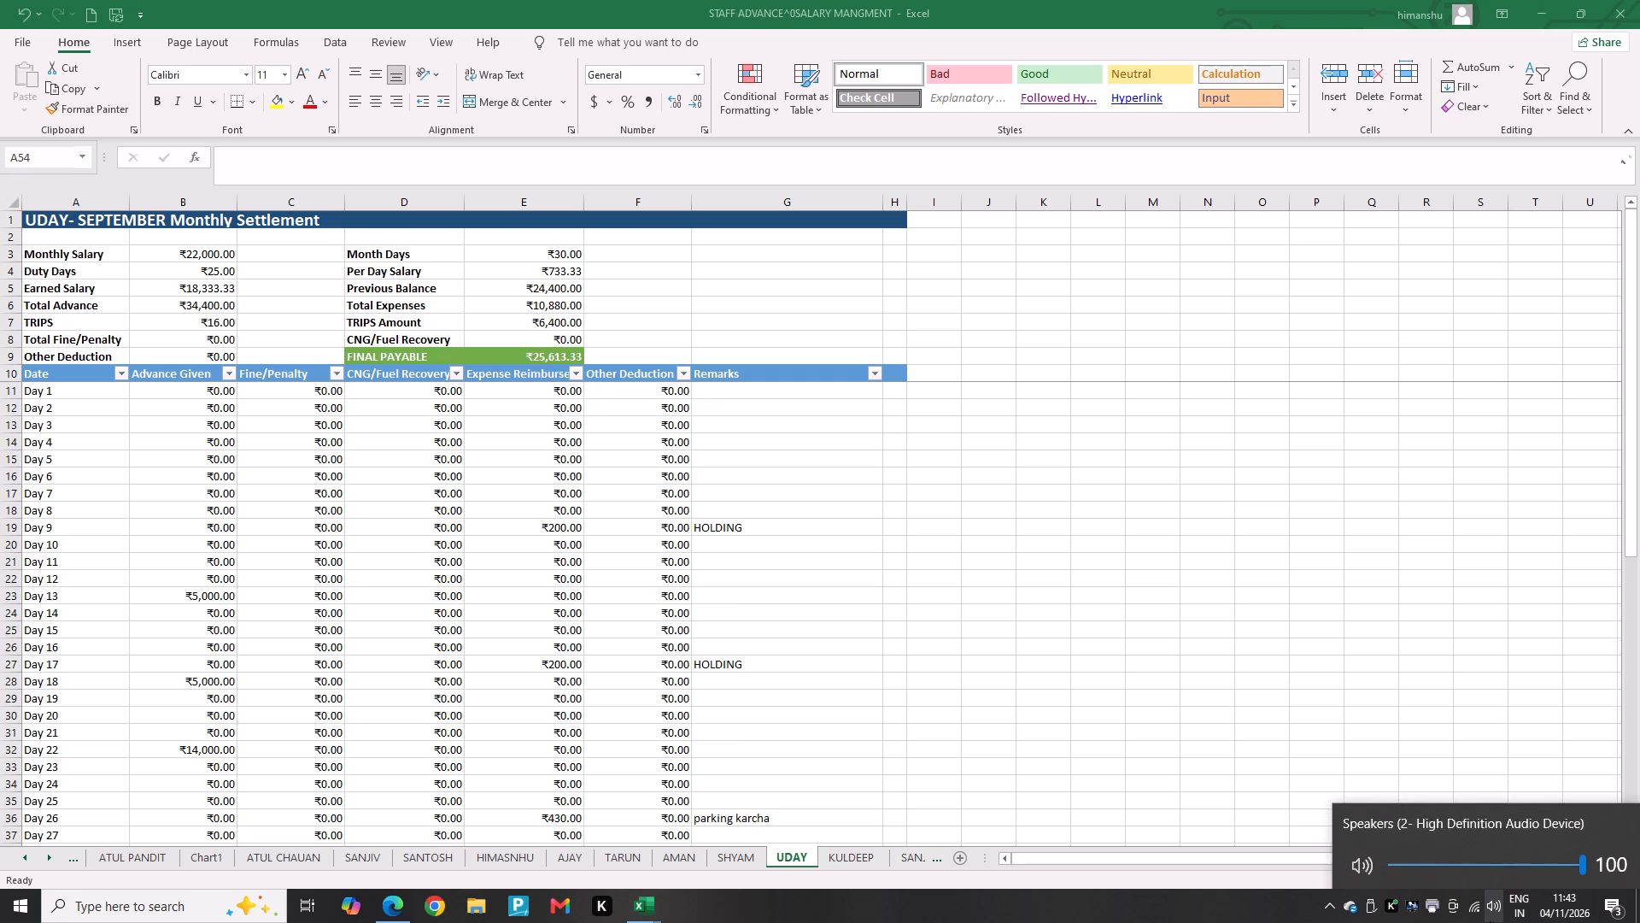
{"action": "left_click", "coordinate": [1490, 921]}
{"action": "left_click", "coordinate": [1476, 915]}
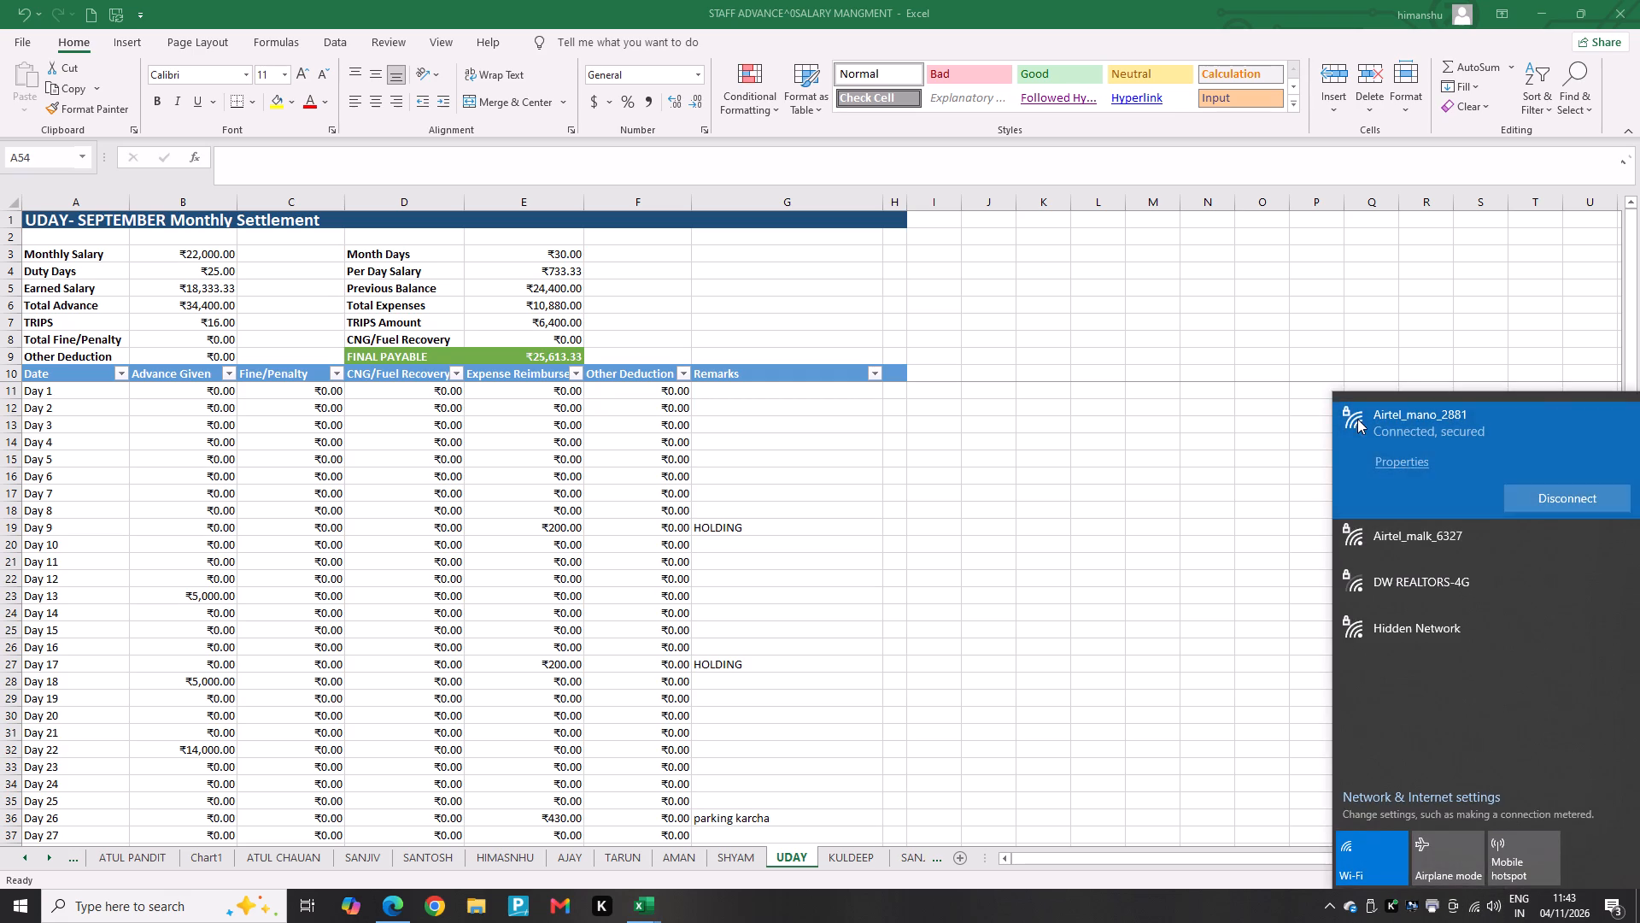
{"action": "left_click", "coordinate": [1017, 622]}
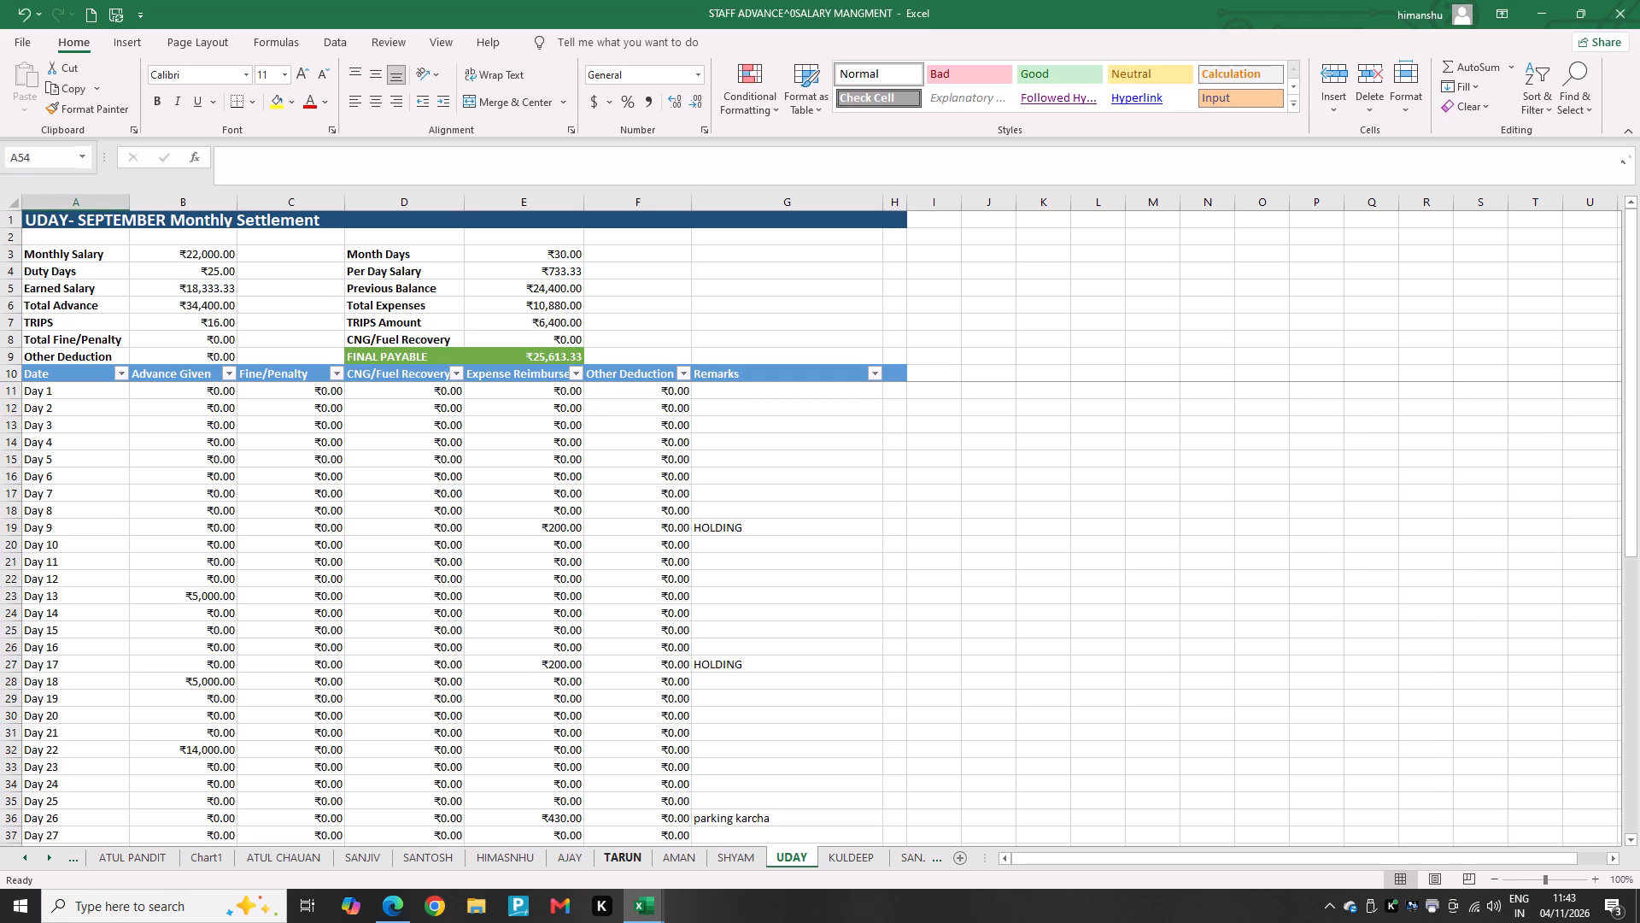
Print UDAY's settlement sheet again on the Canon G3010 series (Copy 1), using the Last Custom Margins Setting.
{"action": "key", "text": "ctrl+p"}
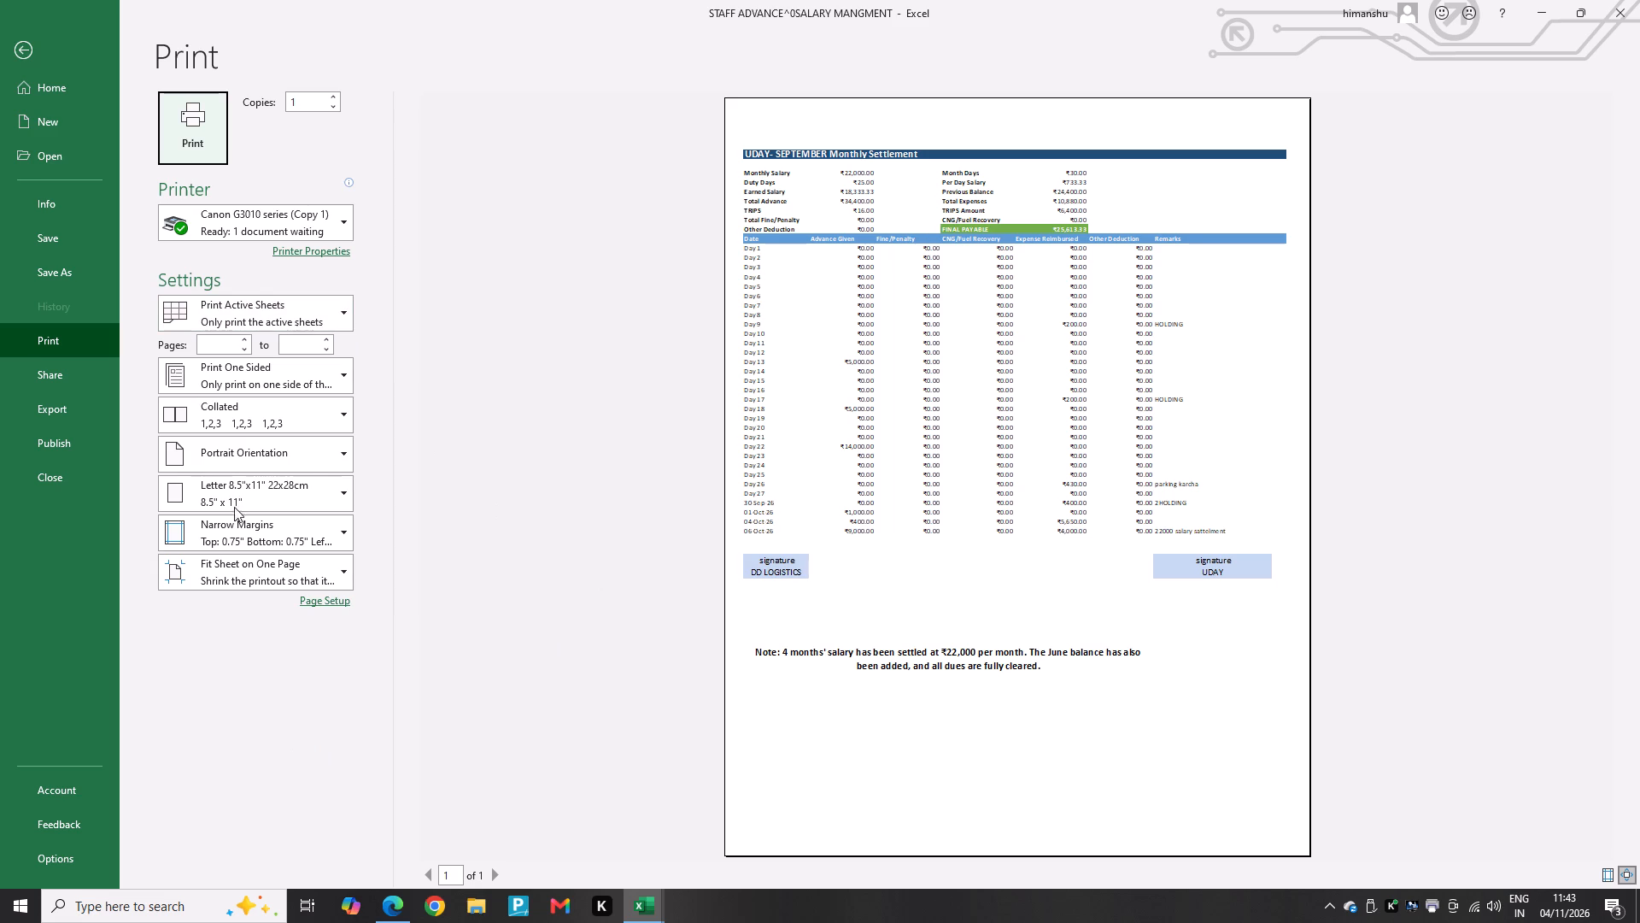
{"action": "left_click", "coordinate": [267, 573]}
{"action": "left_click", "coordinate": [268, 574]}
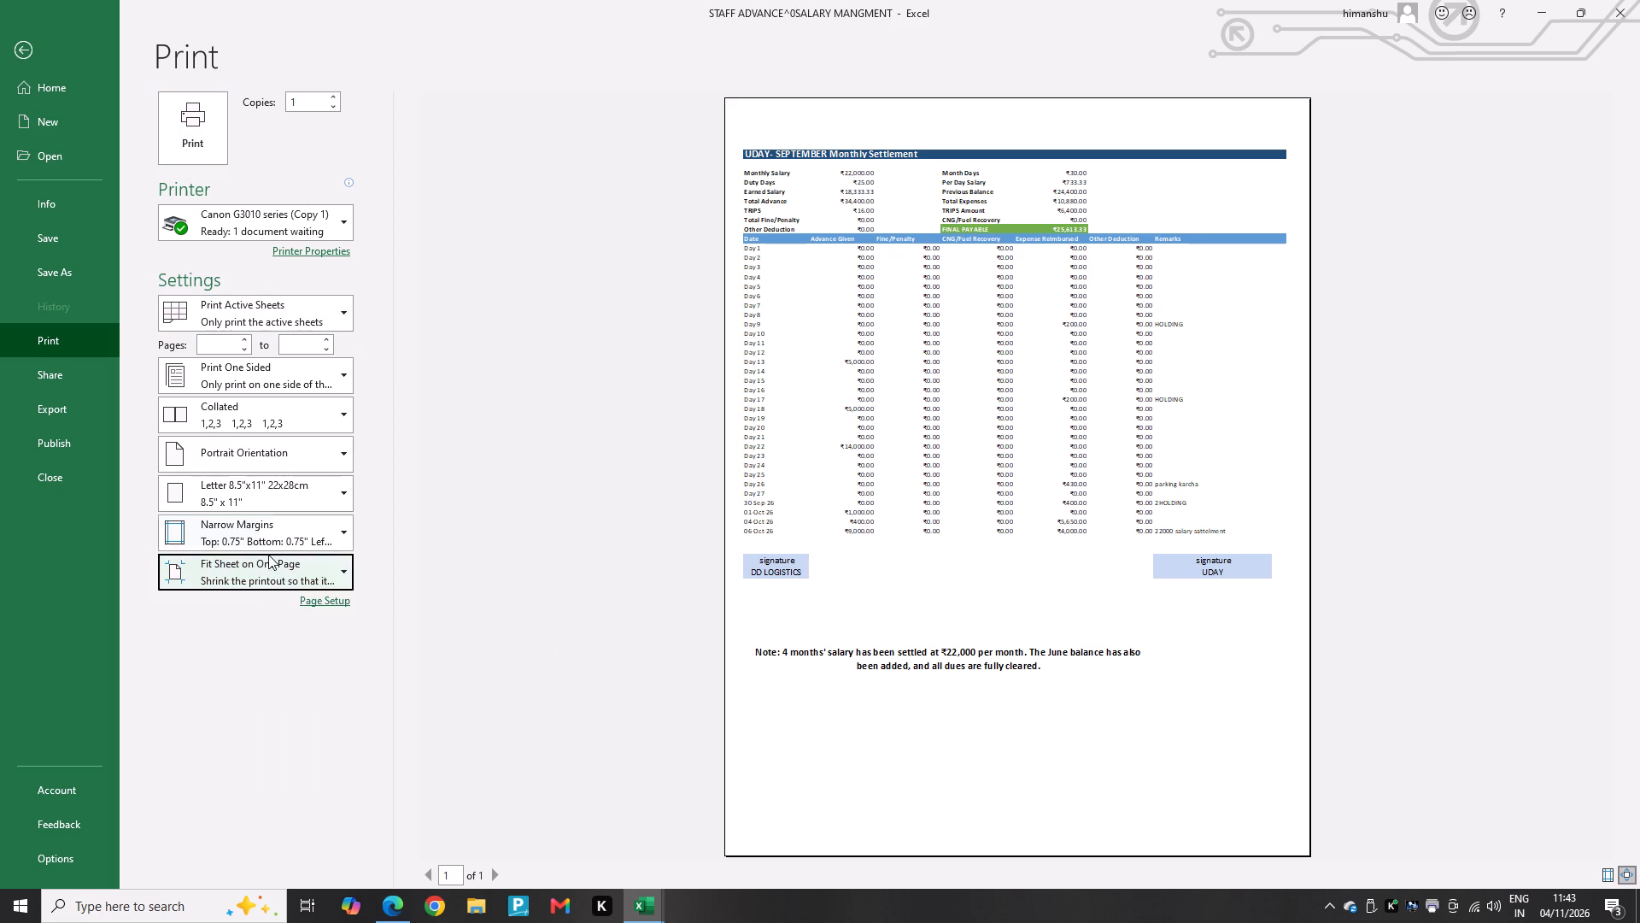
{"action": "left_click", "coordinate": [272, 499]}
{"action": "left_click", "coordinate": [274, 532]}
{"action": "left_click", "coordinate": [275, 572]}
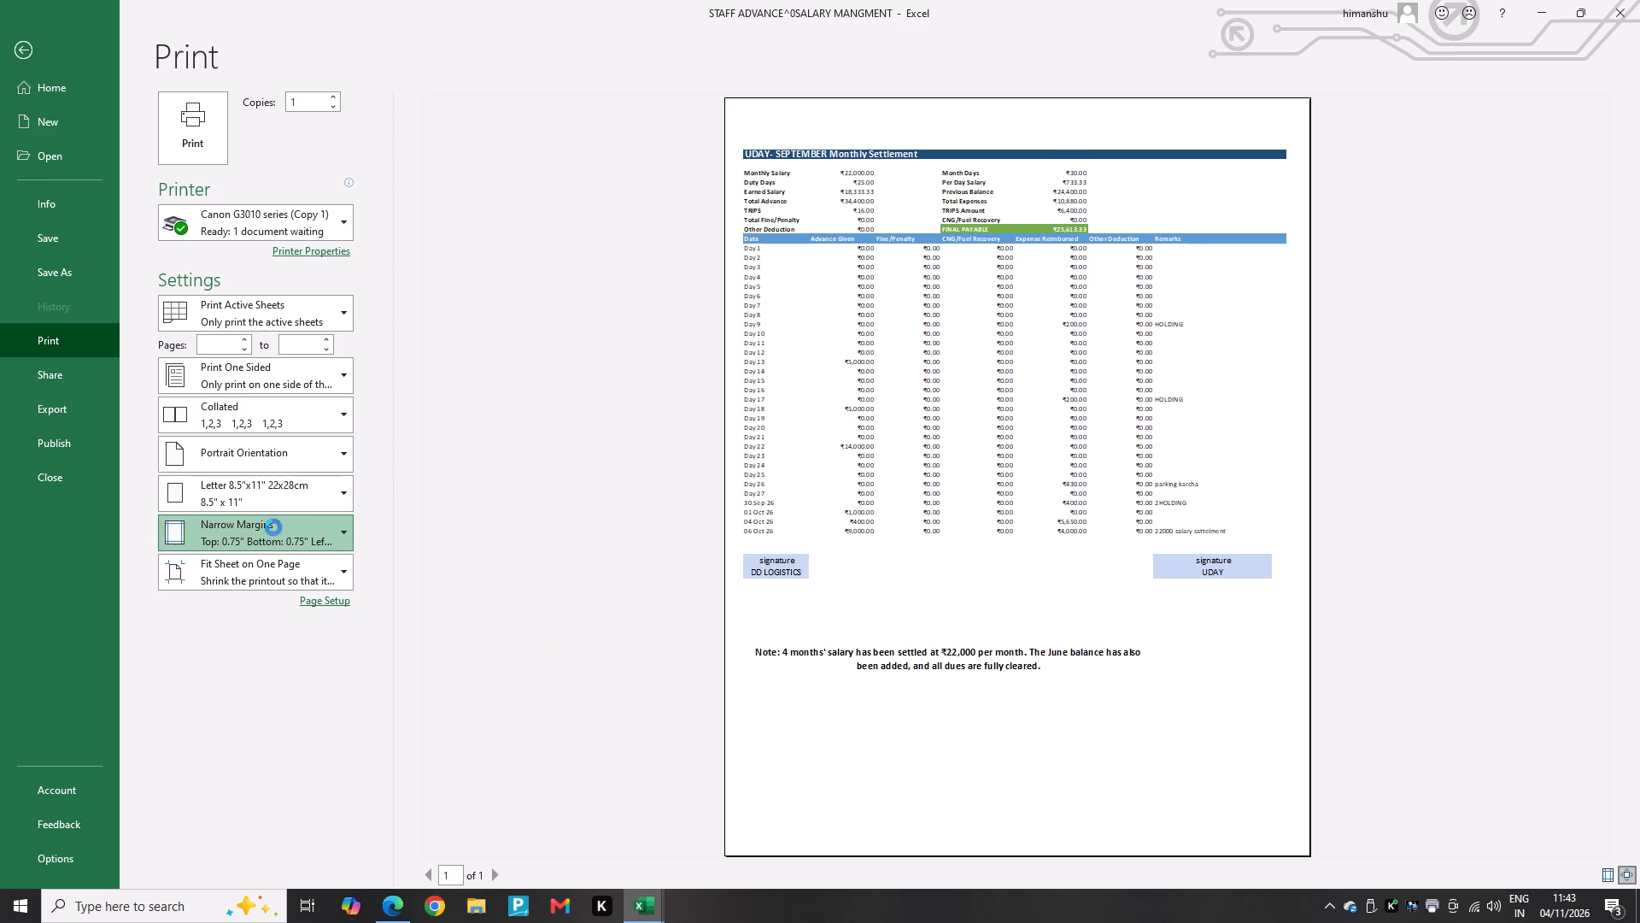
{"action": "left_click", "coordinate": [191, 131]}
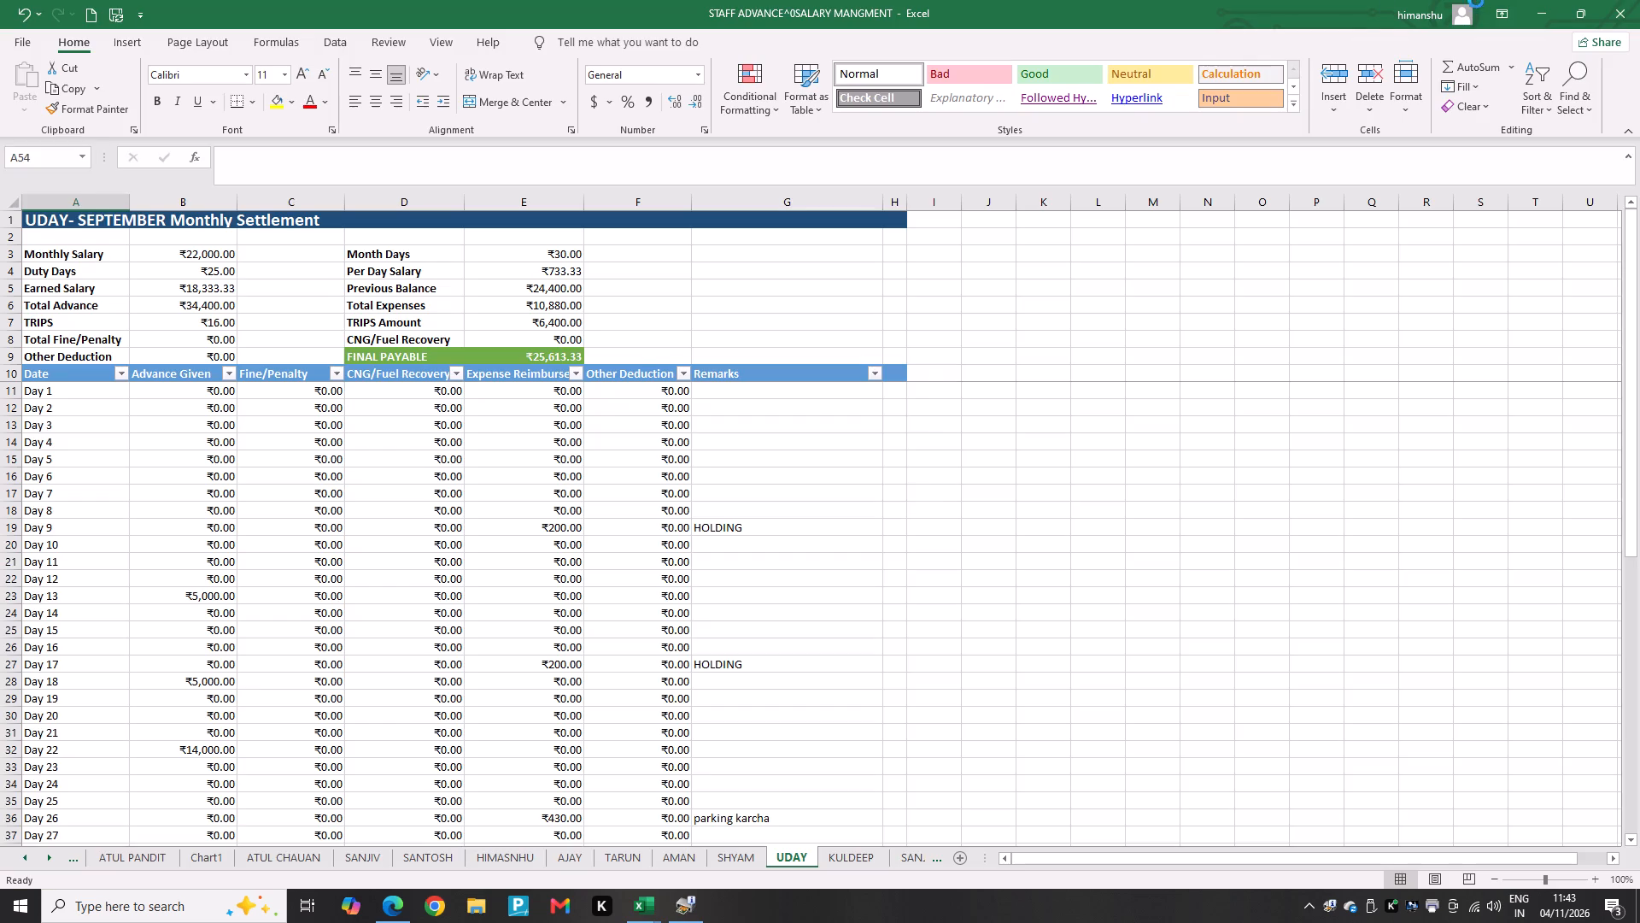
Minimise the workbook, open the print queue of the Canon G3010 series (Copy 1) and pause printing.
{"action": "left_click", "coordinate": [1532, 11]}
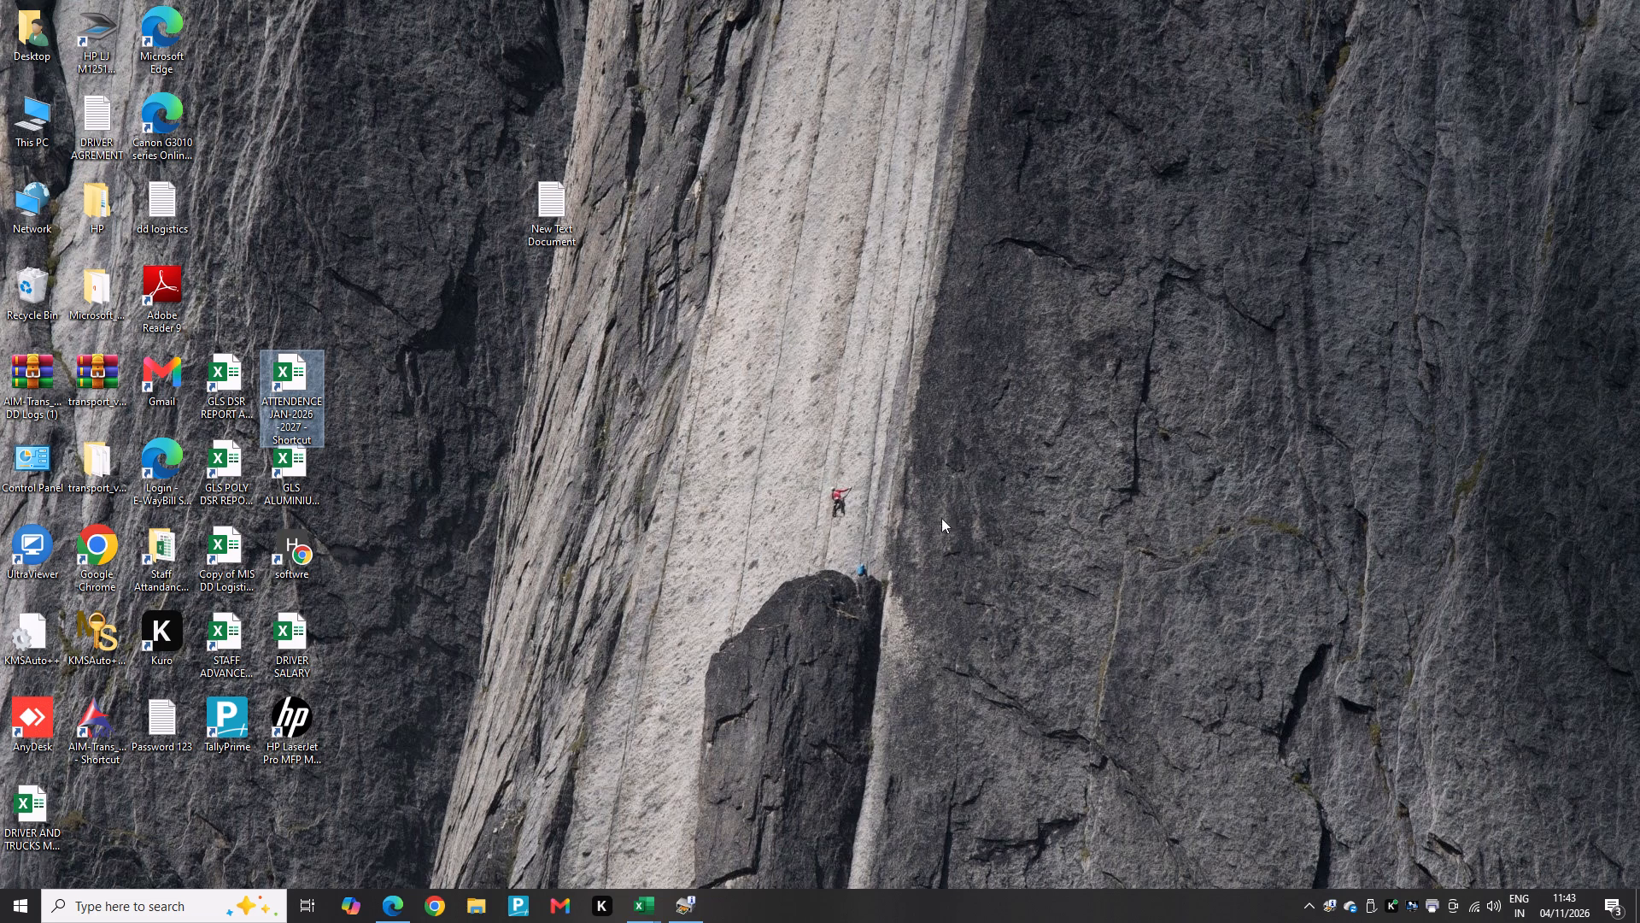
{"action": "left_click", "coordinate": [692, 890]}
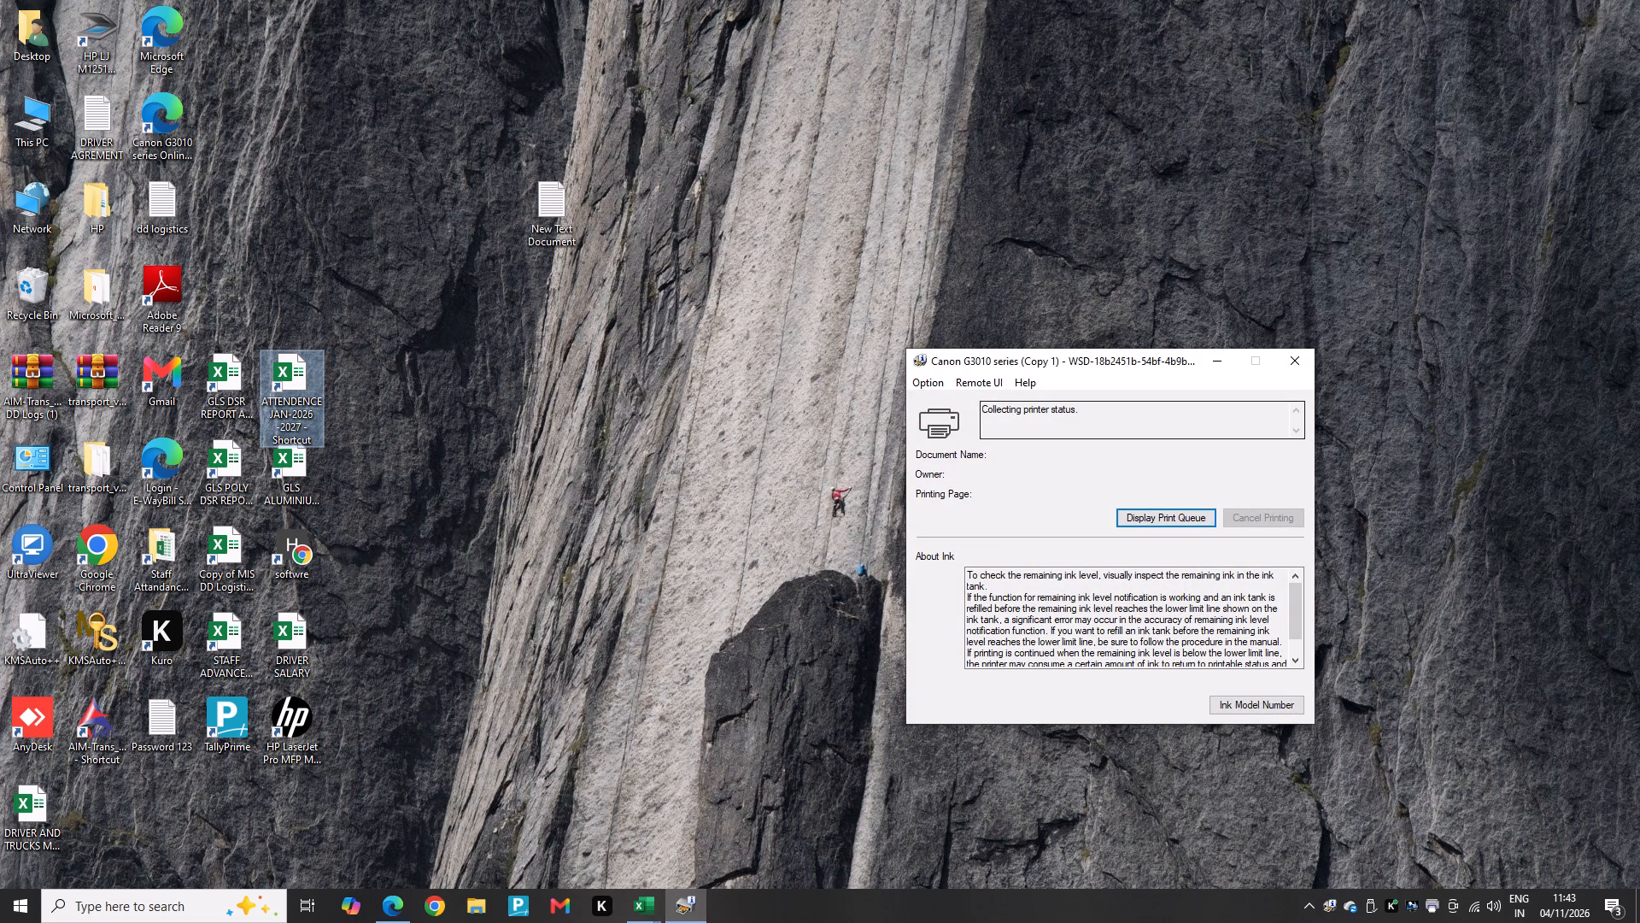
{"action": "left_click_drag", "start_coordinate": [1086, 410], "coordinate": [949, 409]}
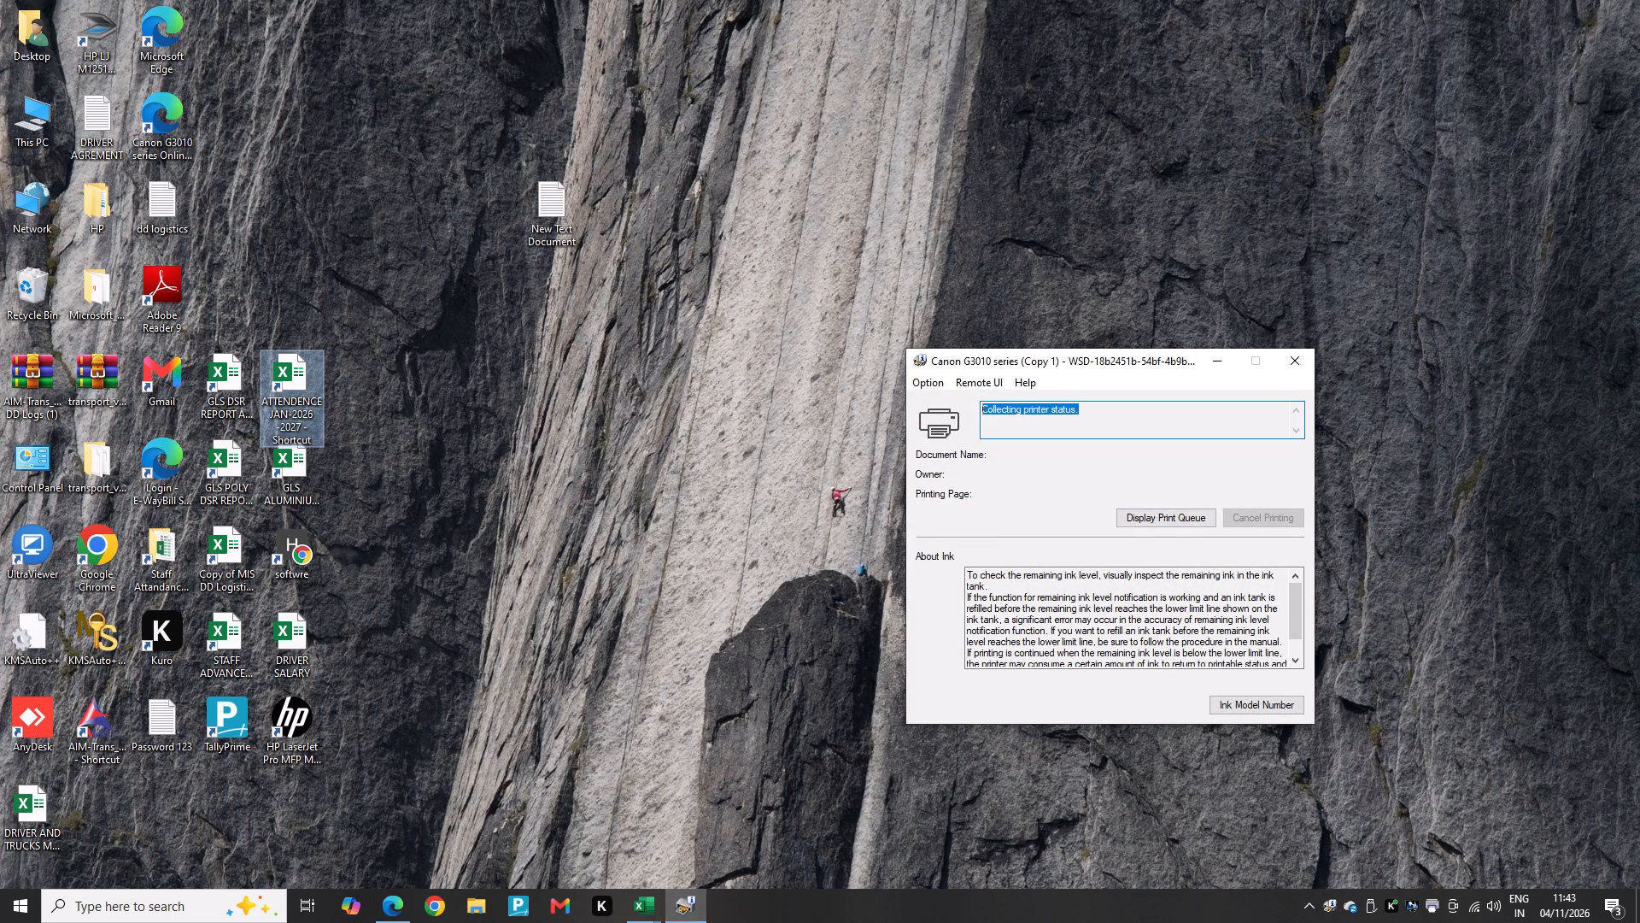
{"action": "double_click", "coordinate": [1127, 412]}
{"action": "left_click_drag", "start_coordinate": [1127, 412], "coordinate": [999, 411]}
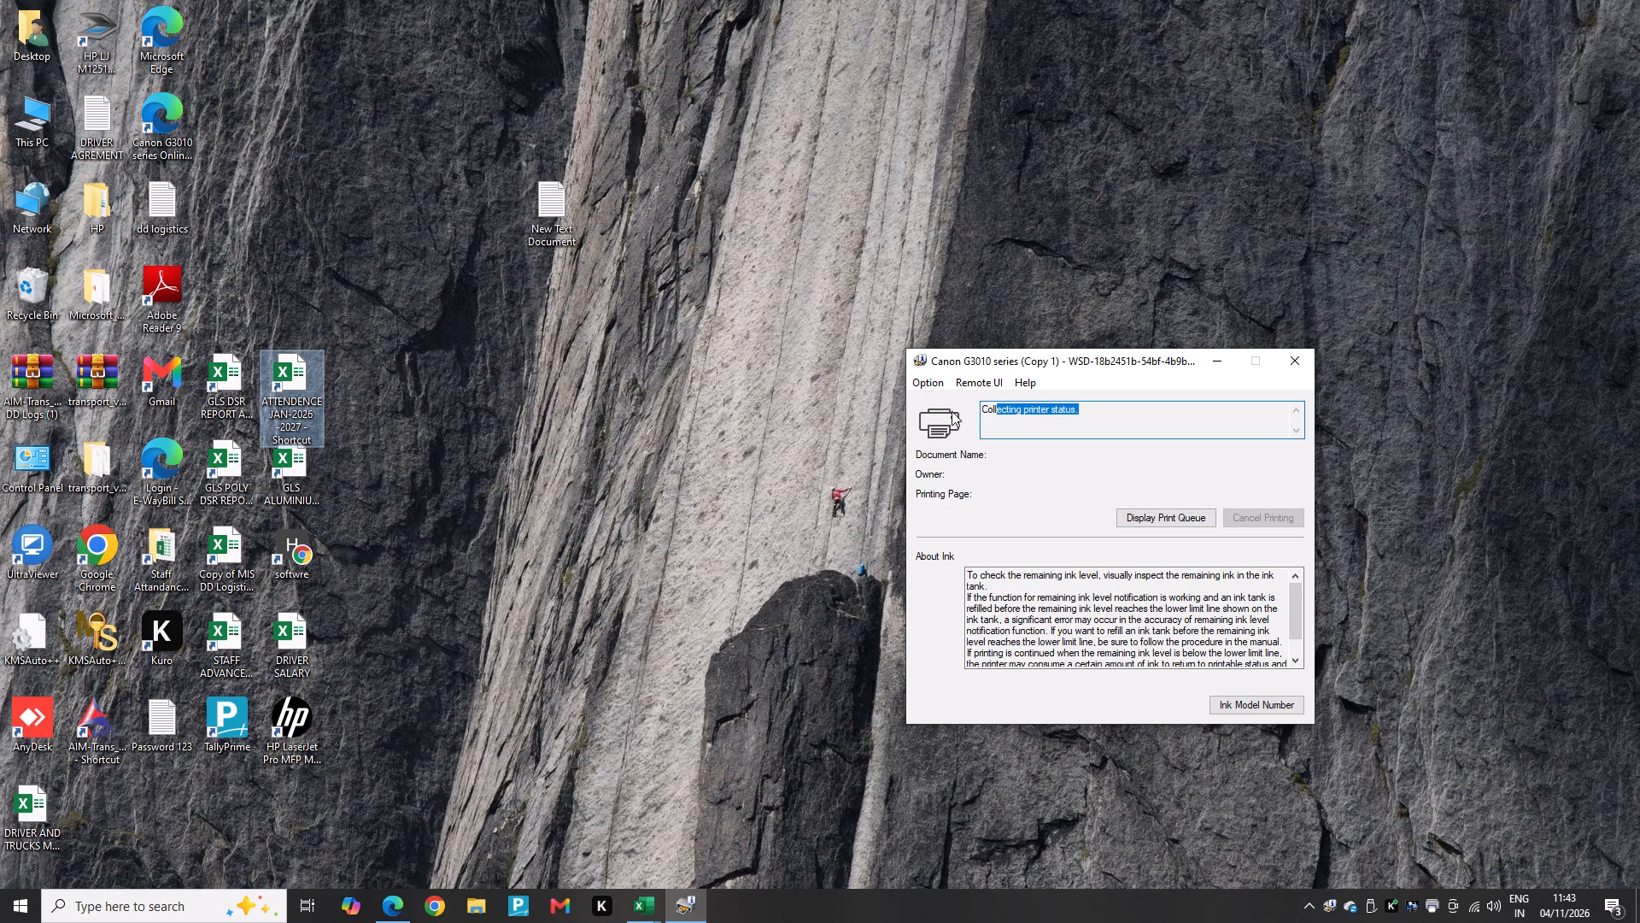
{"action": "left_click", "coordinate": [952, 411]}
{"action": "left_click", "coordinate": [1189, 509]}
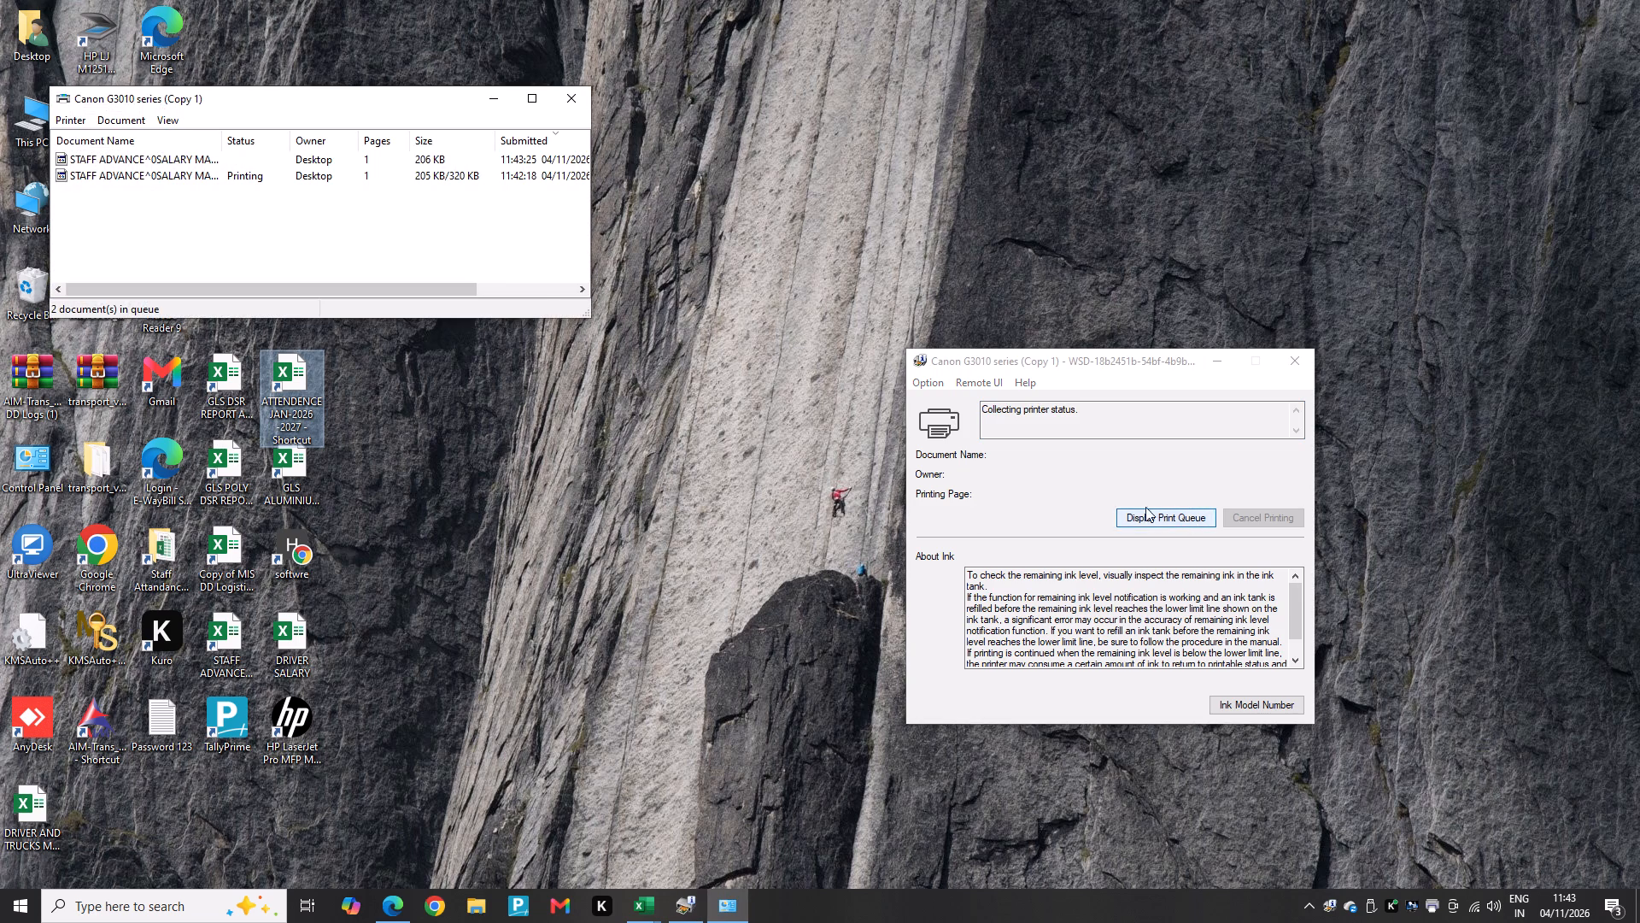
{"action": "left_click", "coordinate": [412, 162]}
{"action": "right_click", "coordinate": [423, 155]}
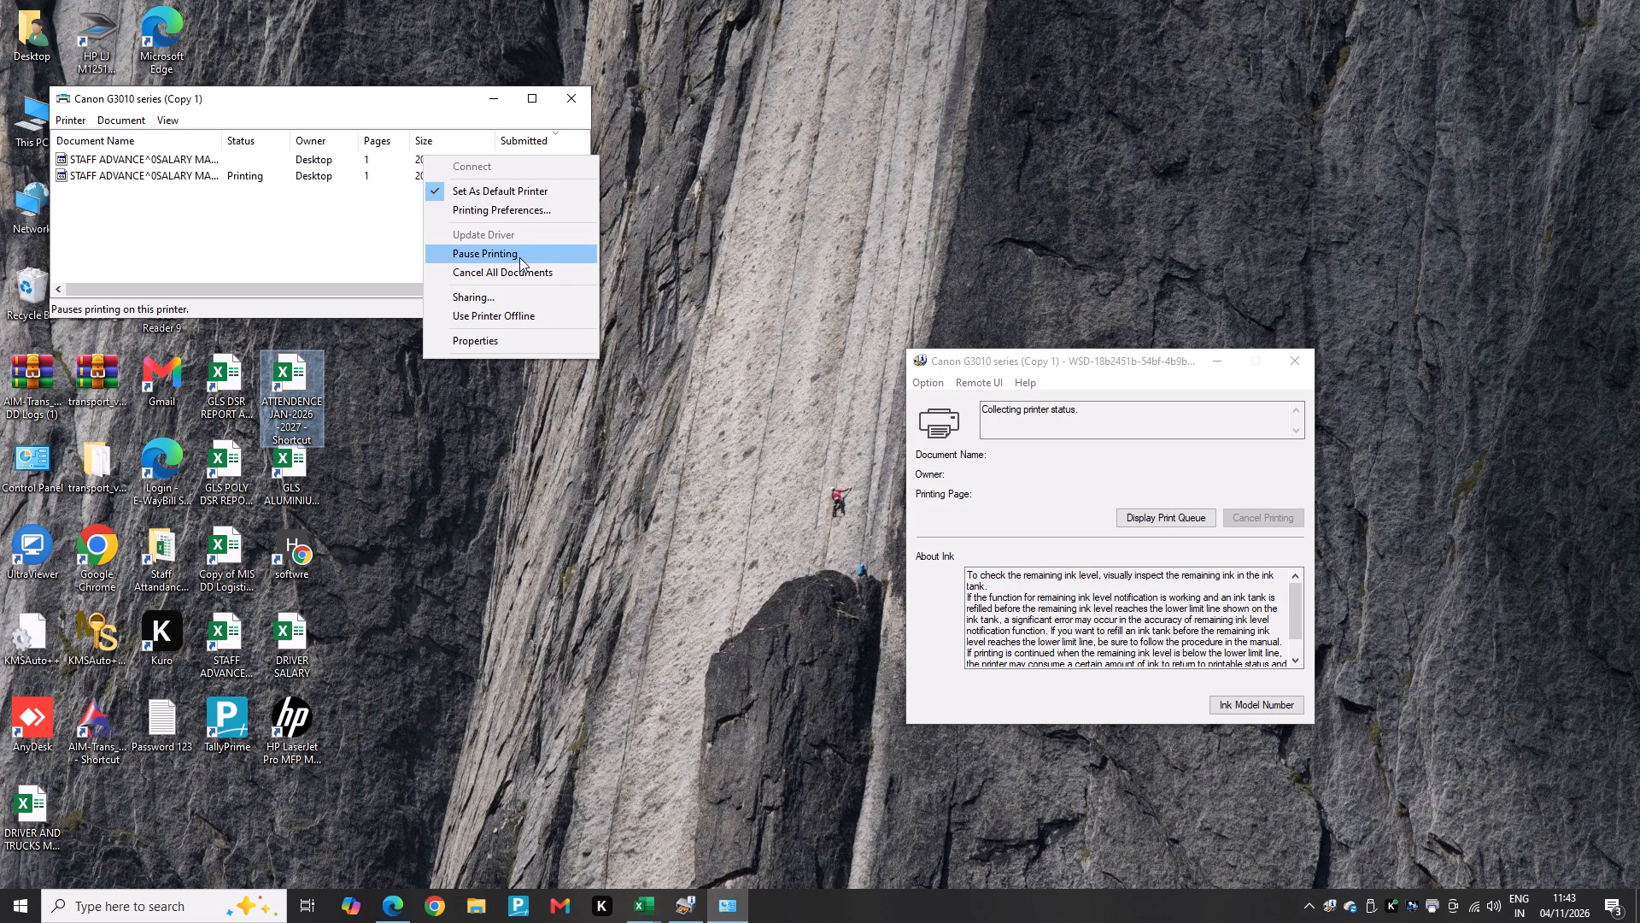
{"action": "left_click", "coordinate": [519, 257]}
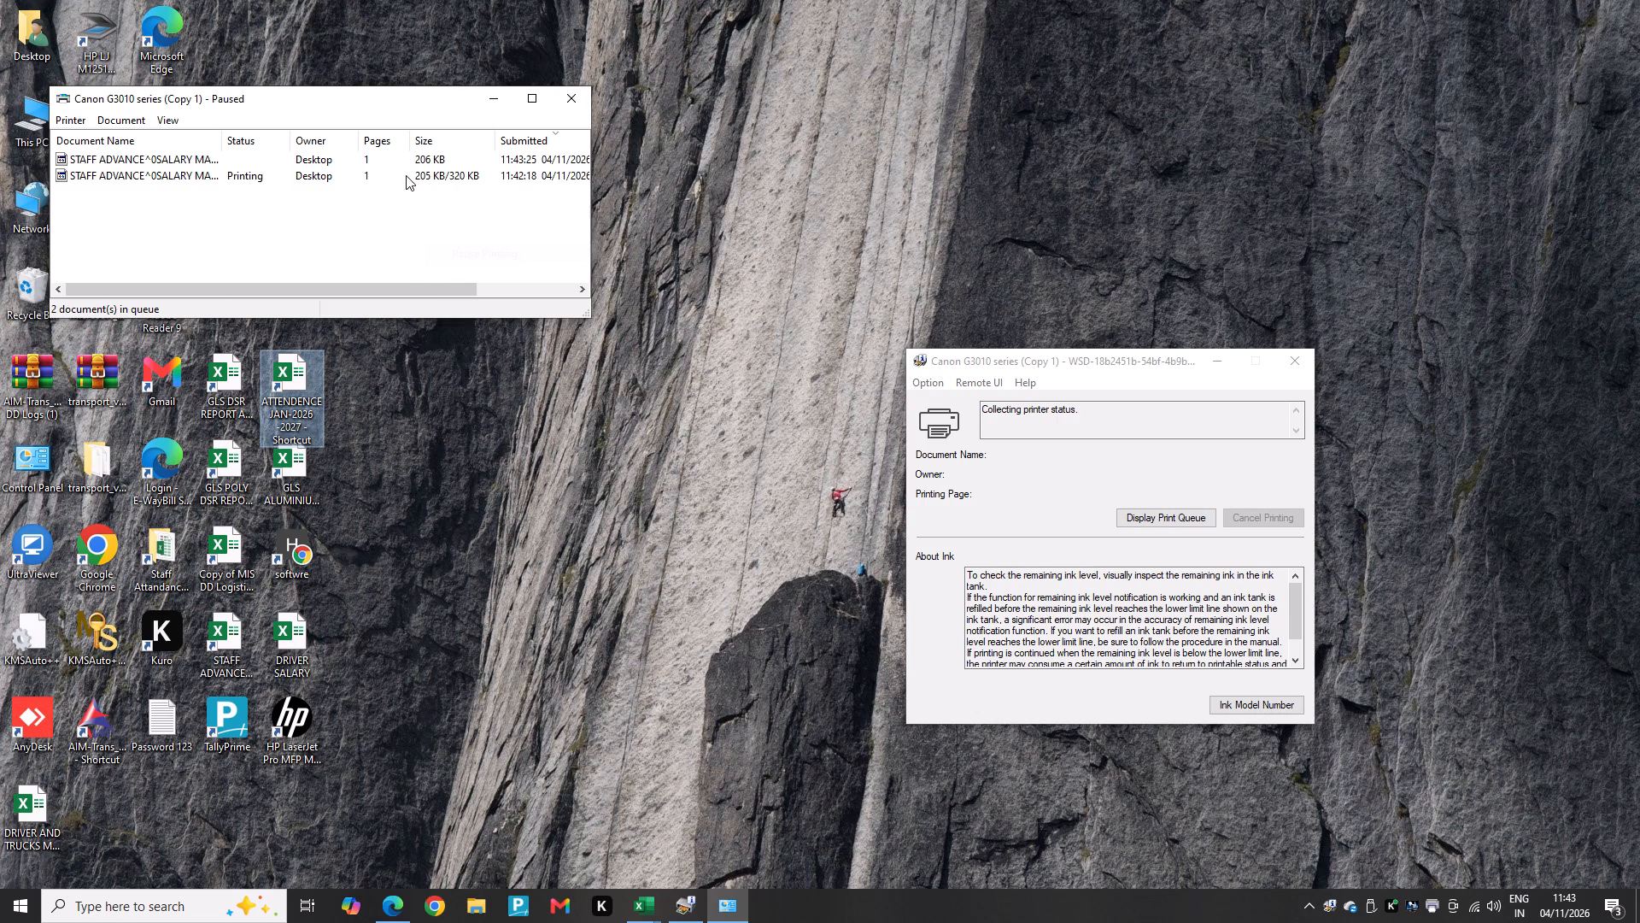
Cancel all documents in the Canon G3010 series (Copy 1) print queue and close the queue window.
{"action": "right_click", "coordinate": [428, 160]}
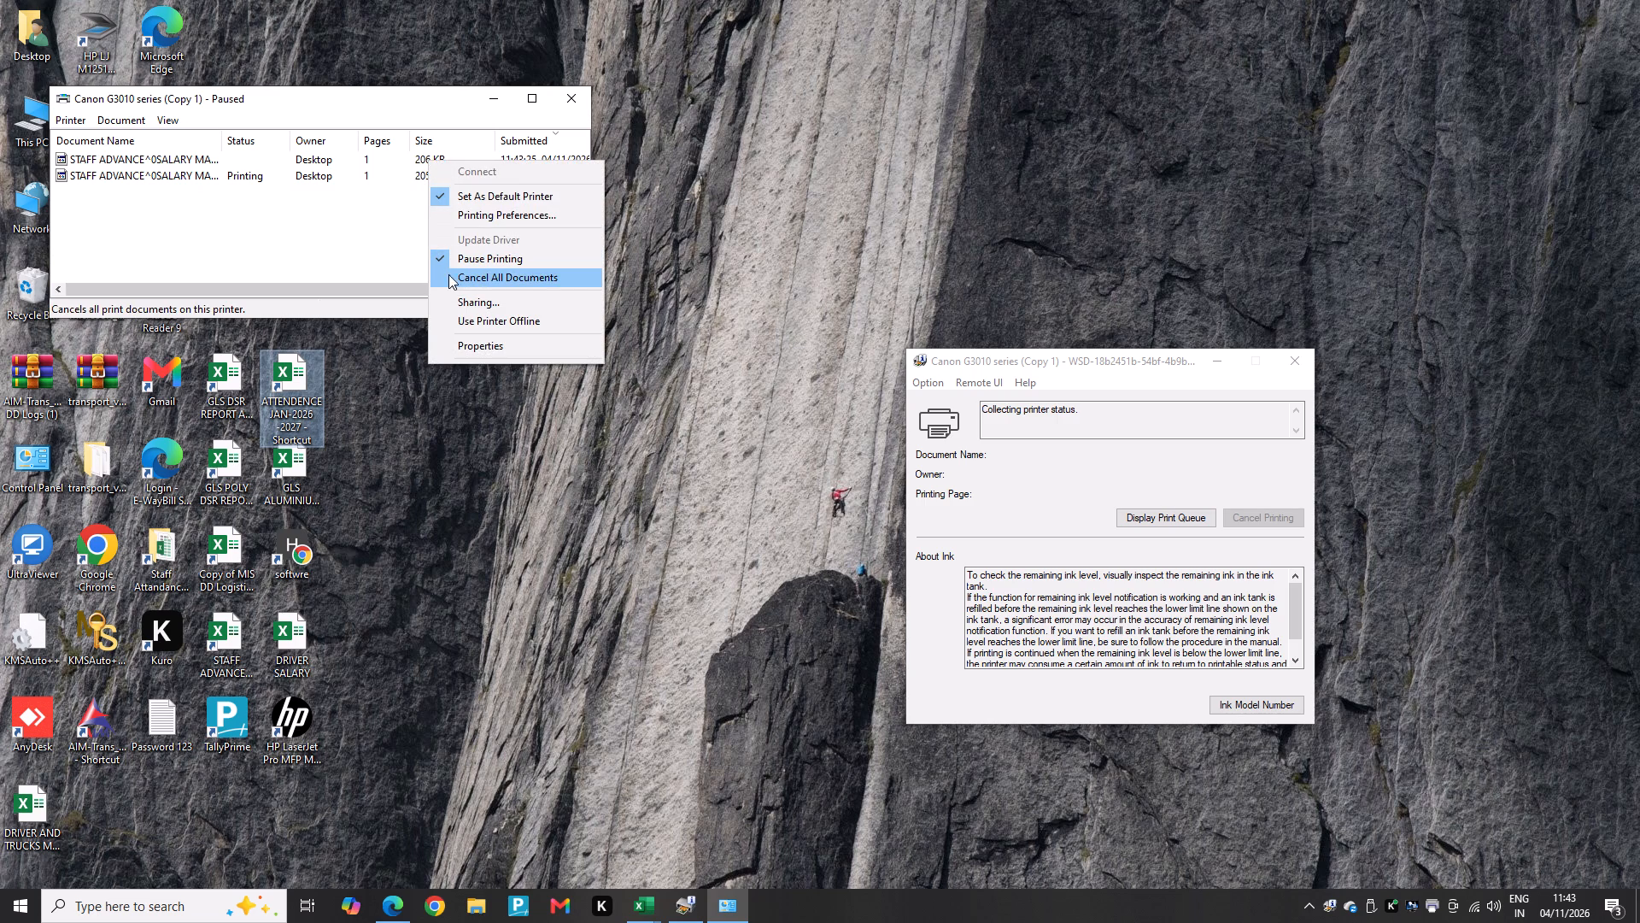
{"action": "left_click", "coordinate": [450, 281]}
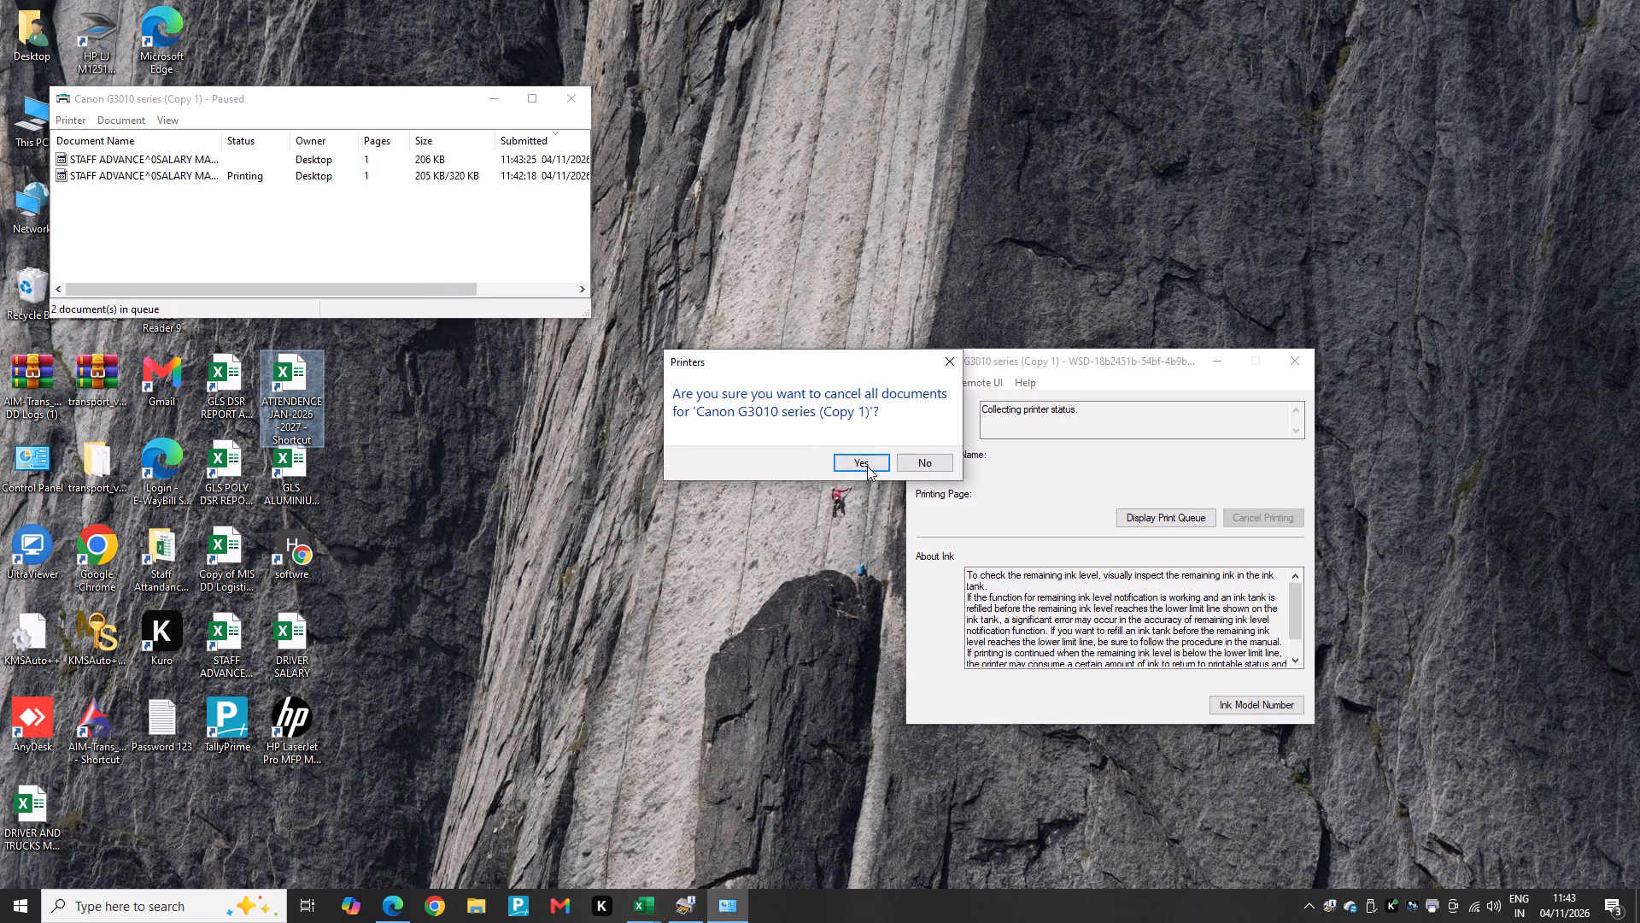
{"action": "left_click", "coordinate": [864, 466]}
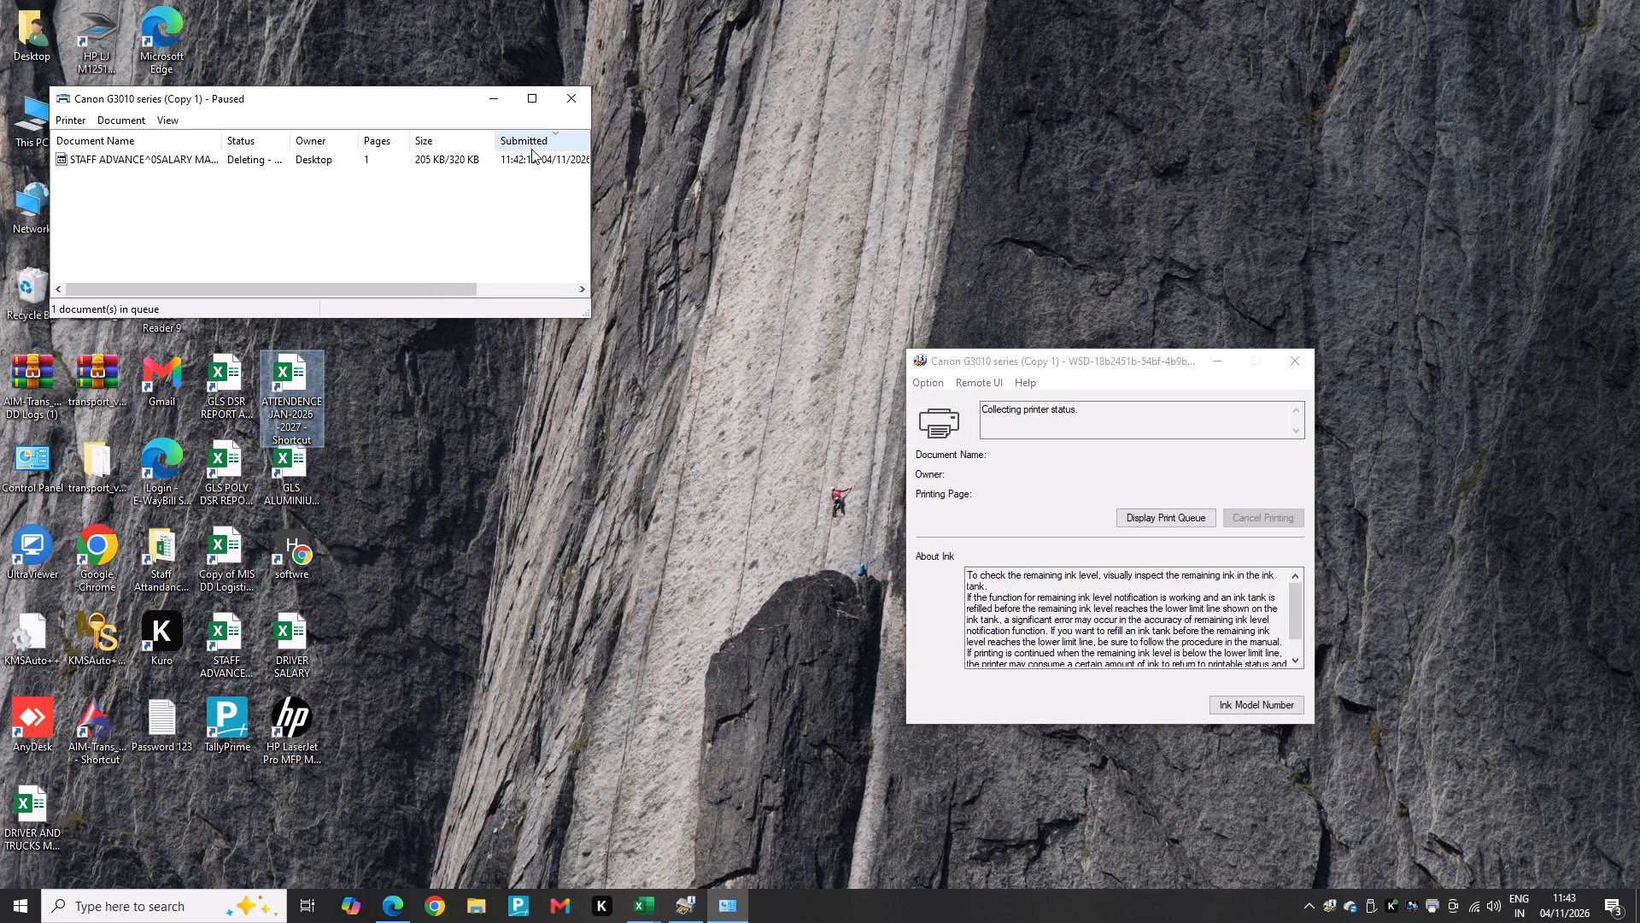
{"action": "left_click", "coordinate": [528, 165]}
{"action": "left_click", "coordinate": [529, 157]}
{"action": "right_click", "coordinate": [529, 157]}
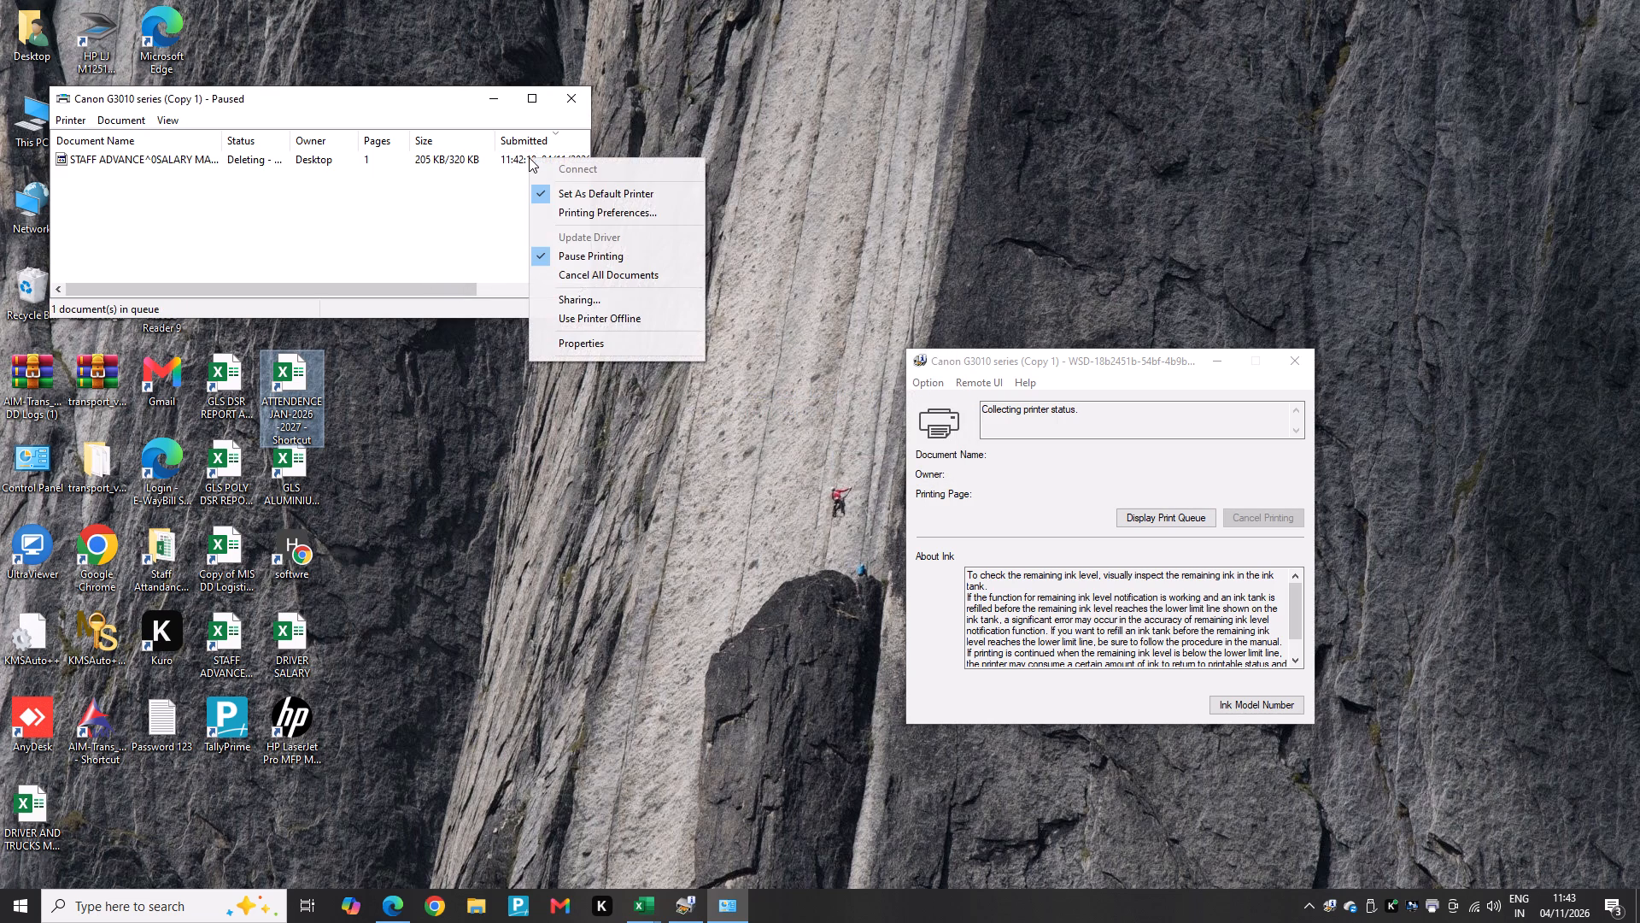
{"action": "left_click", "coordinate": [595, 279]}
{"action": "left_click", "coordinate": [868, 457]}
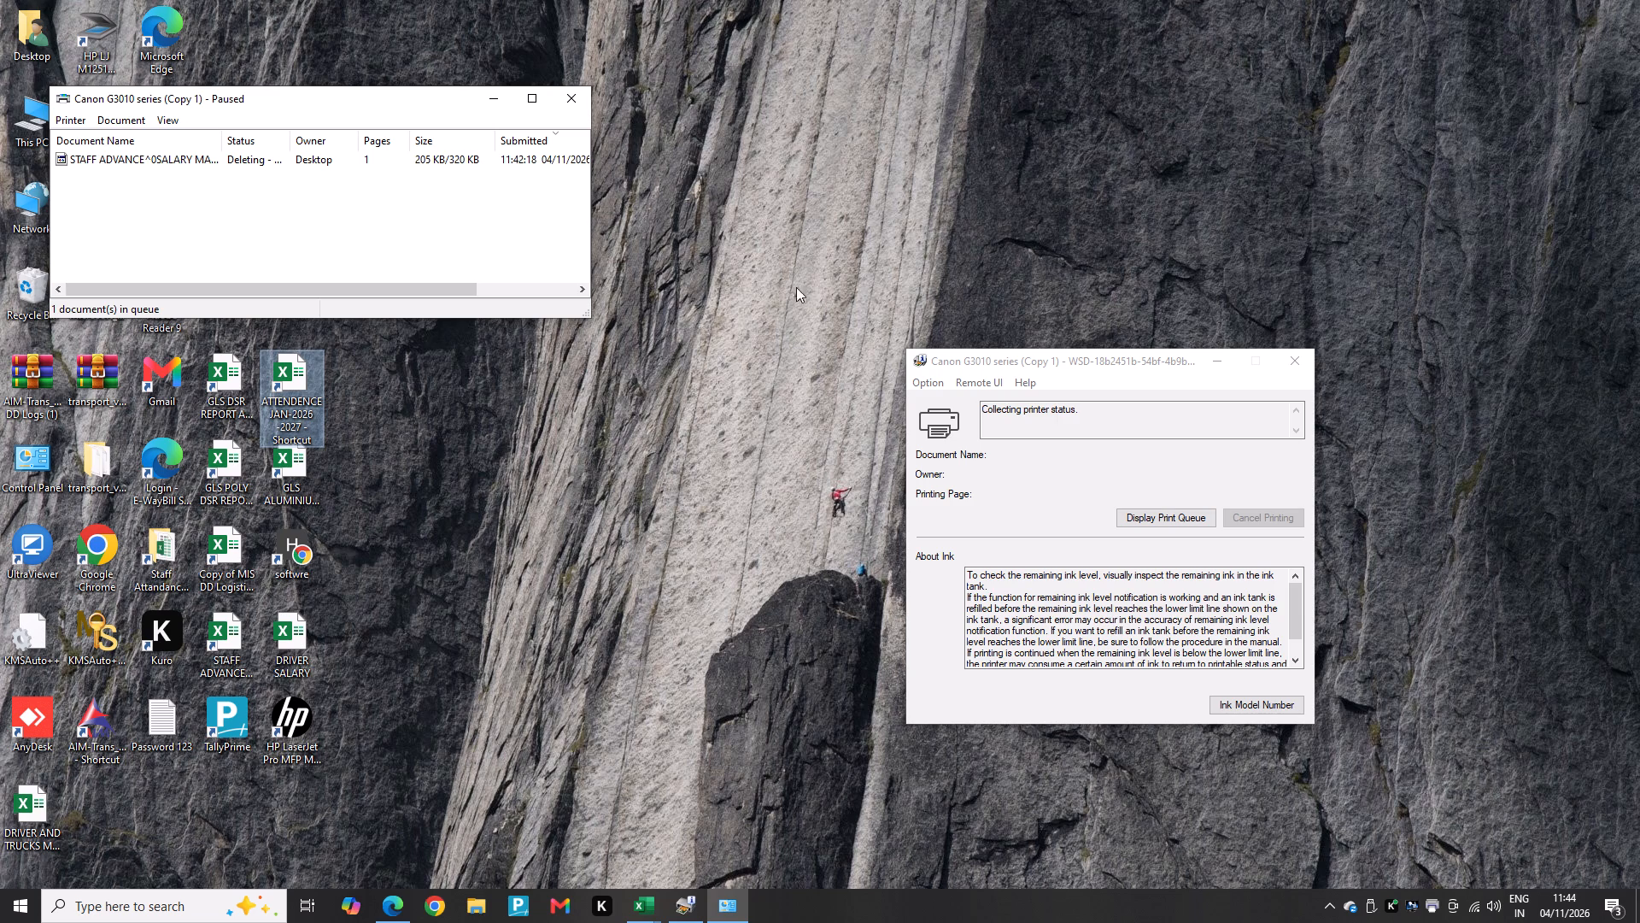
{"action": "left_click", "coordinate": [572, 97]}
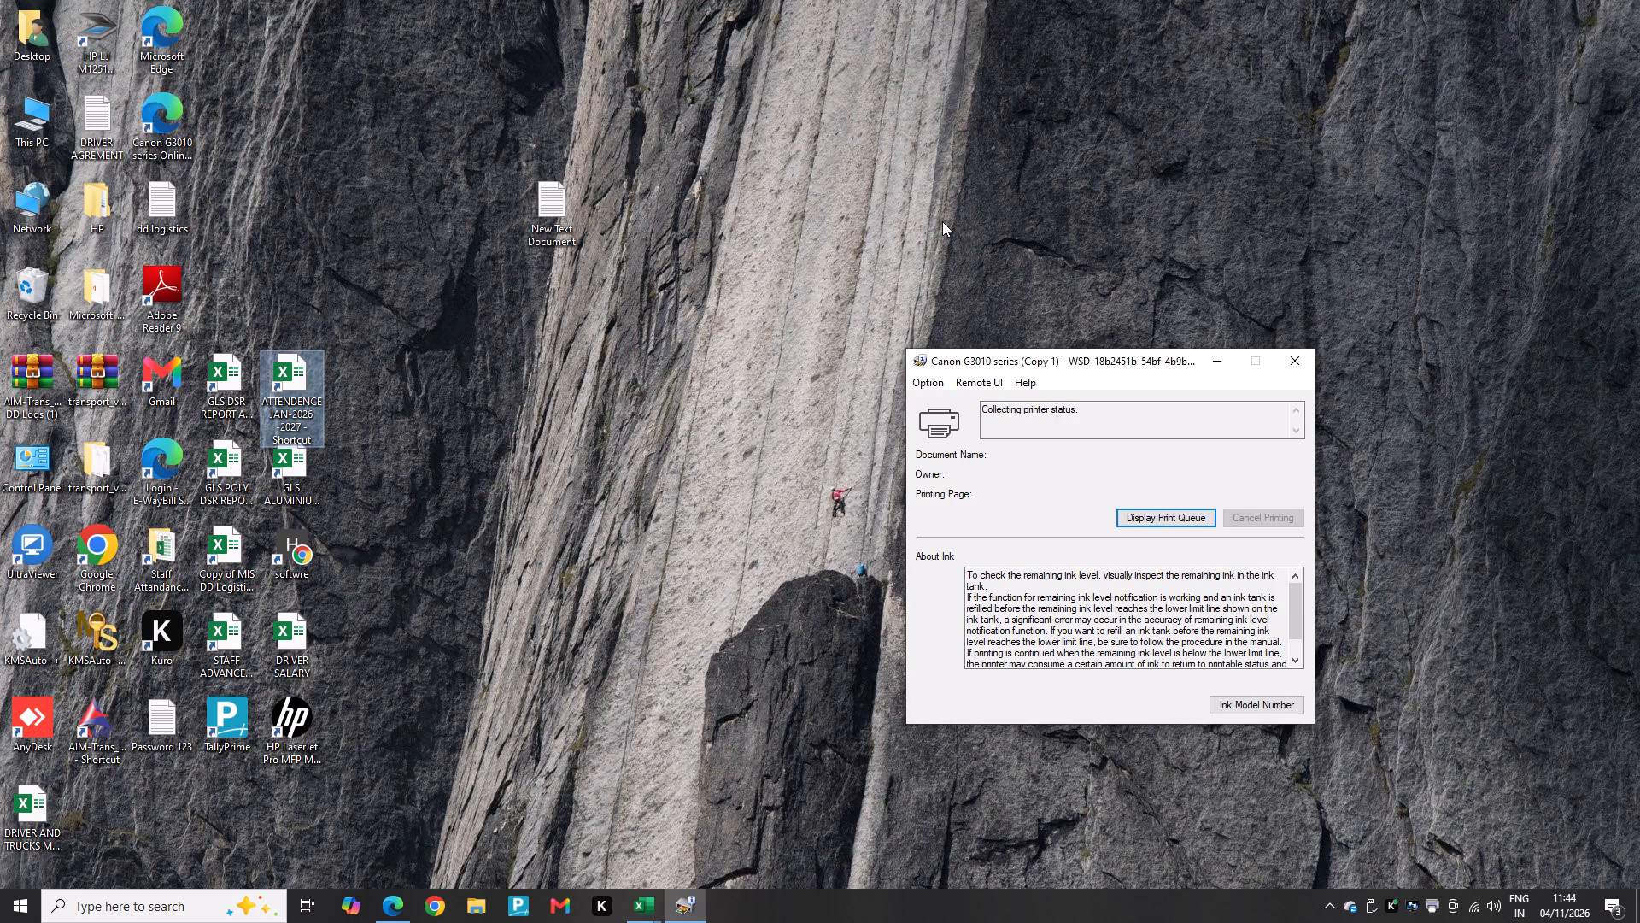
Close the Canon G3010 series (Copy 1) printer status window.
{"action": "left_click", "coordinate": [1302, 360]}
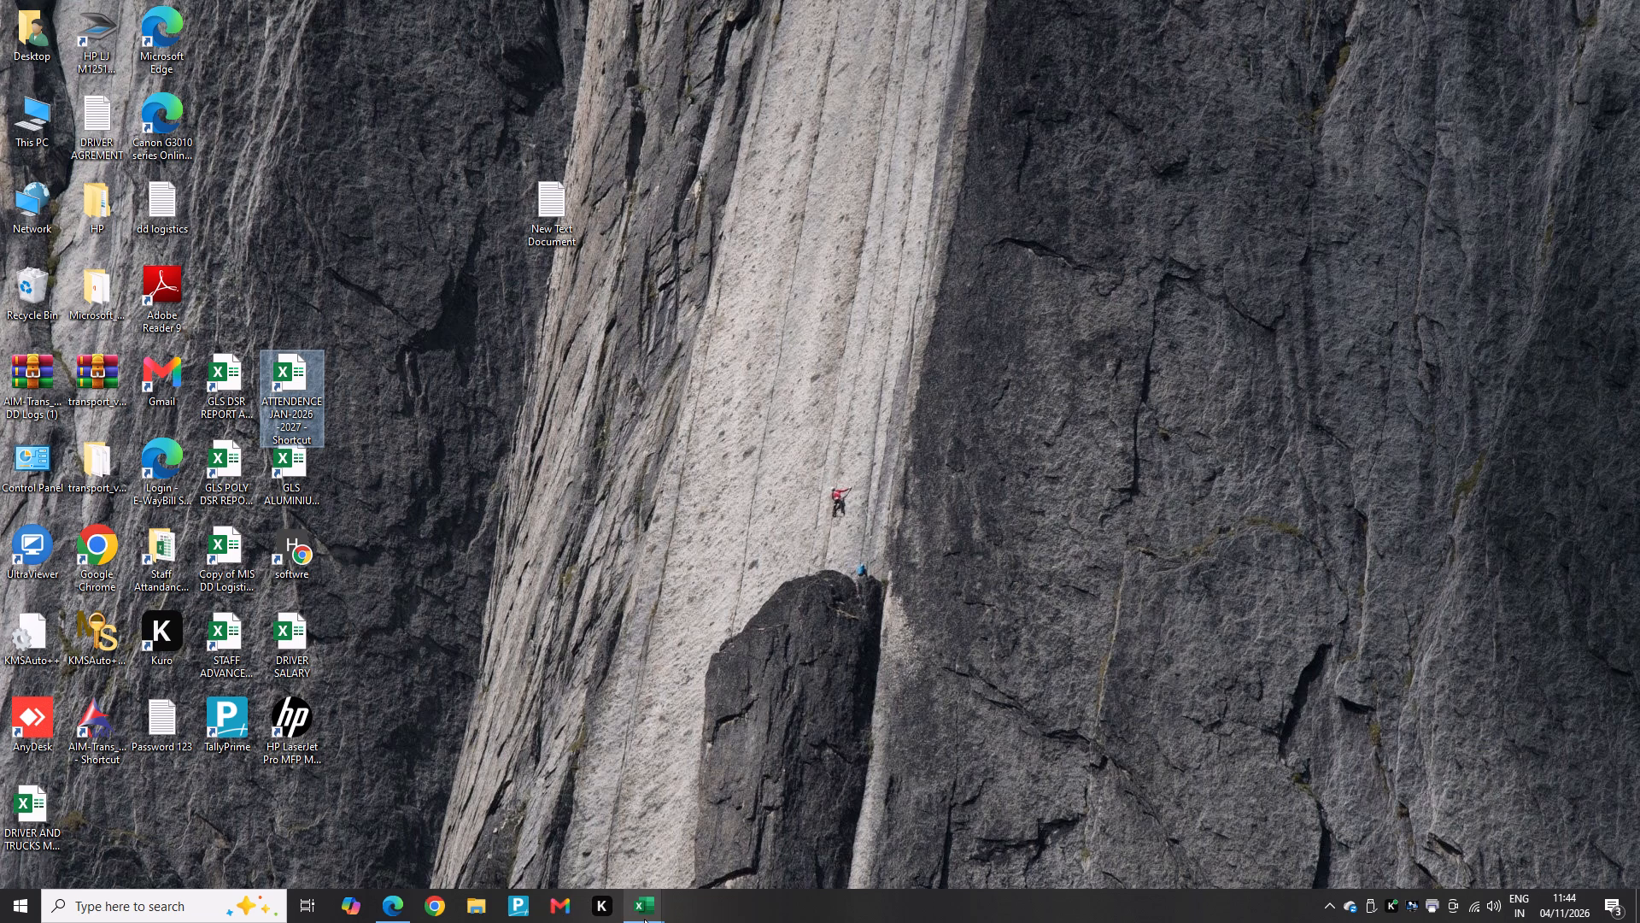
{"action": "left_click", "coordinate": [476, 522]}
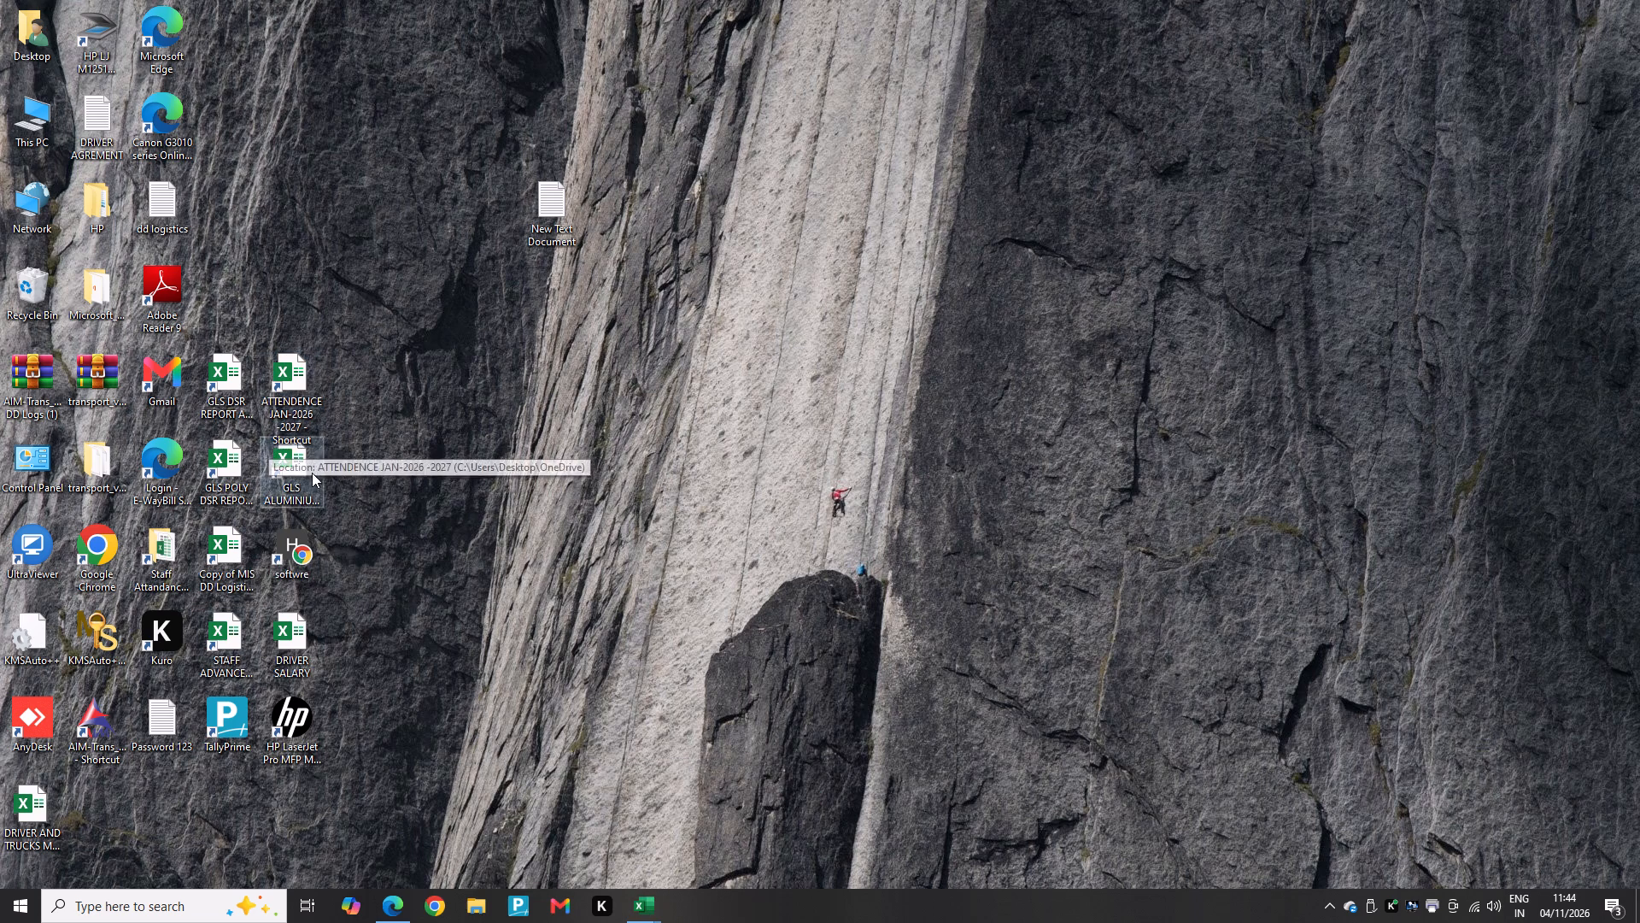
Open the ATTENDENCE JAN-2026 -2027 workbook from the desktop and look through the monthly attendance sheets from February to July 2026.
{"action": "double_click", "coordinate": [290, 403]}
{"action": "left_click", "coordinate": [290, 403]}
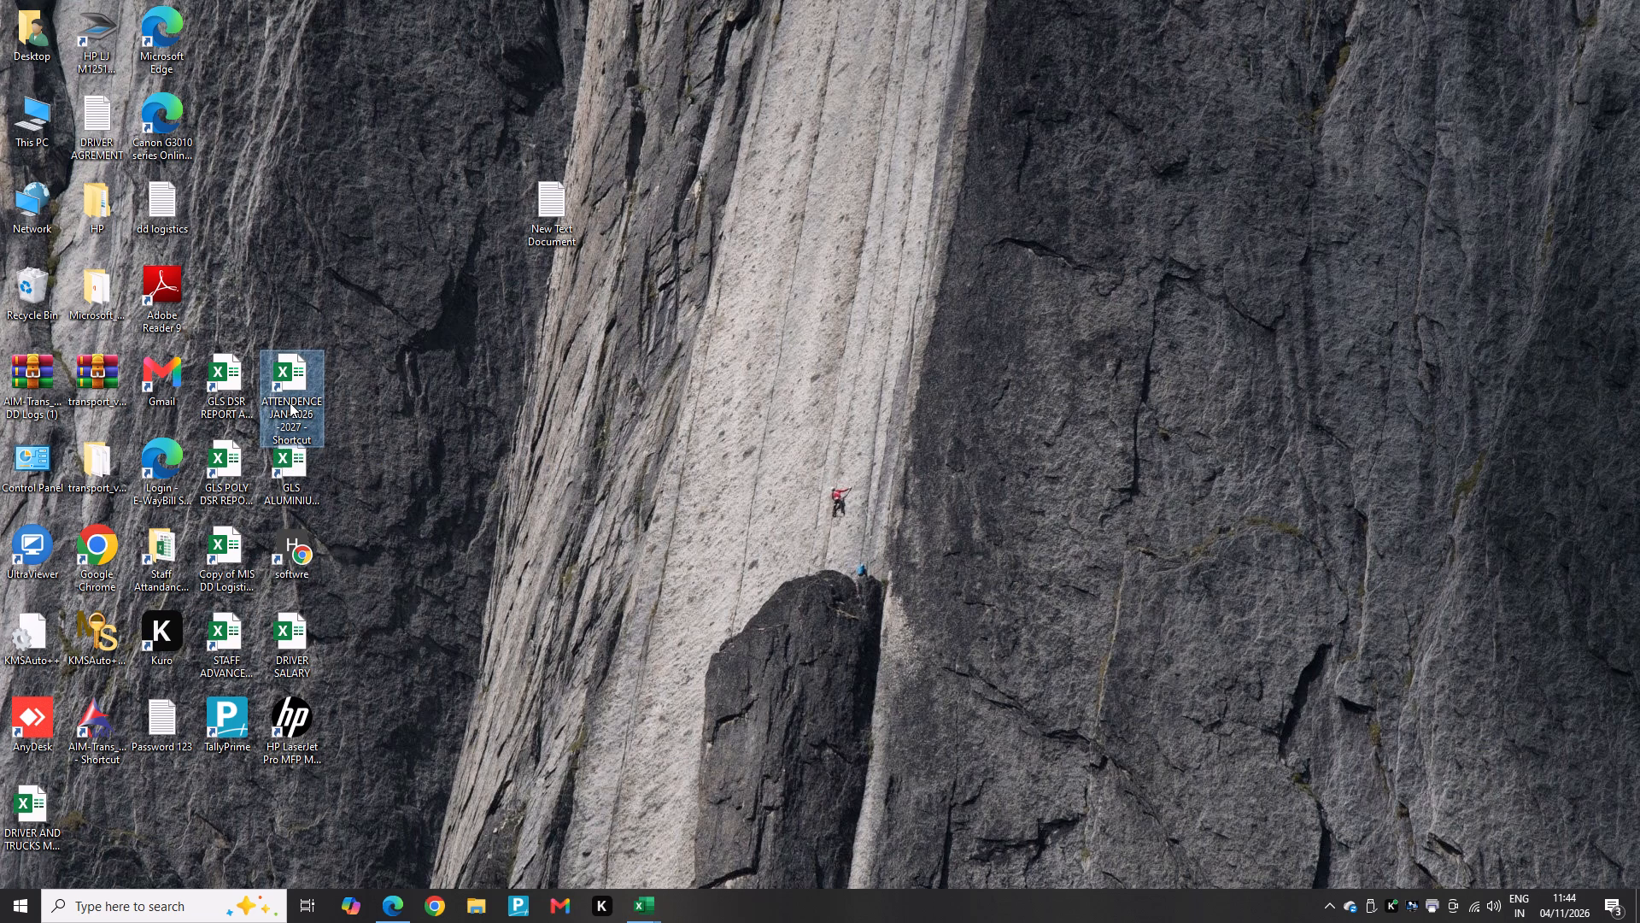
{"action": "triple_click", "coordinate": [290, 403]}
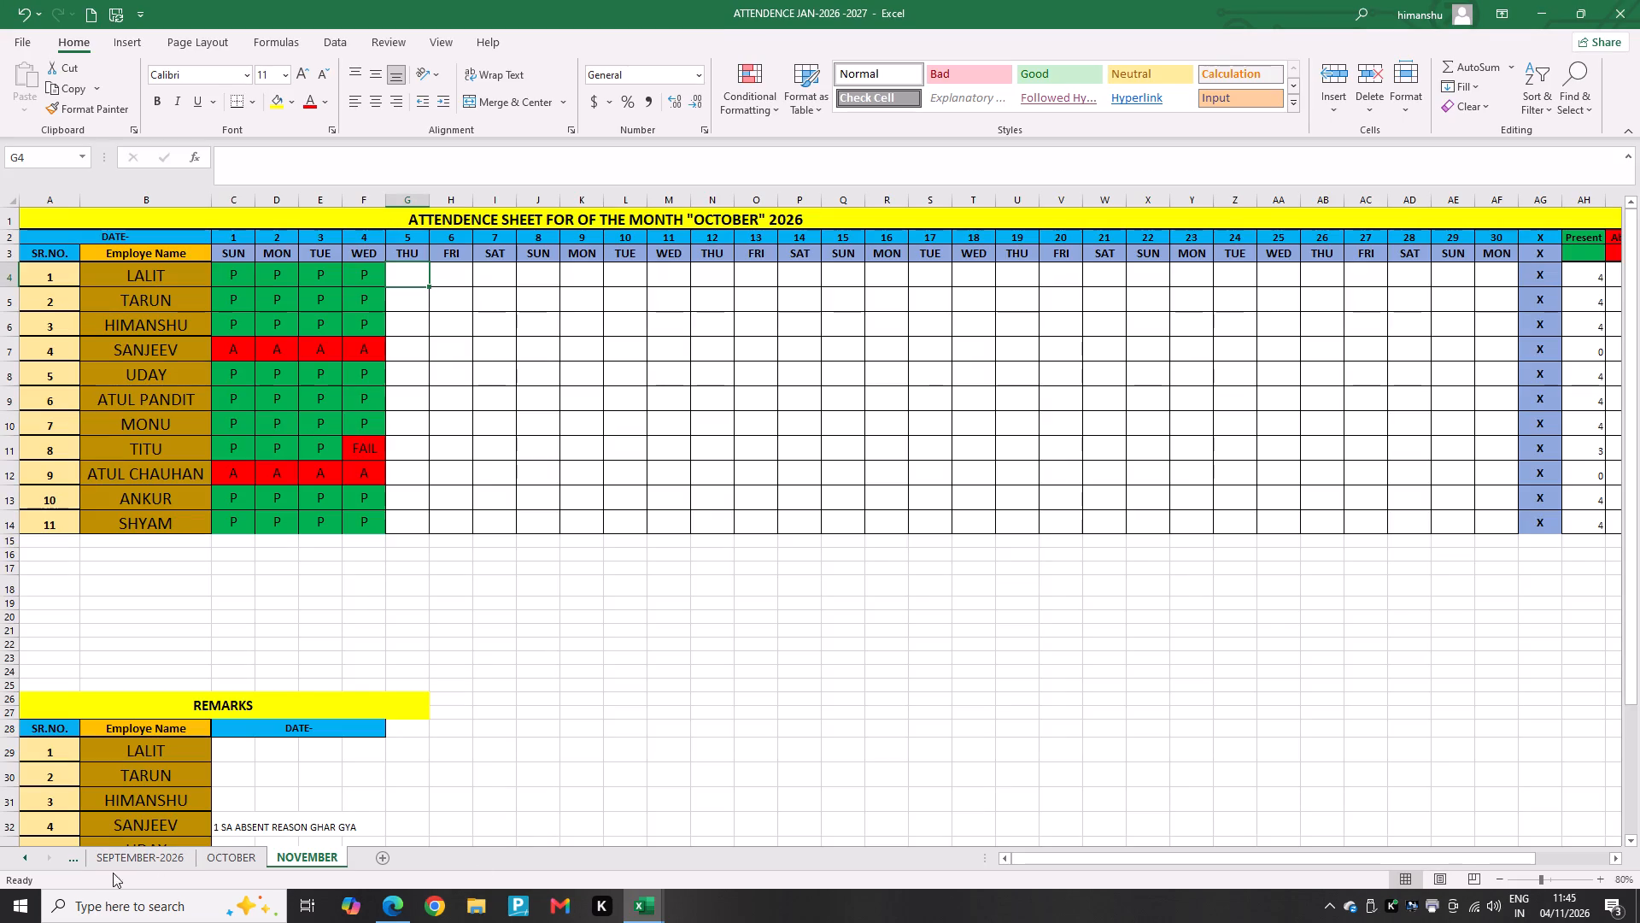
{"action": "triple_click", "coordinate": [22, 855]}
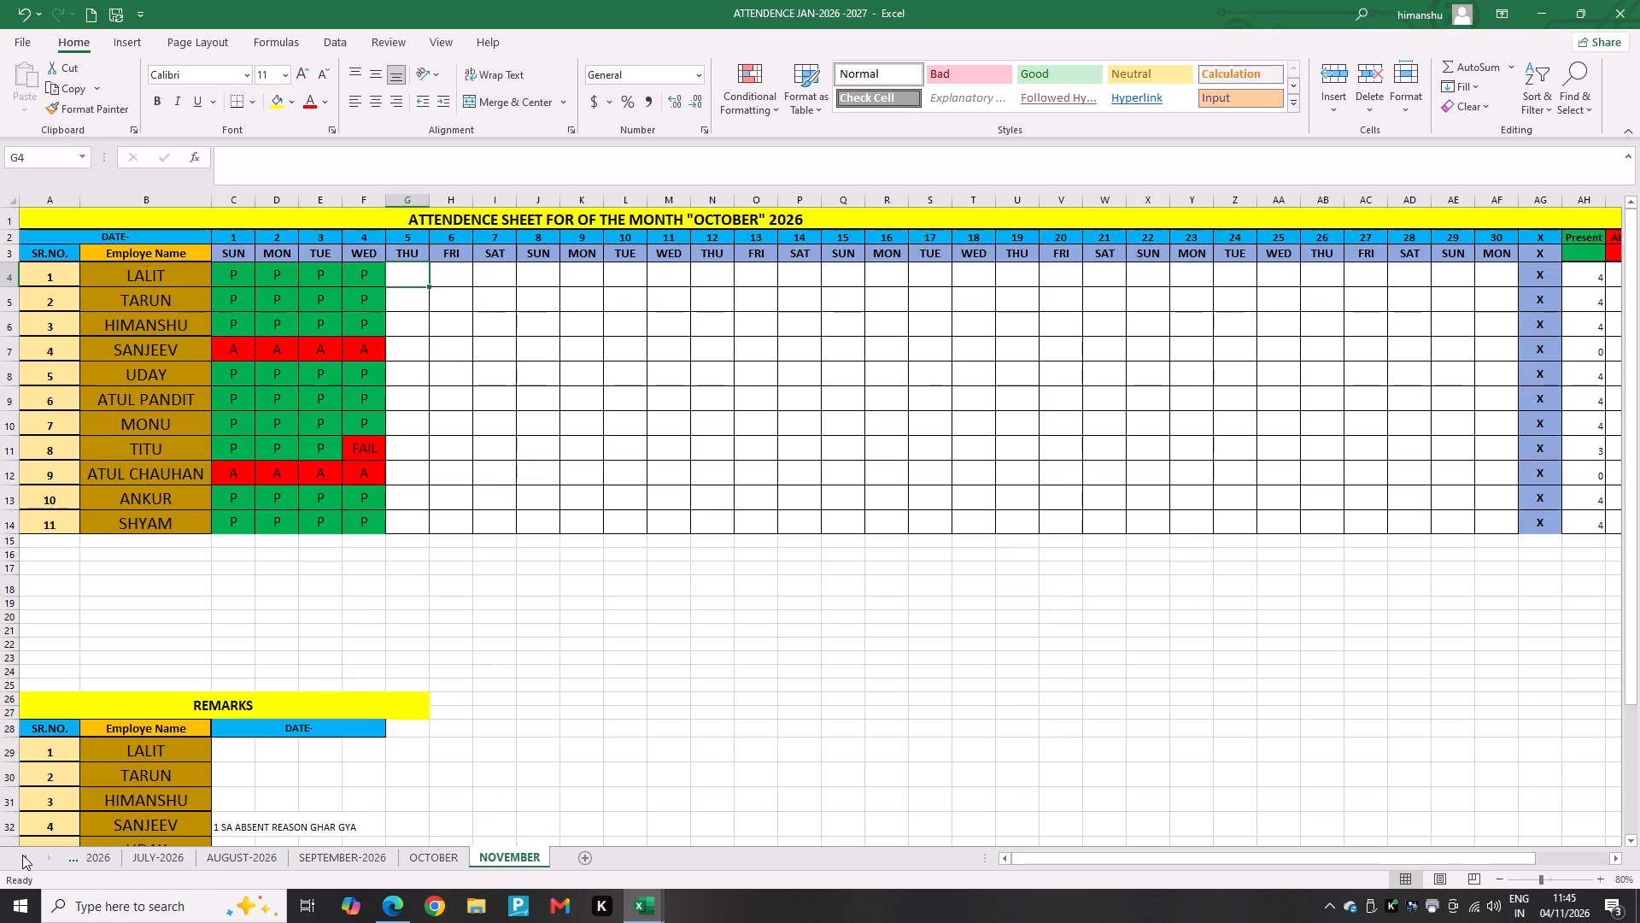
{"action": "triple_click", "coordinate": [22, 855]}
{"action": "left_click", "coordinate": [22, 855]}
{"action": "left_click", "coordinate": [22, 855]}
{"action": "left_click", "coordinate": [22, 855]}
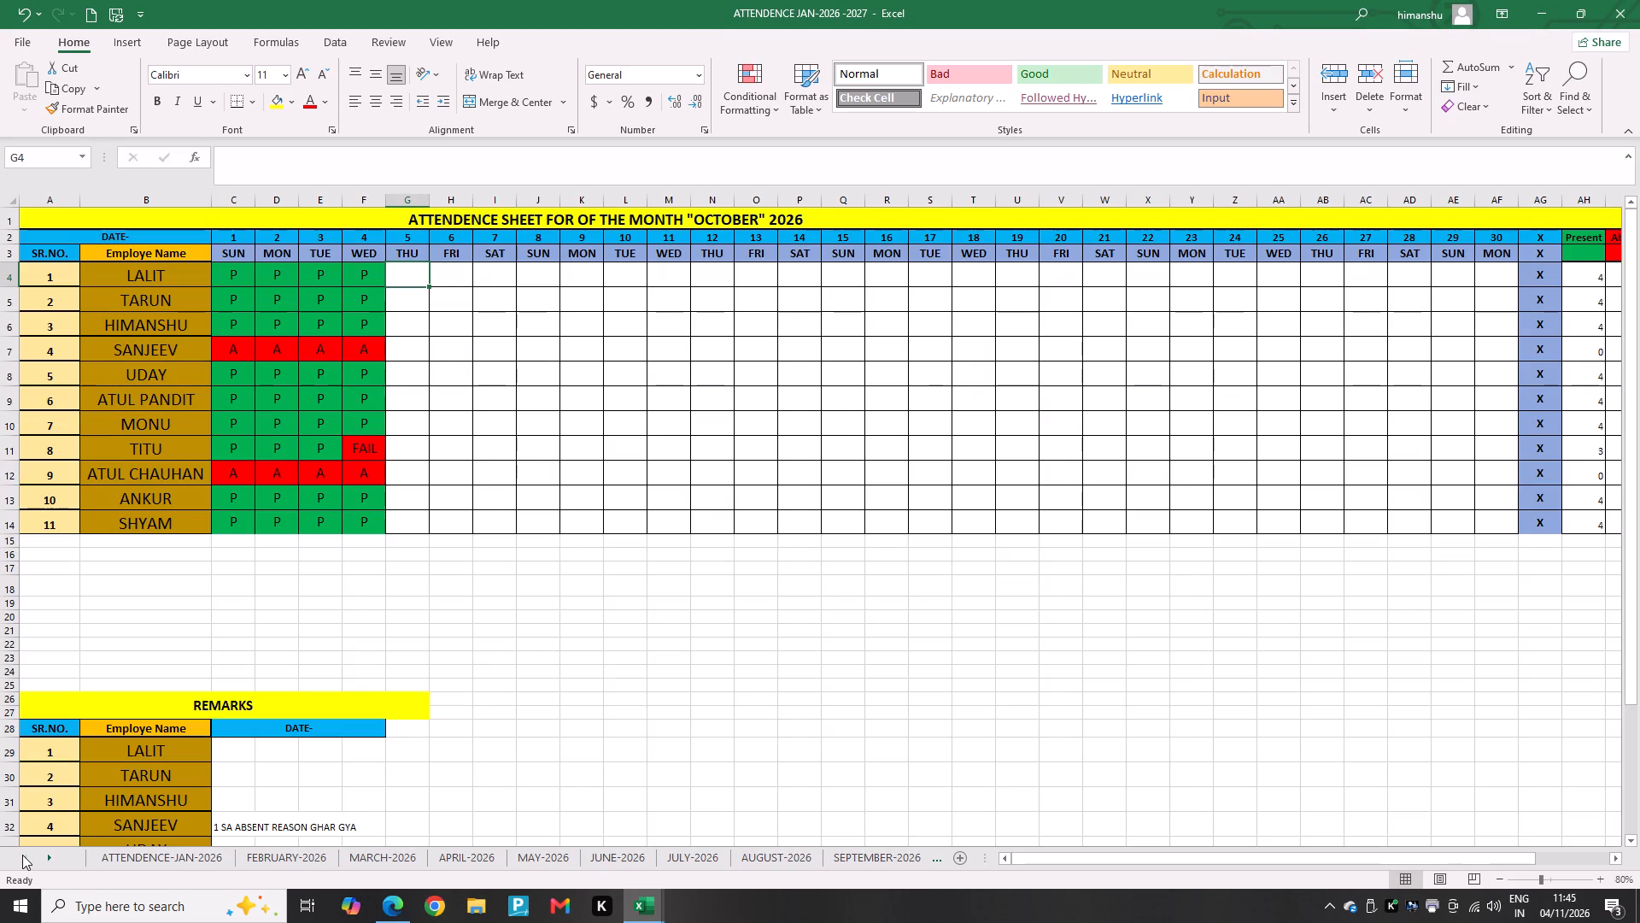
{"action": "left_click", "coordinate": [252, 857]}
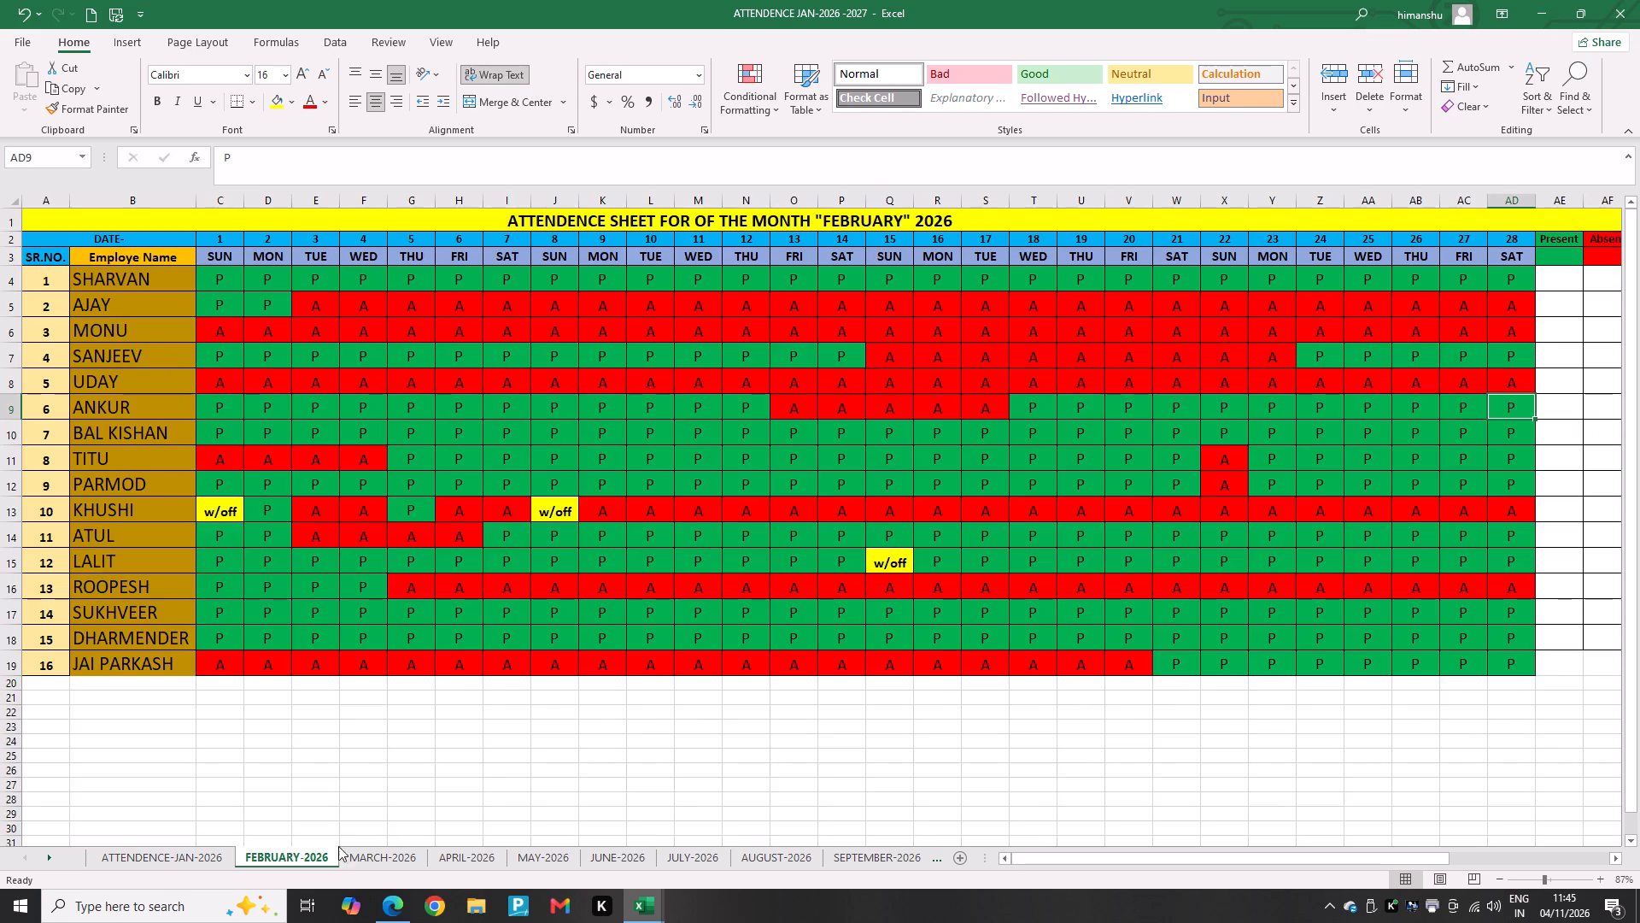
{"action": "left_click", "coordinate": [372, 856]}
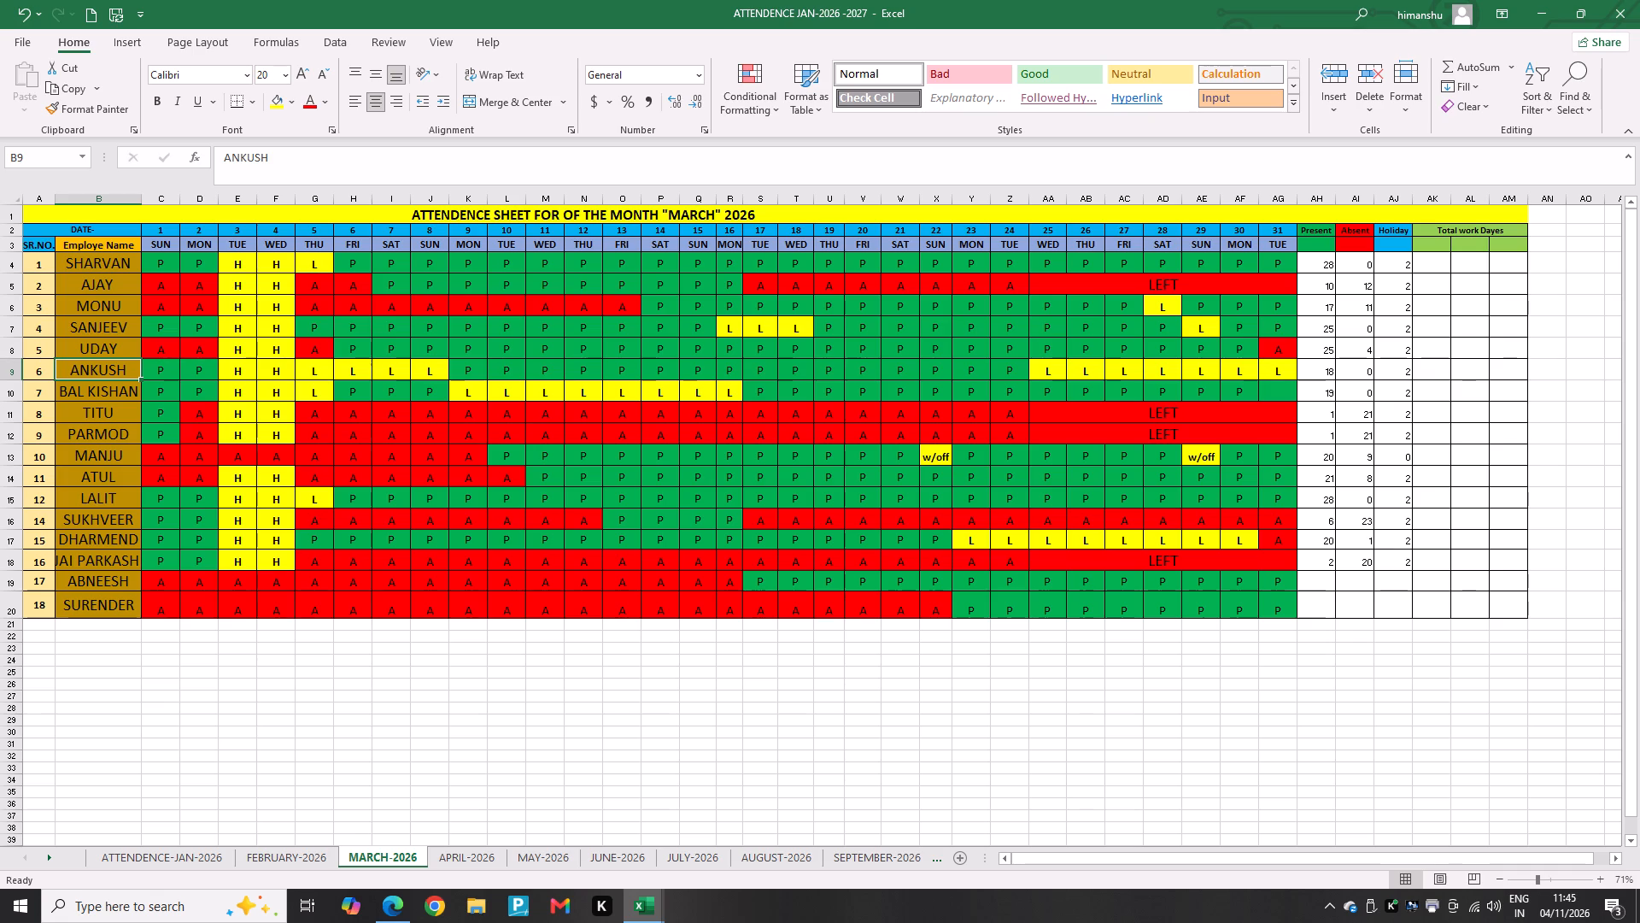
{"action": "left_click", "coordinate": [488, 861]}
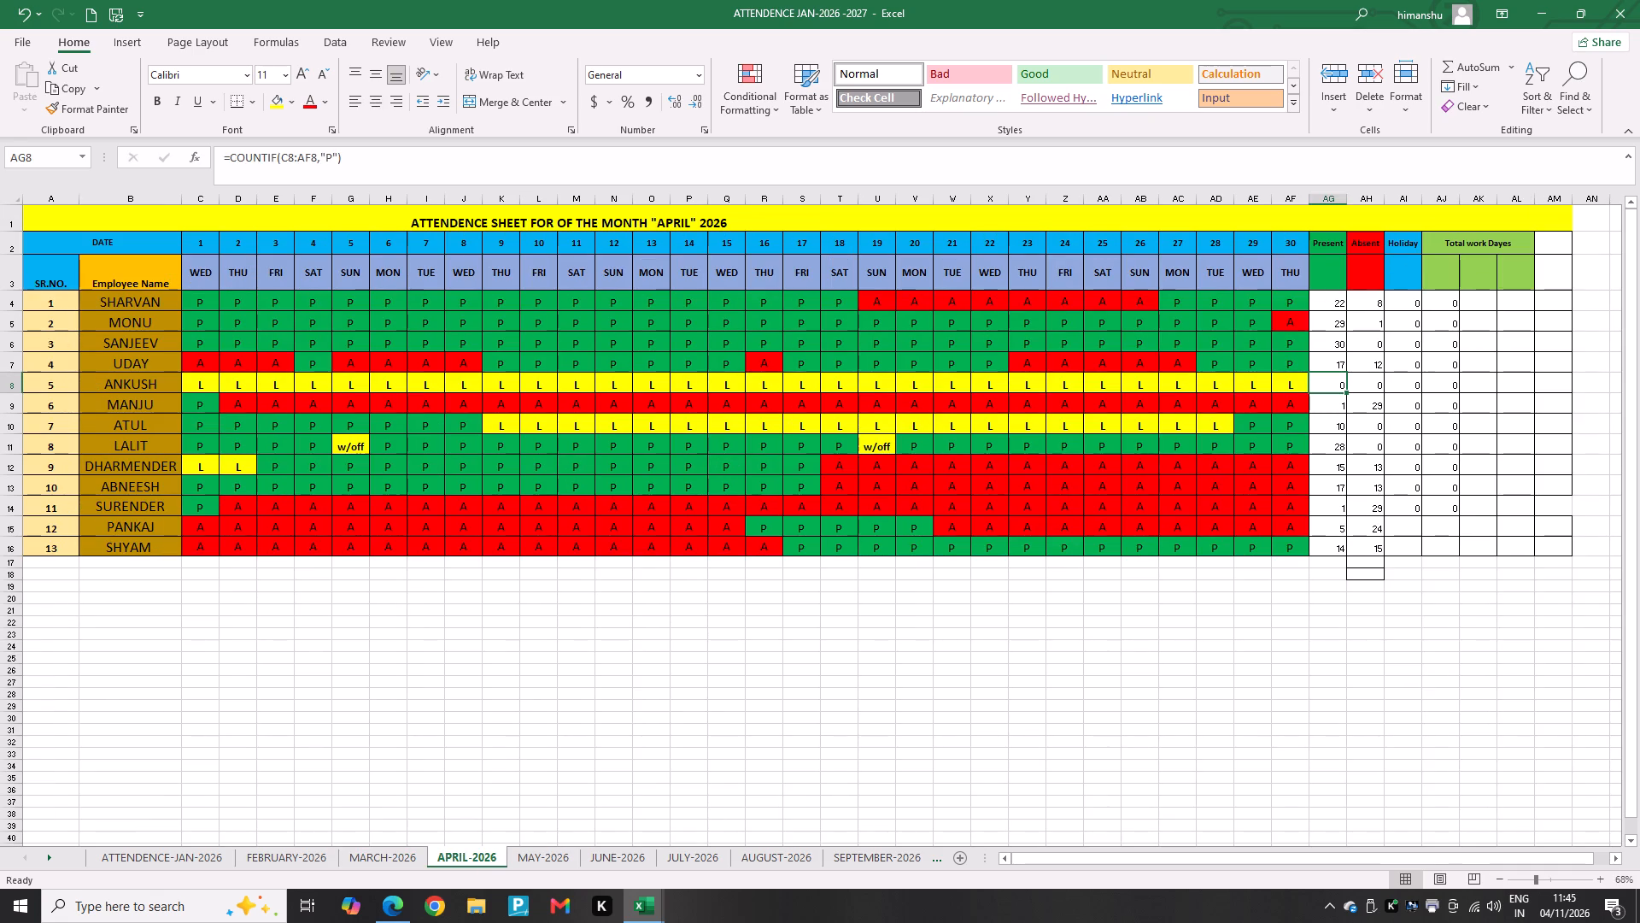
{"action": "left_click", "coordinate": [567, 860]}
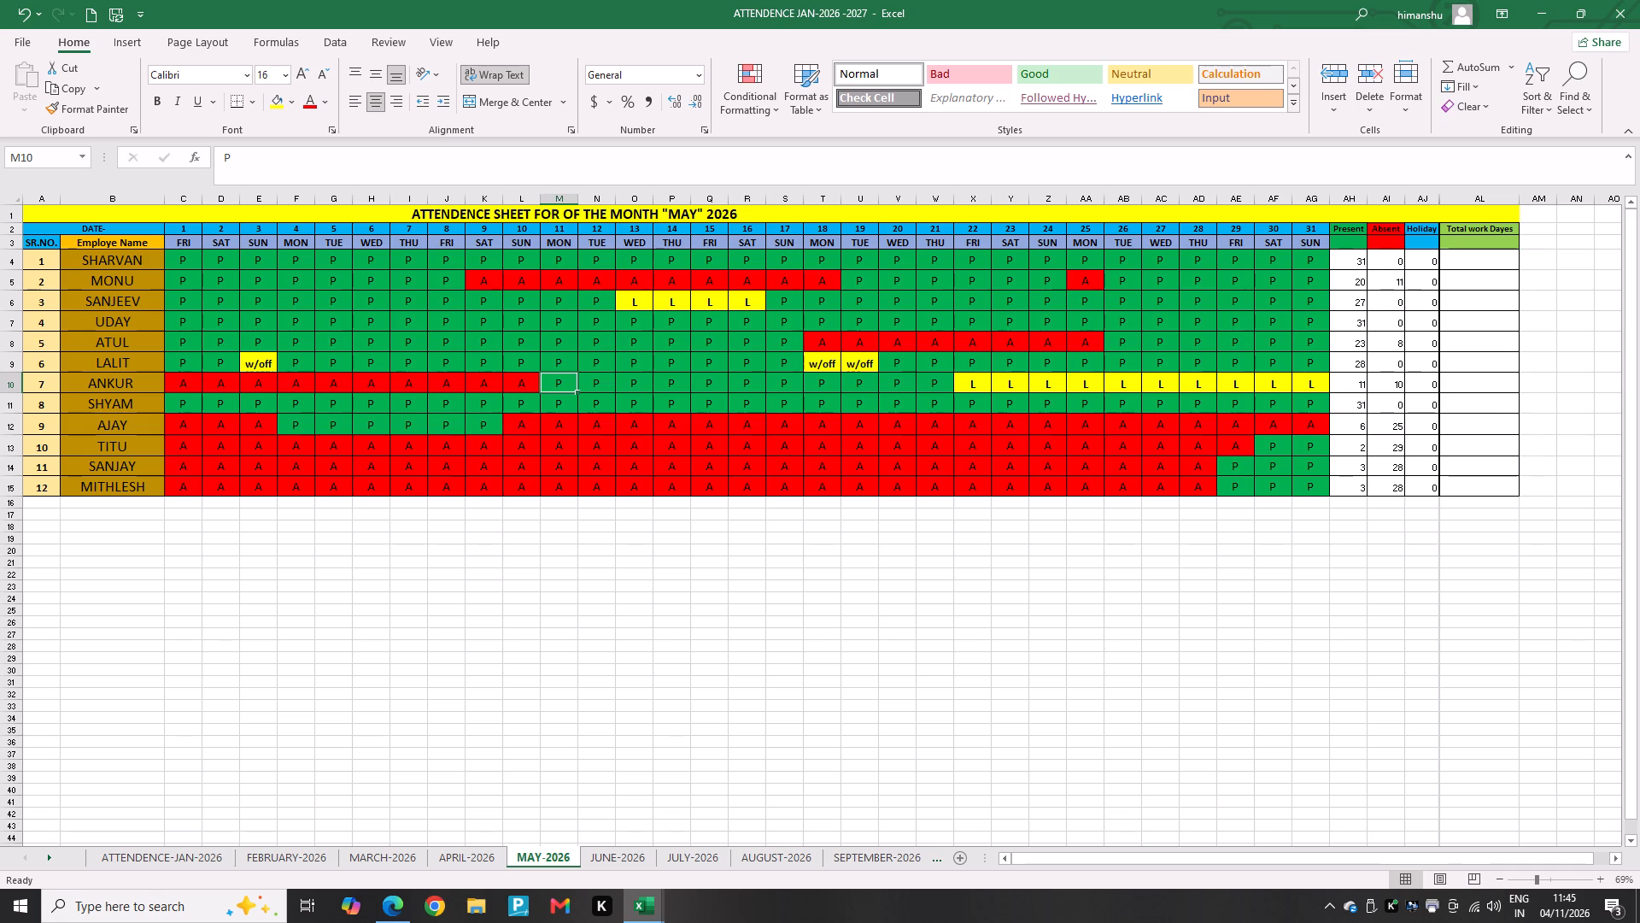
{"action": "left_click", "coordinate": [600, 854]}
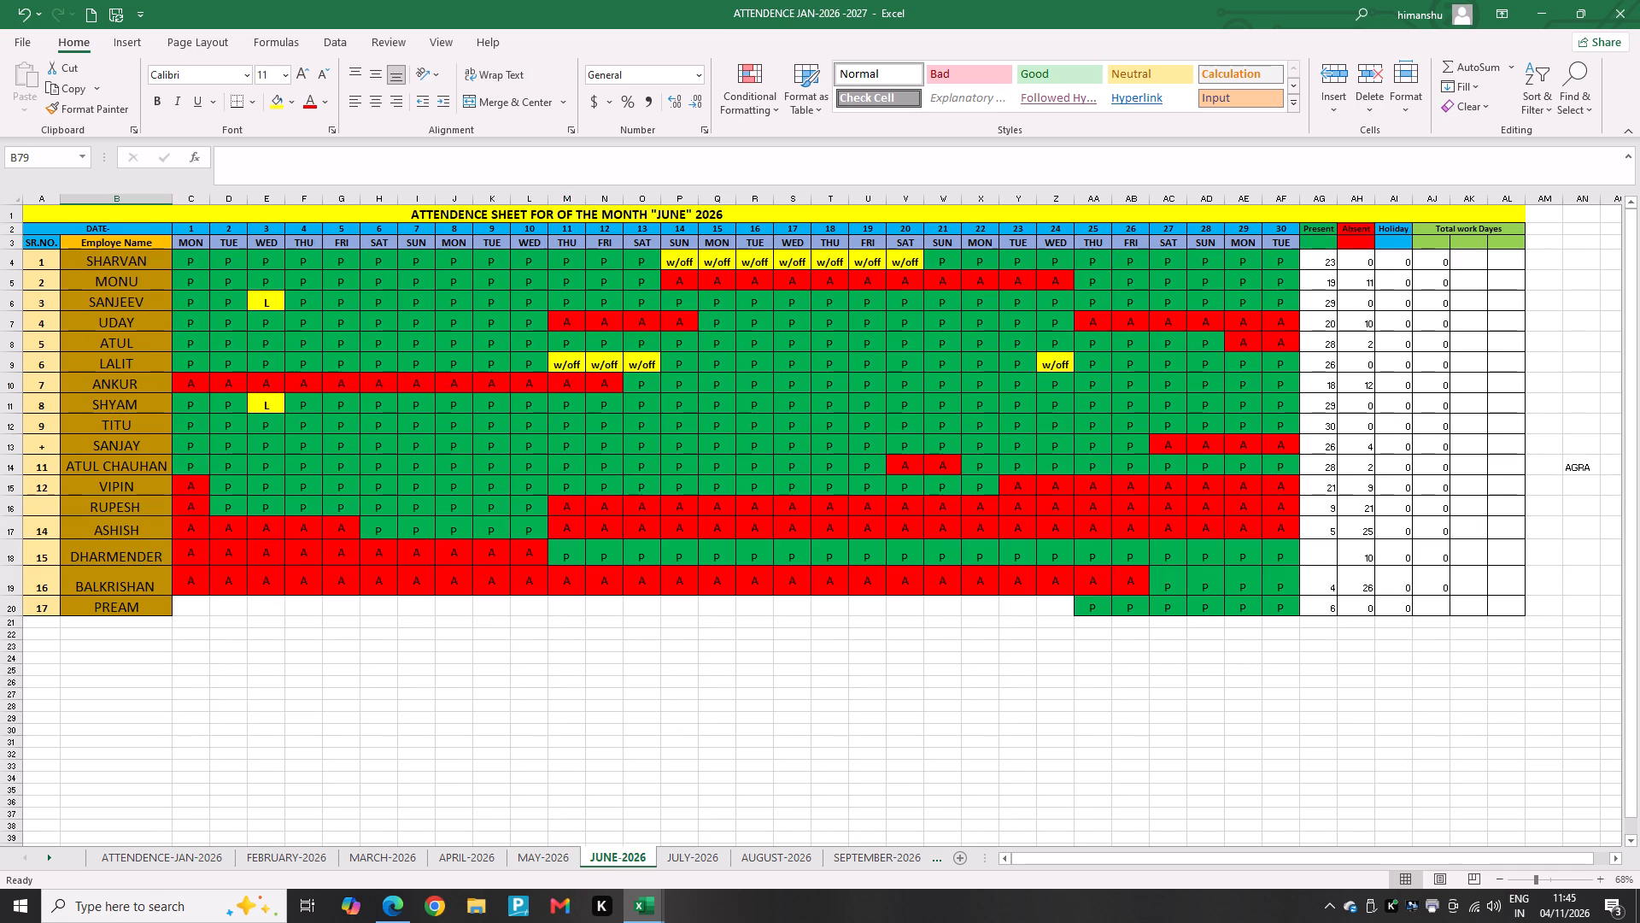
{"action": "left_click", "coordinate": [710, 864]}
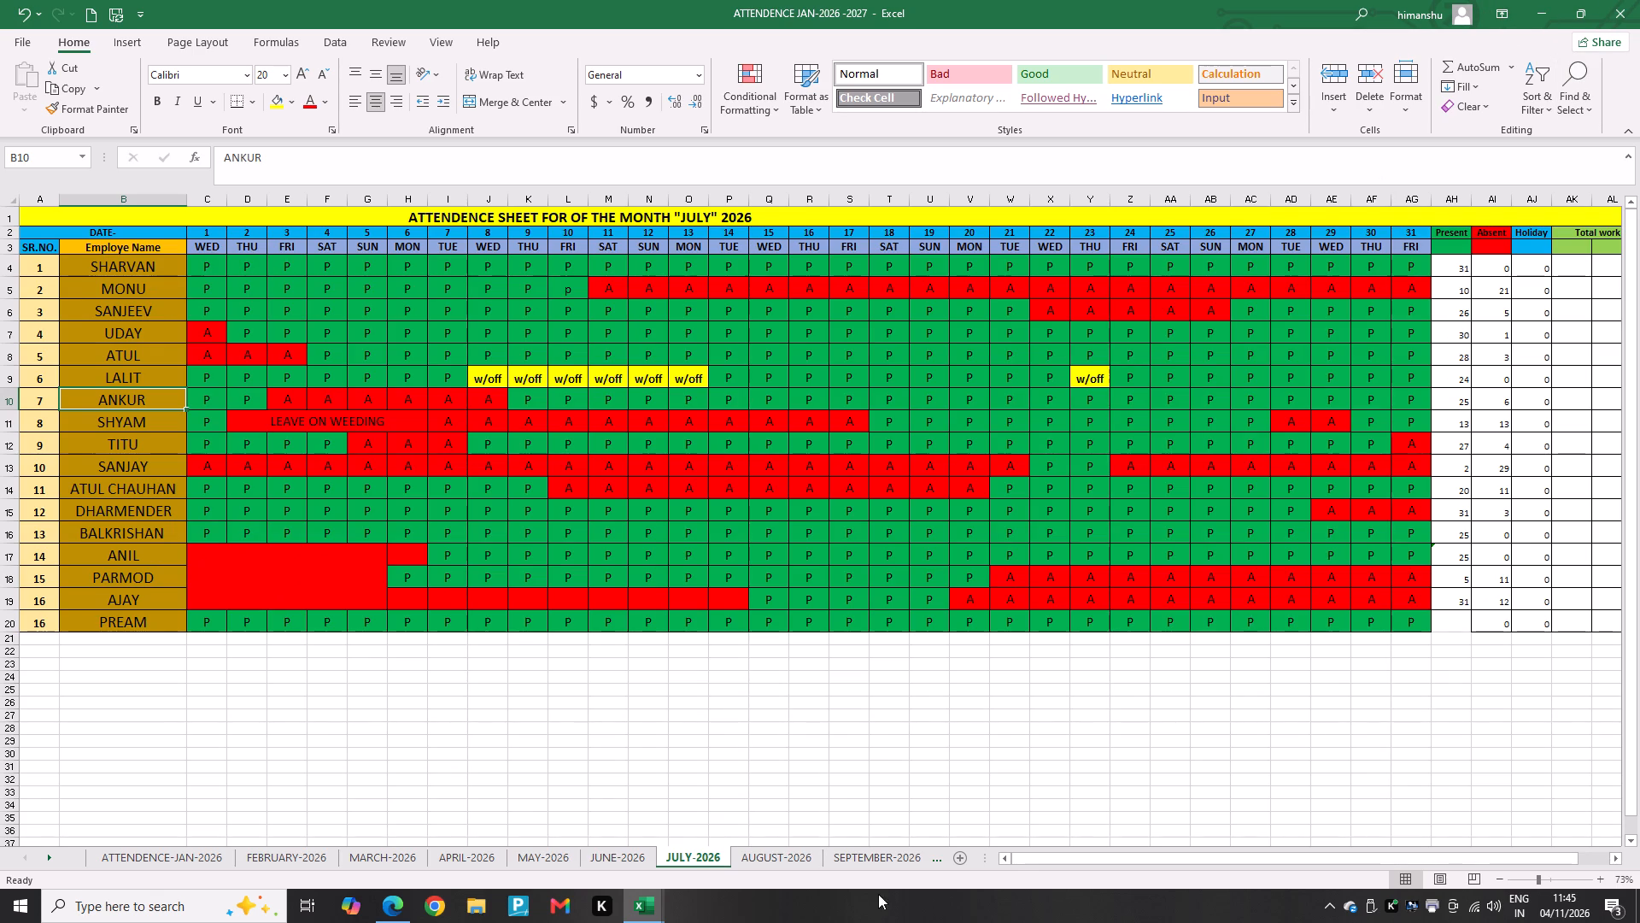
Check TITU's attendance row and Present count on the OCTOBER sheet.
{"action": "left_click", "coordinate": [912, 861]}
{"action": "left_click", "coordinate": [877, 854]}
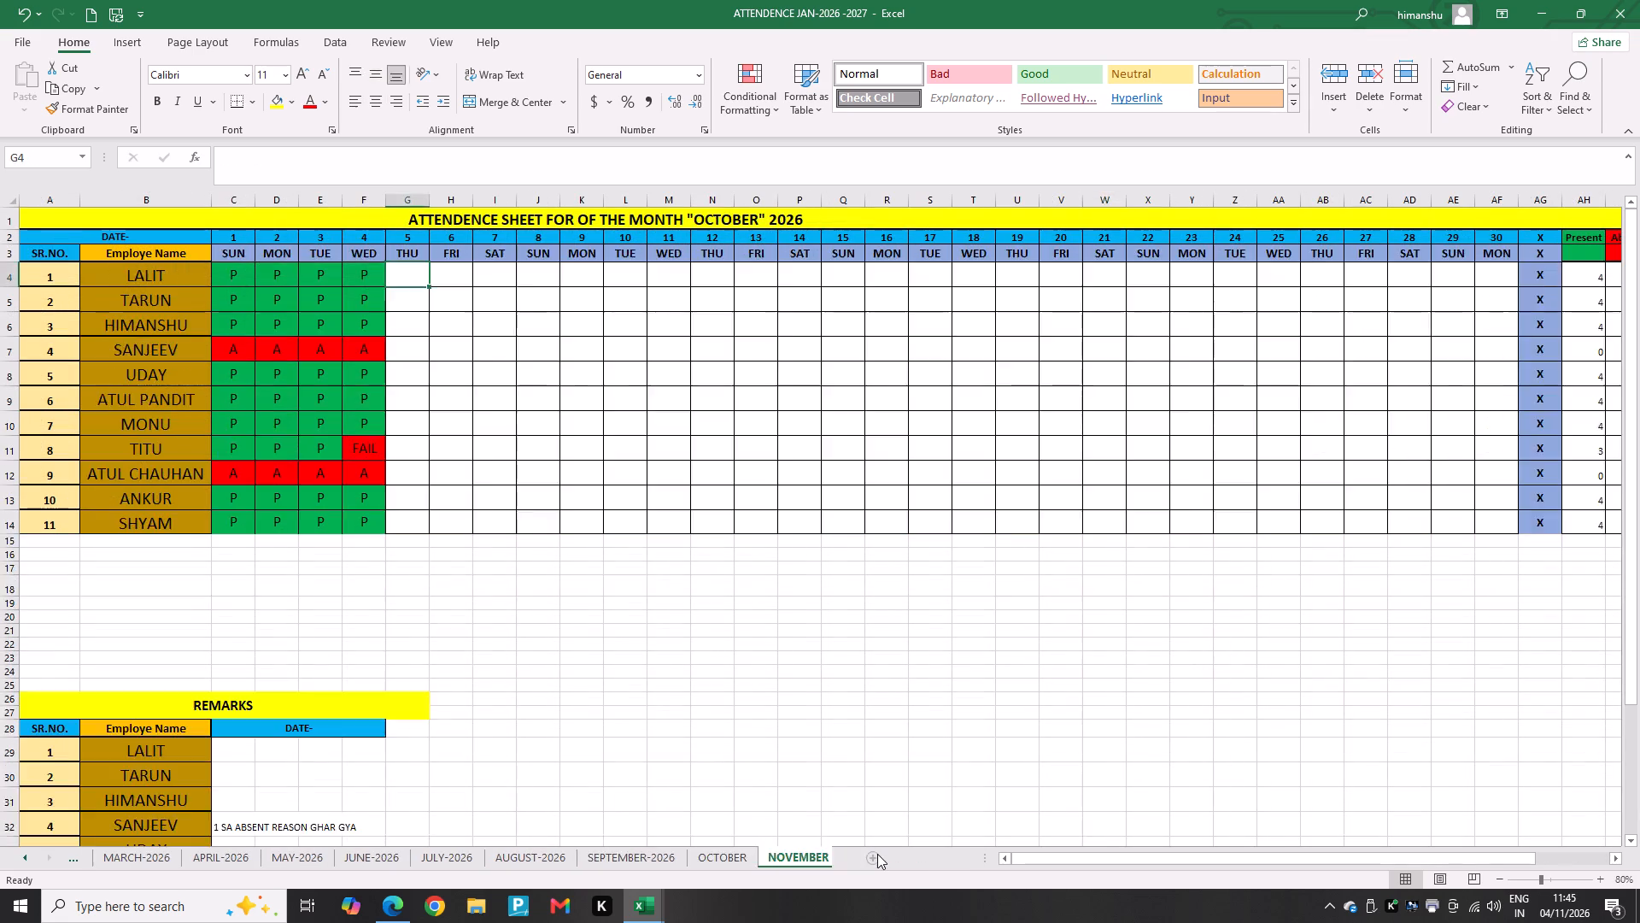
{"action": "left_click", "coordinate": [731, 855]}
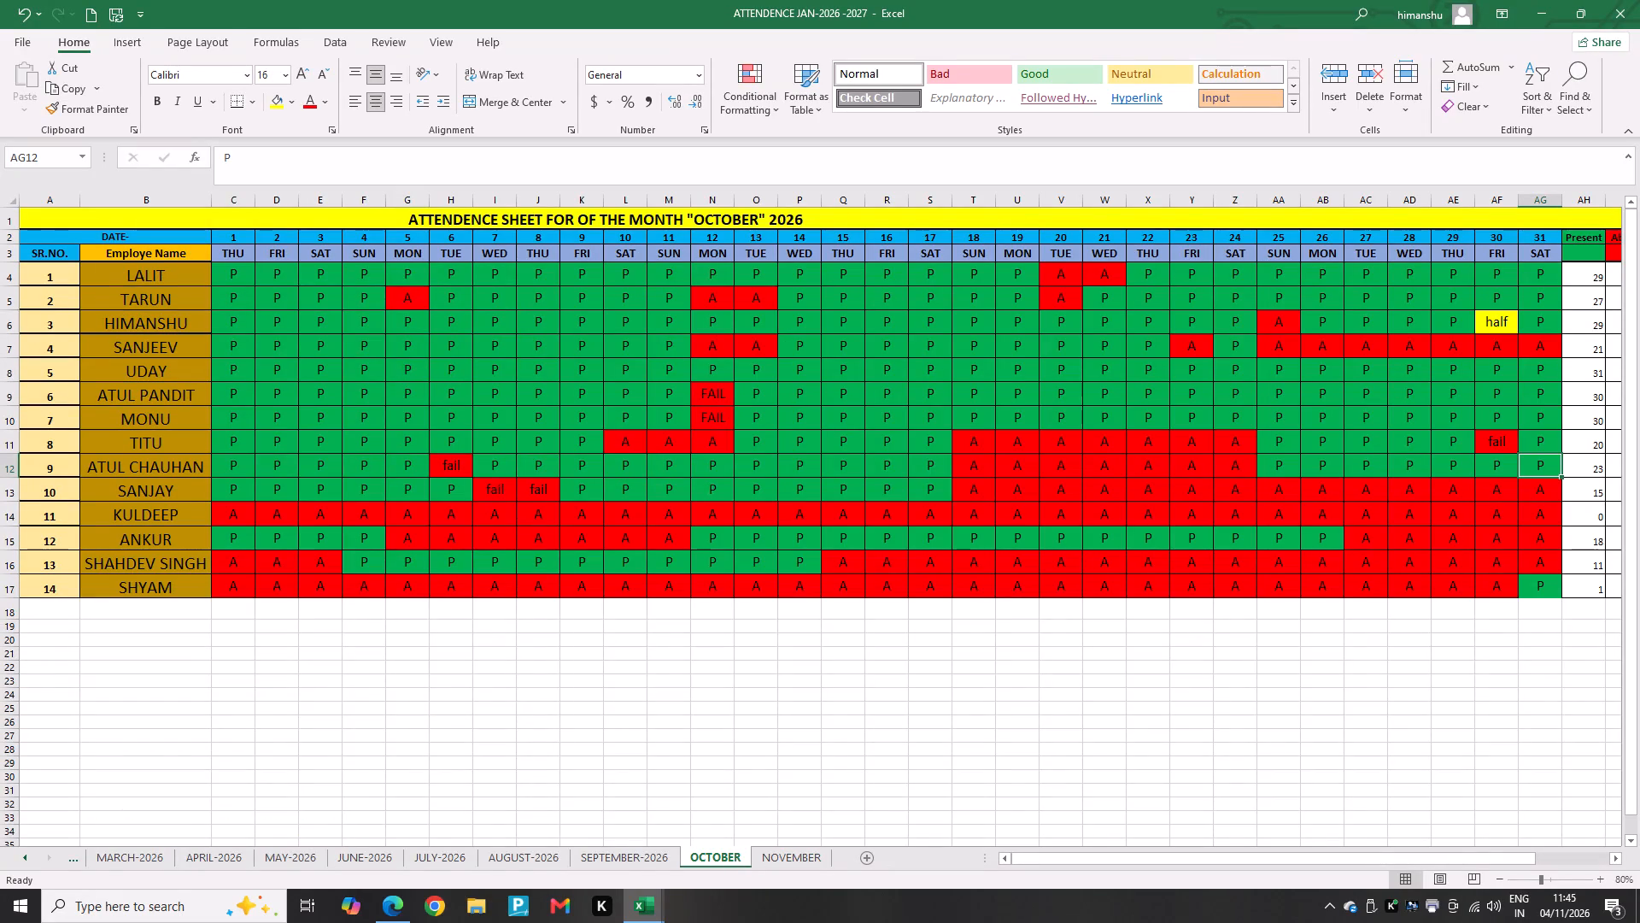
{"action": "left_click", "coordinate": [348, 438]}
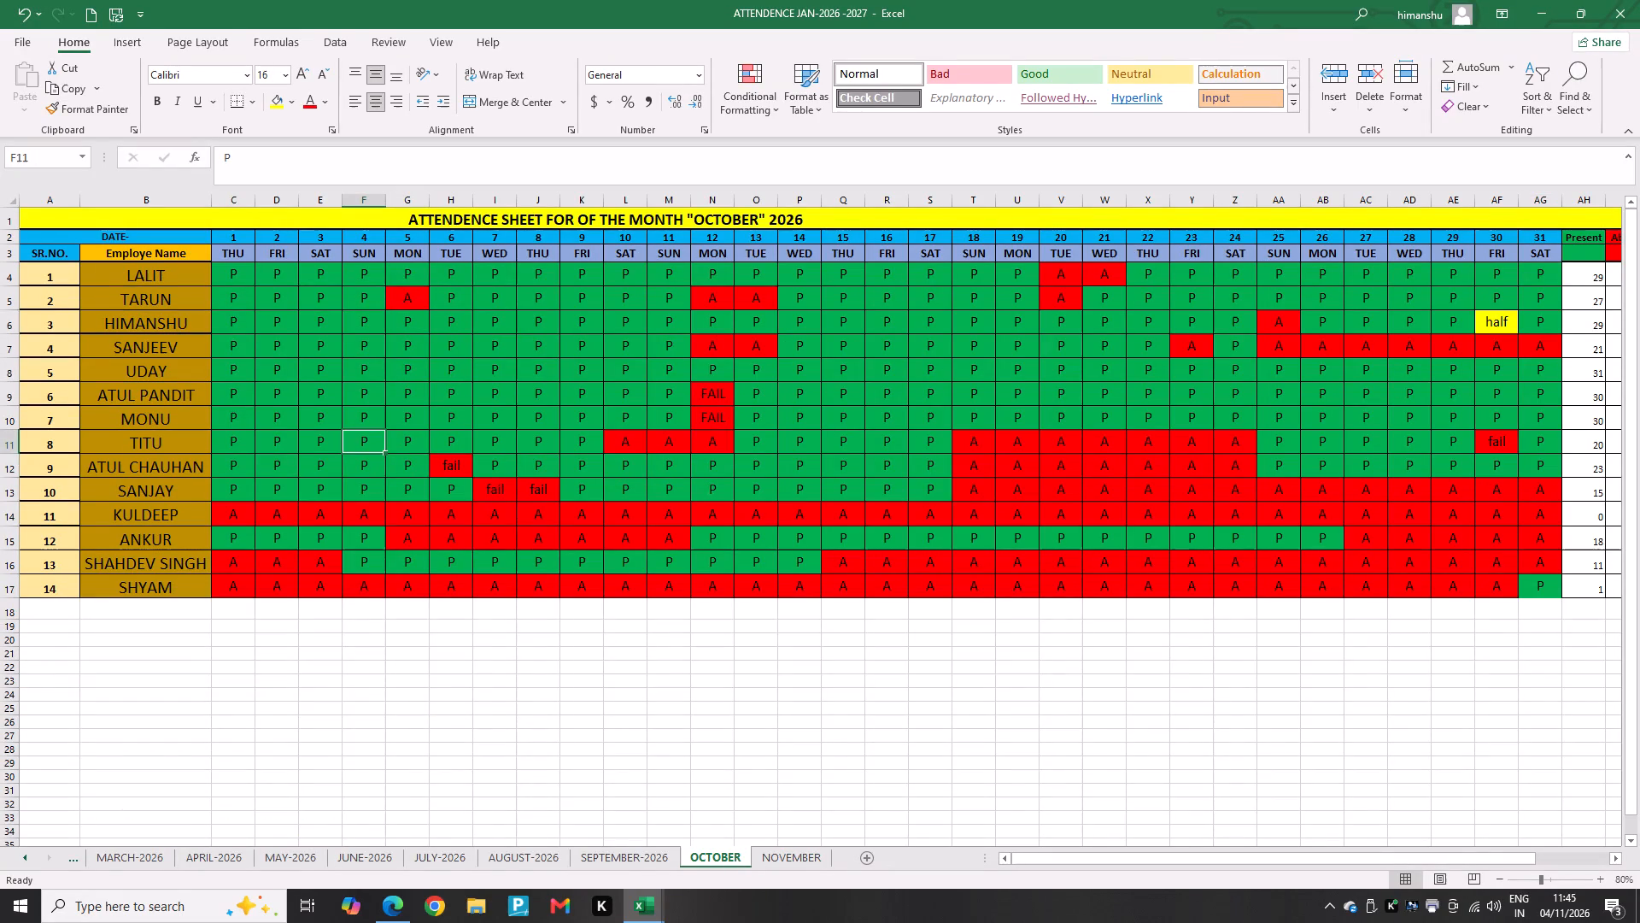
{"action": "left_click", "coordinate": [1603, 444]}
Return to the staff advance and salary workbook and set Duty Days to 20 in TITU's September Monthly Settlement sheet.
{"action": "left_click", "coordinate": [1540, 0]}
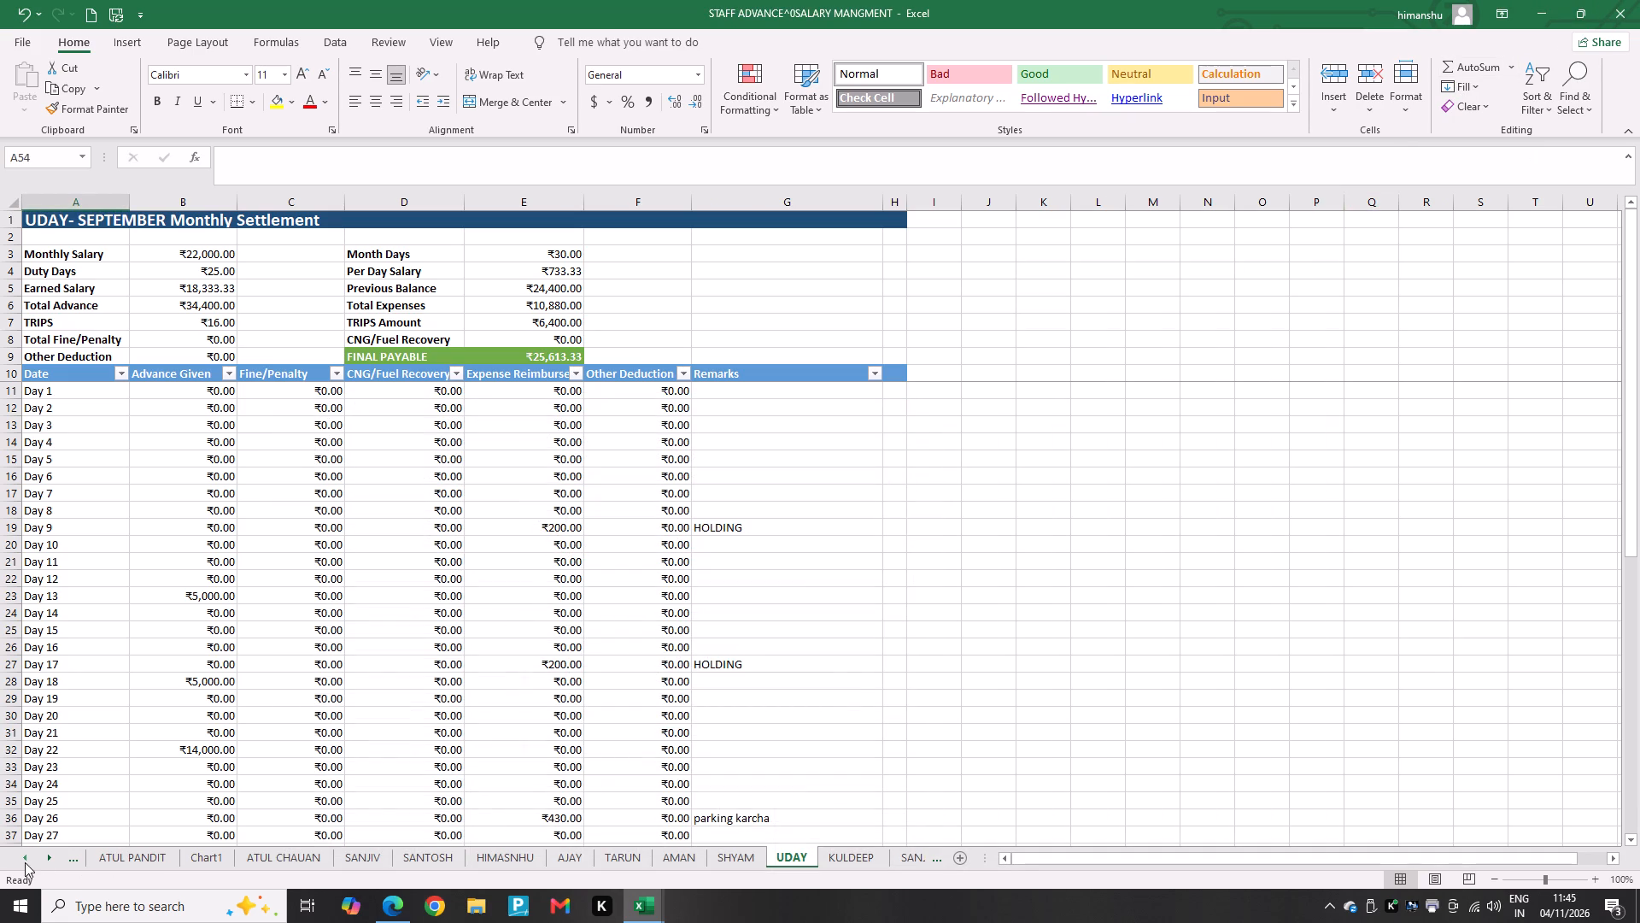
{"action": "triple_click", "coordinate": [55, 862]}
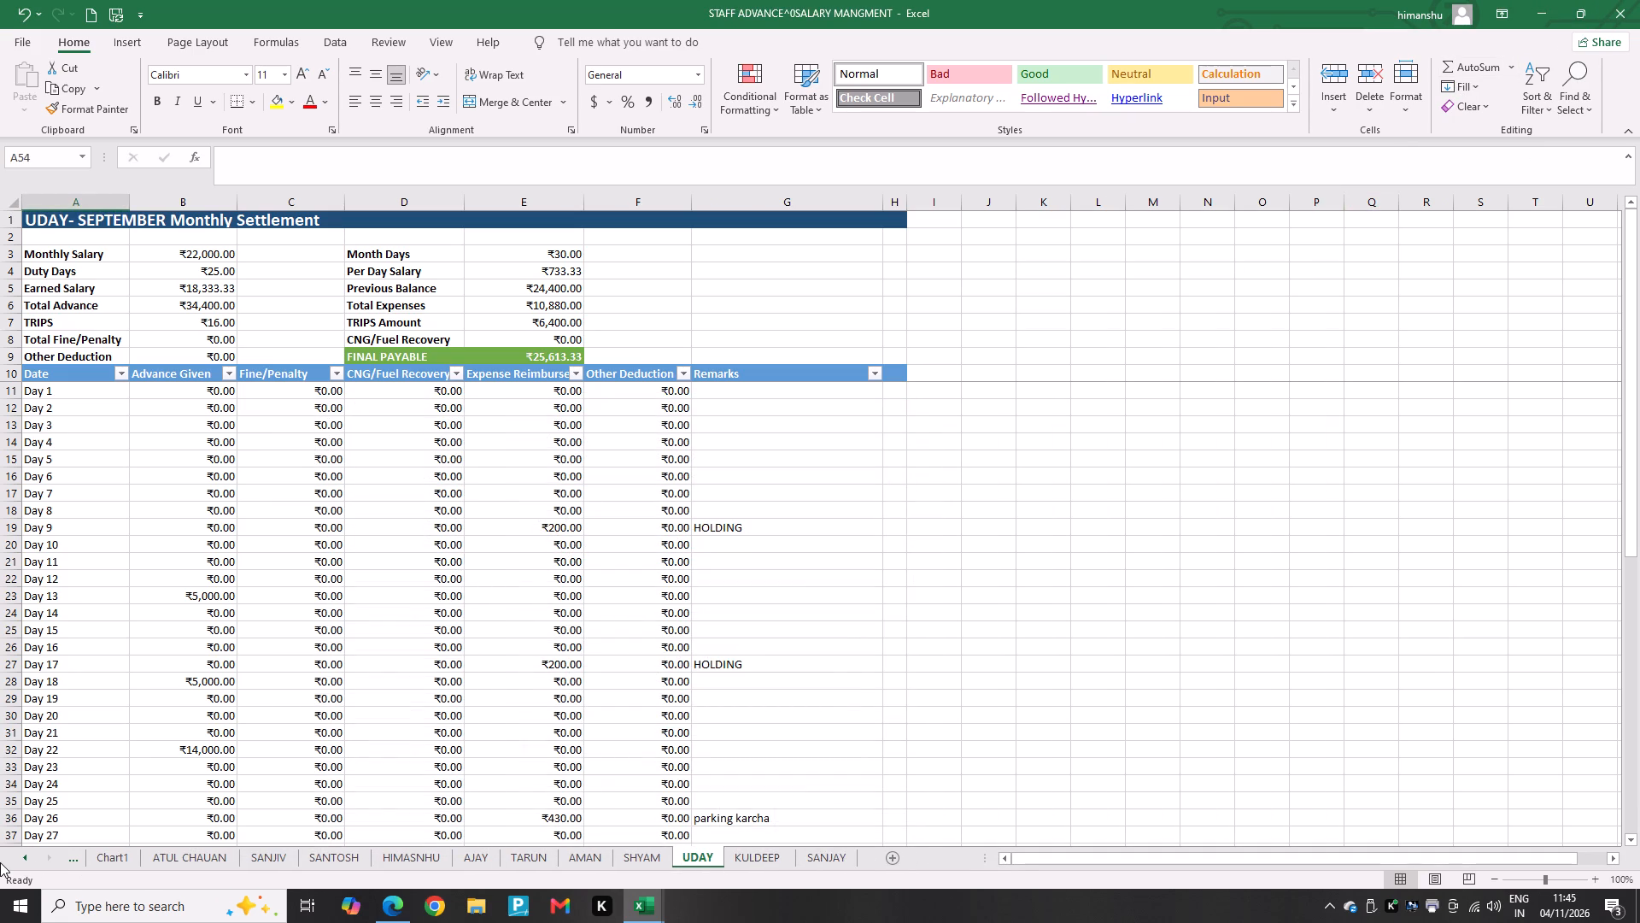
{"action": "left_click", "coordinate": [29, 861]}
{"action": "left_click", "coordinate": [29, 861]}
{"action": "triple_click", "coordinate": [29, 861]}
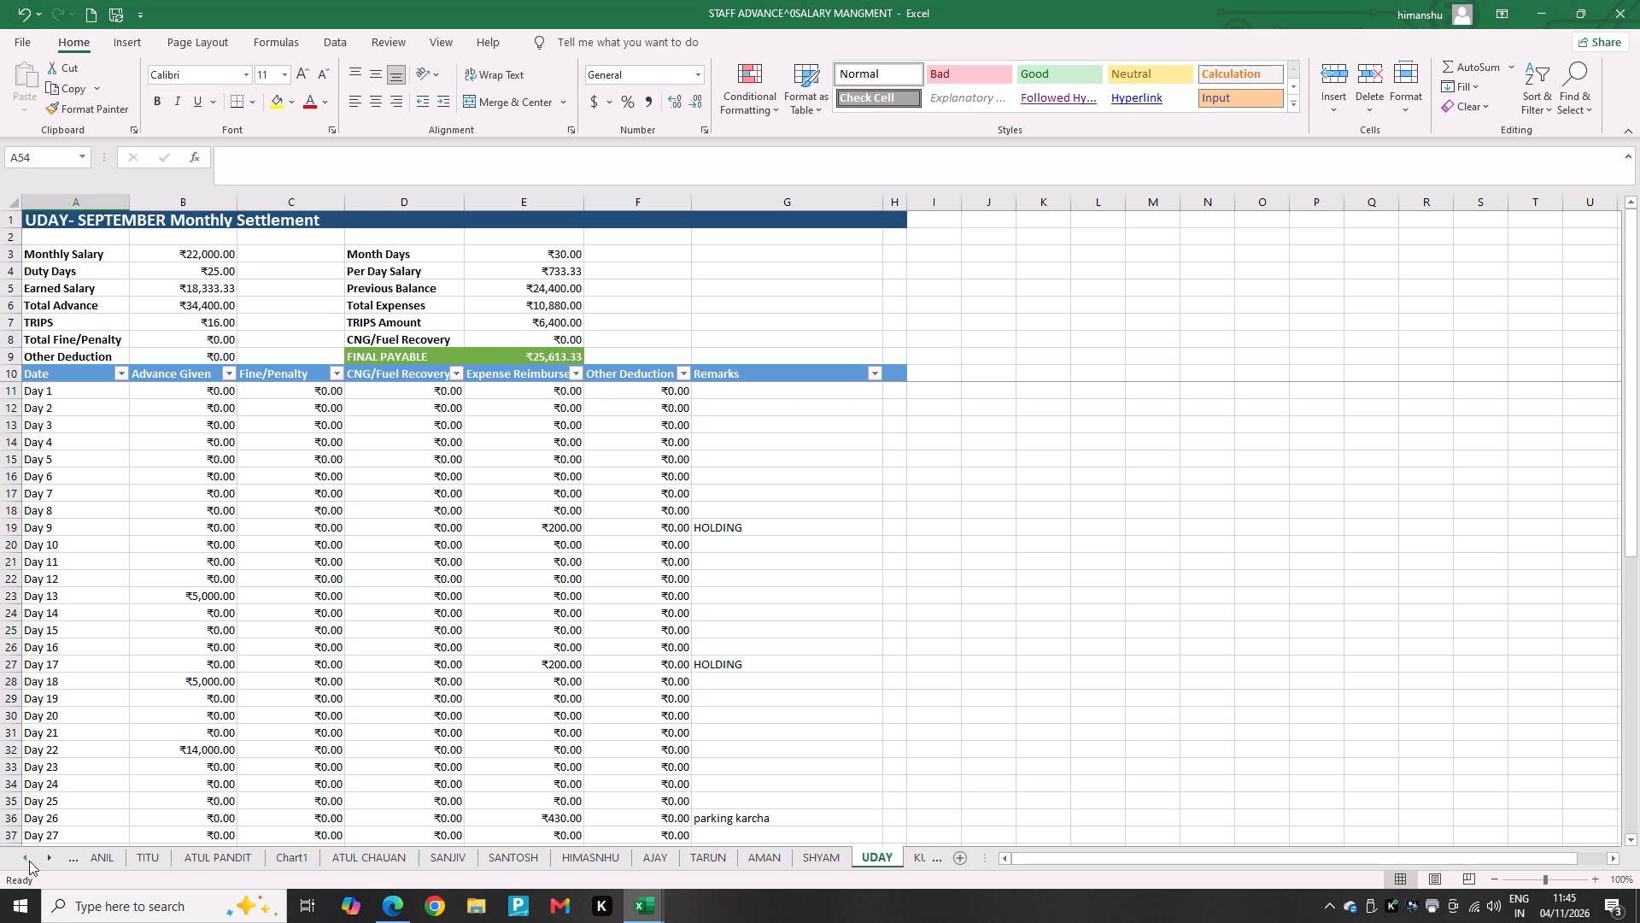
{"action": "triple_click", "coordinate": [29, 861]}
{"action": "left_click", "coordinate": [29, 861]}
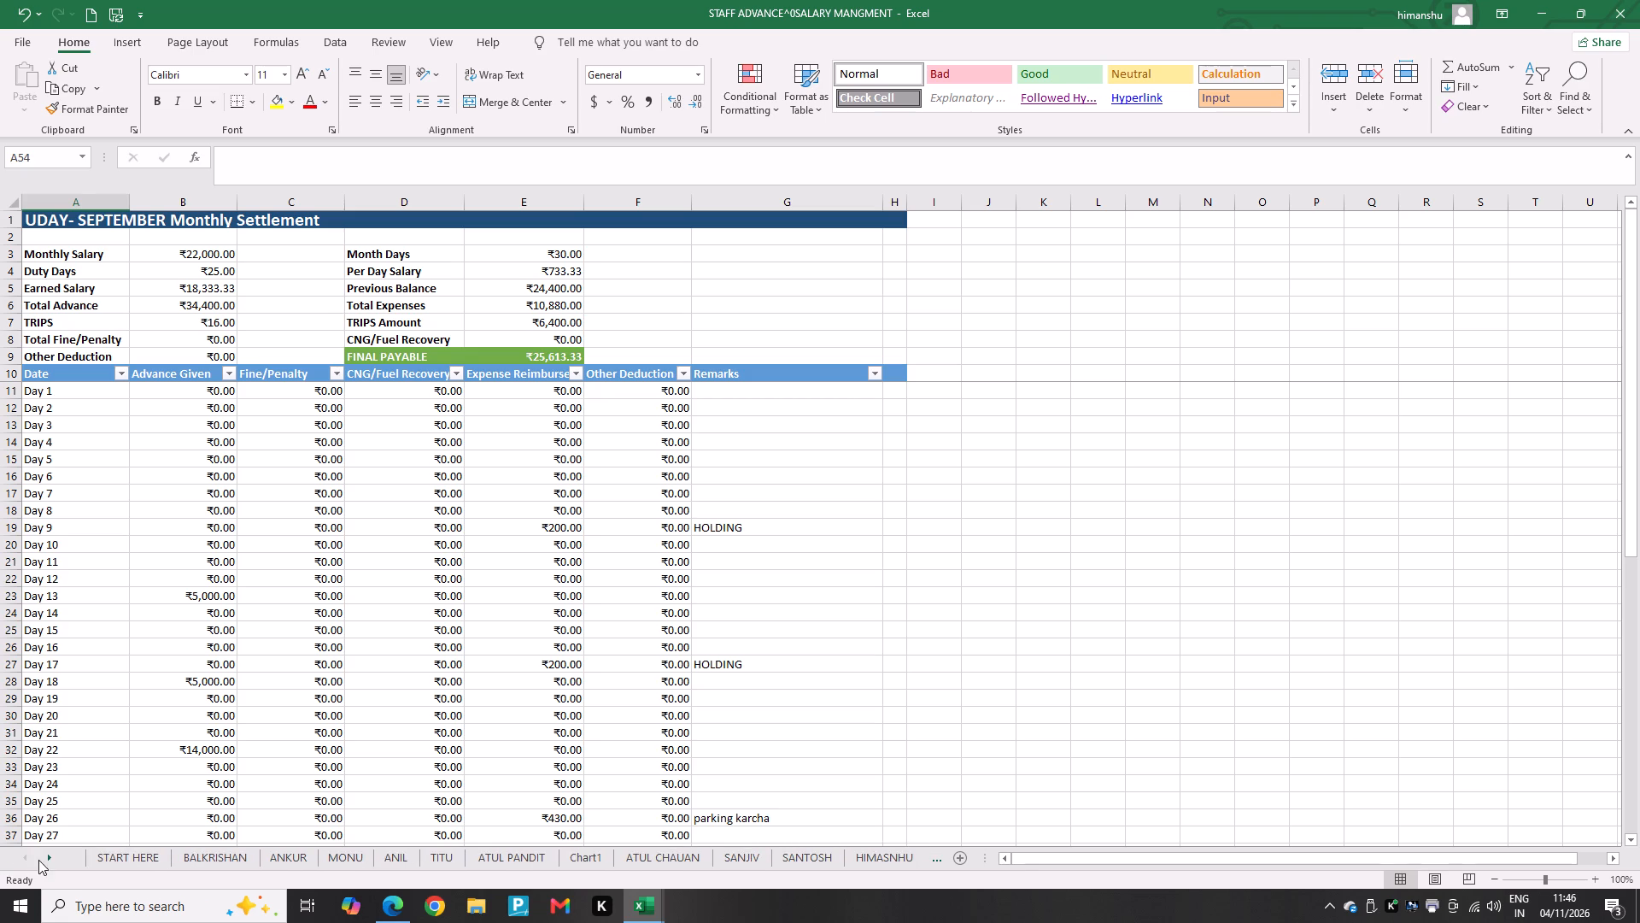
{"action": "left_click", "coordinate": [435, 848]}
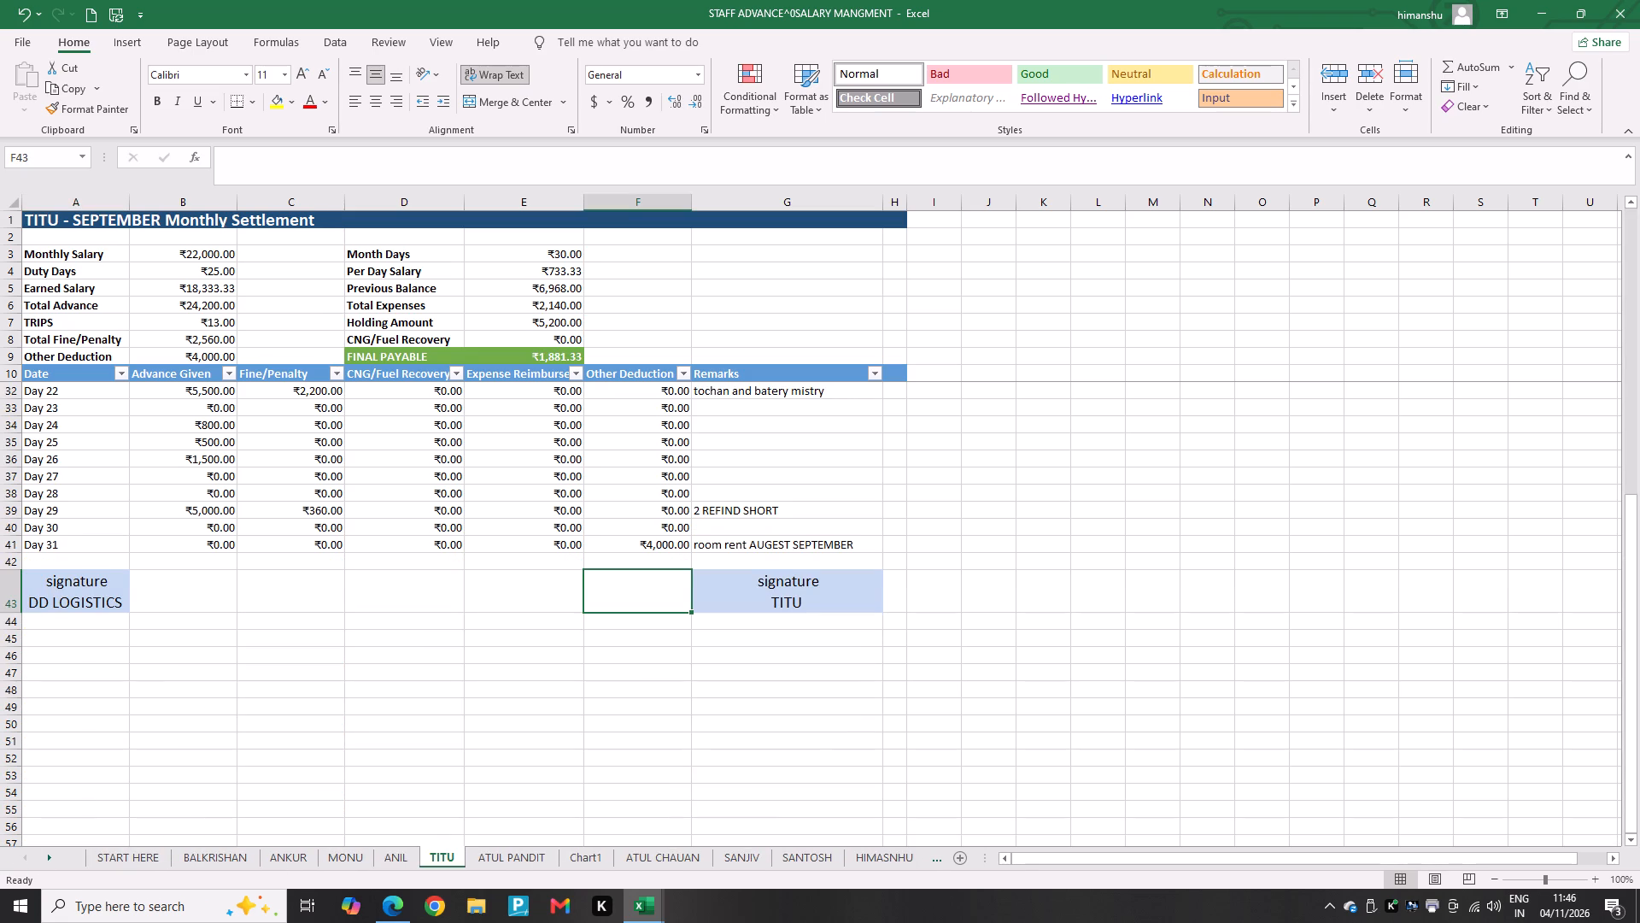
{"action": "scroll", "coordinate": [408, 630], "scroll_direction": "up", "scroll_amount": 14}
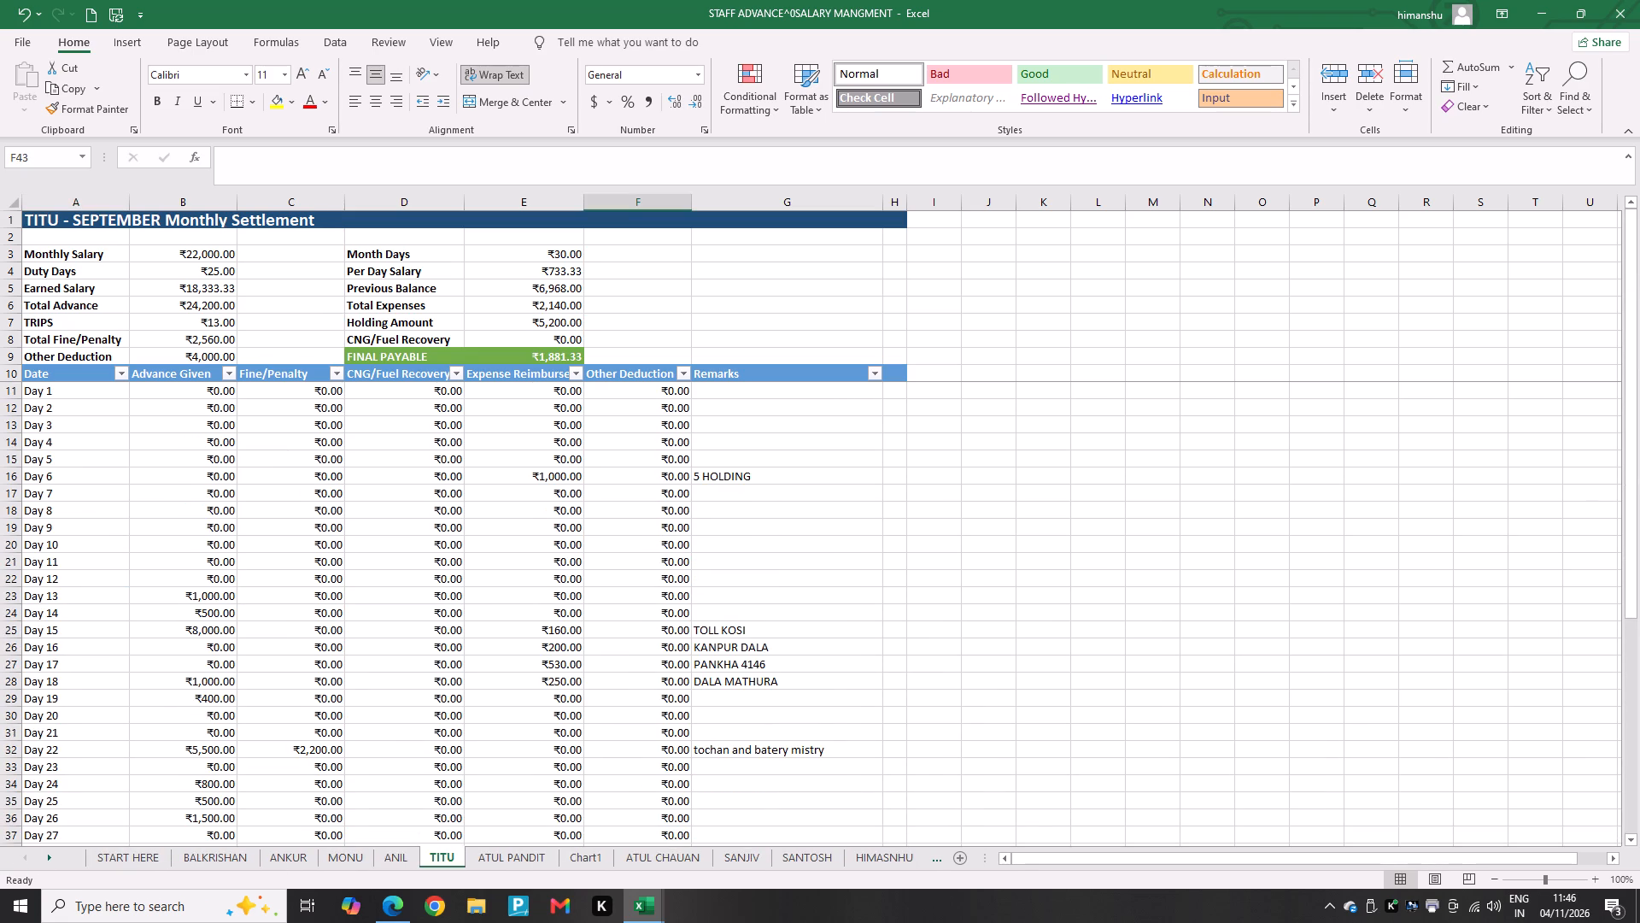
{"action": "left_click", "coordinate": [219, 274]}
{"action": "key", "text": "2"}
{"action": "key", "text": "0"}
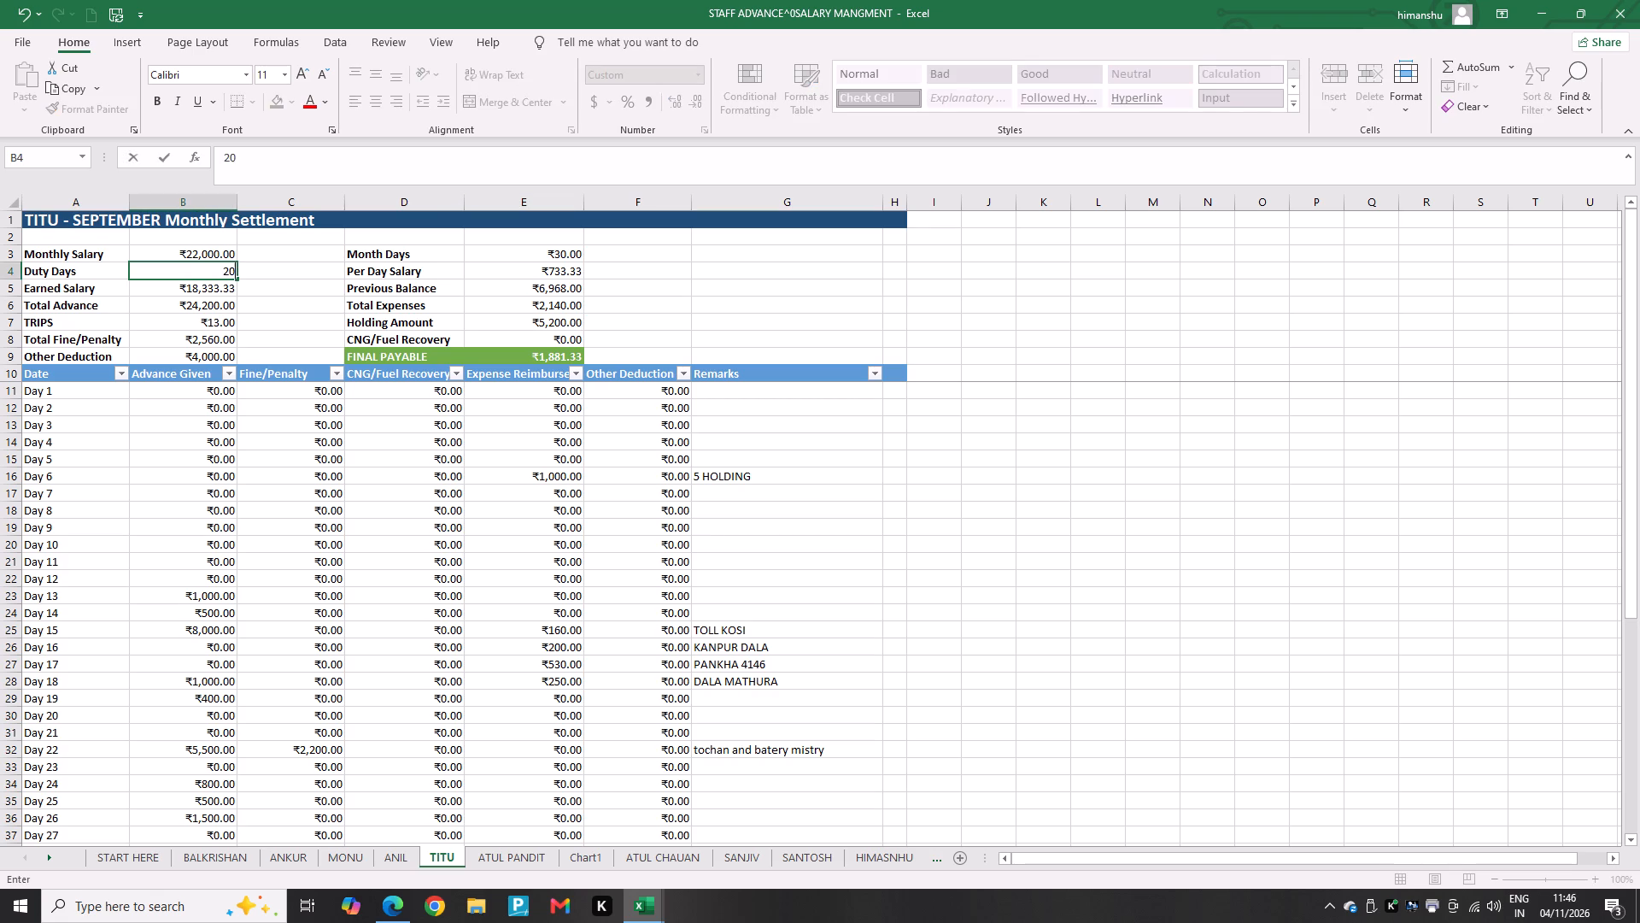
{"action": "key", "text": "Return"}
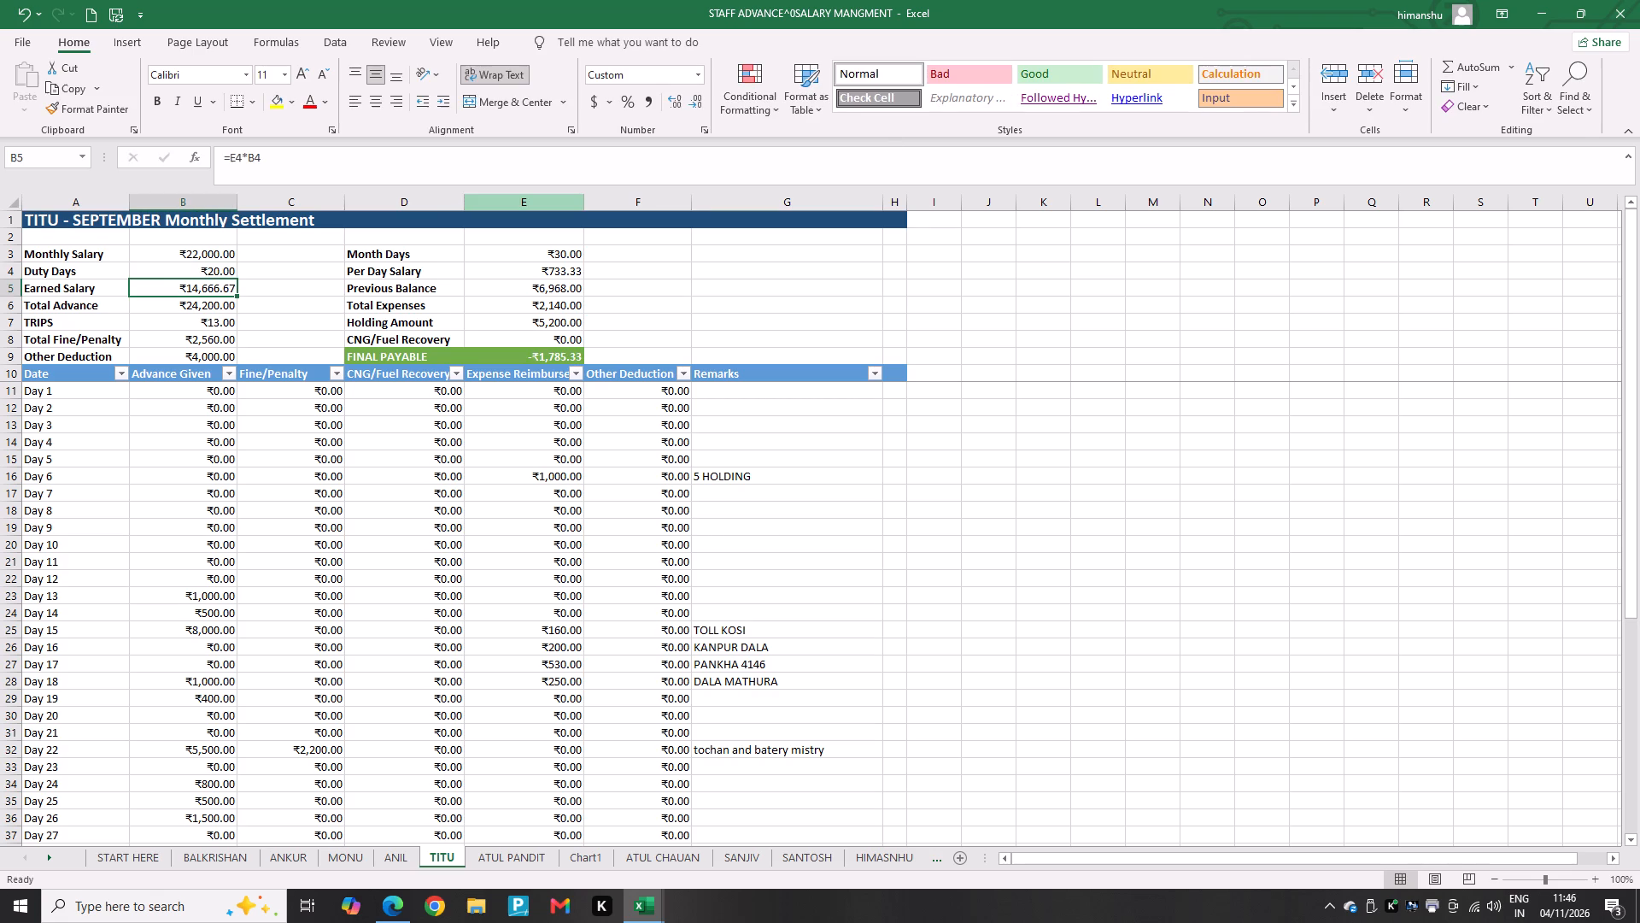
Minimise the salary workbook, open the Copy of MIS DD Logistics APR.2026-27 workbook and go to its TITU sheet.
{"action": "left_click", "coordinate": [1532, 18]}
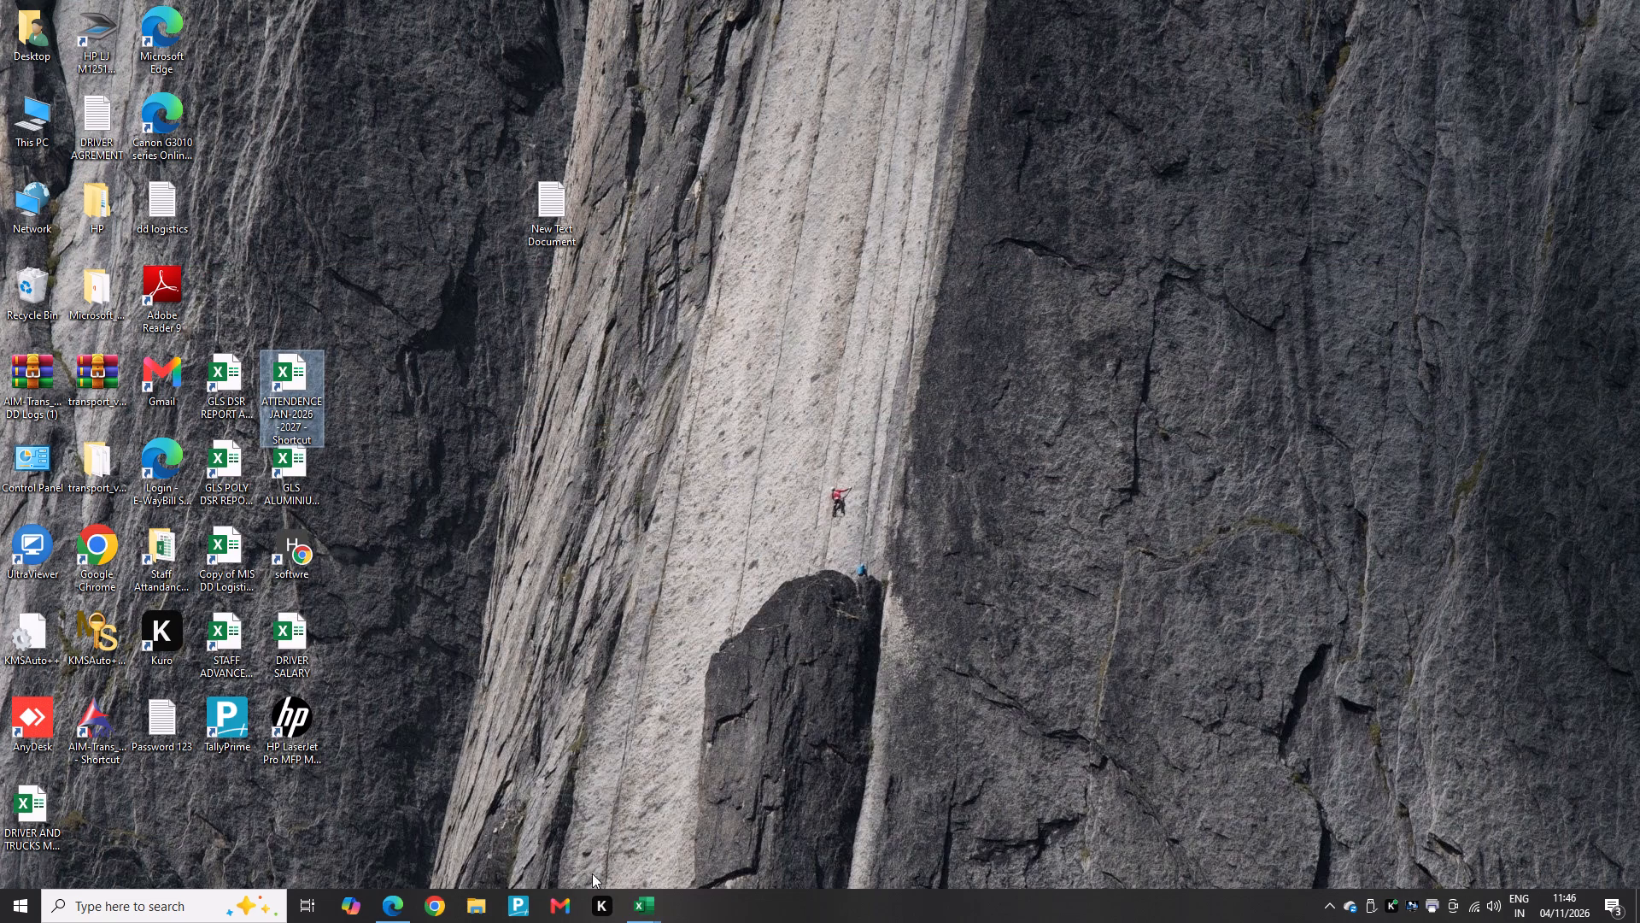
{"action": "triple_click", "coordinate": [227, 569]}
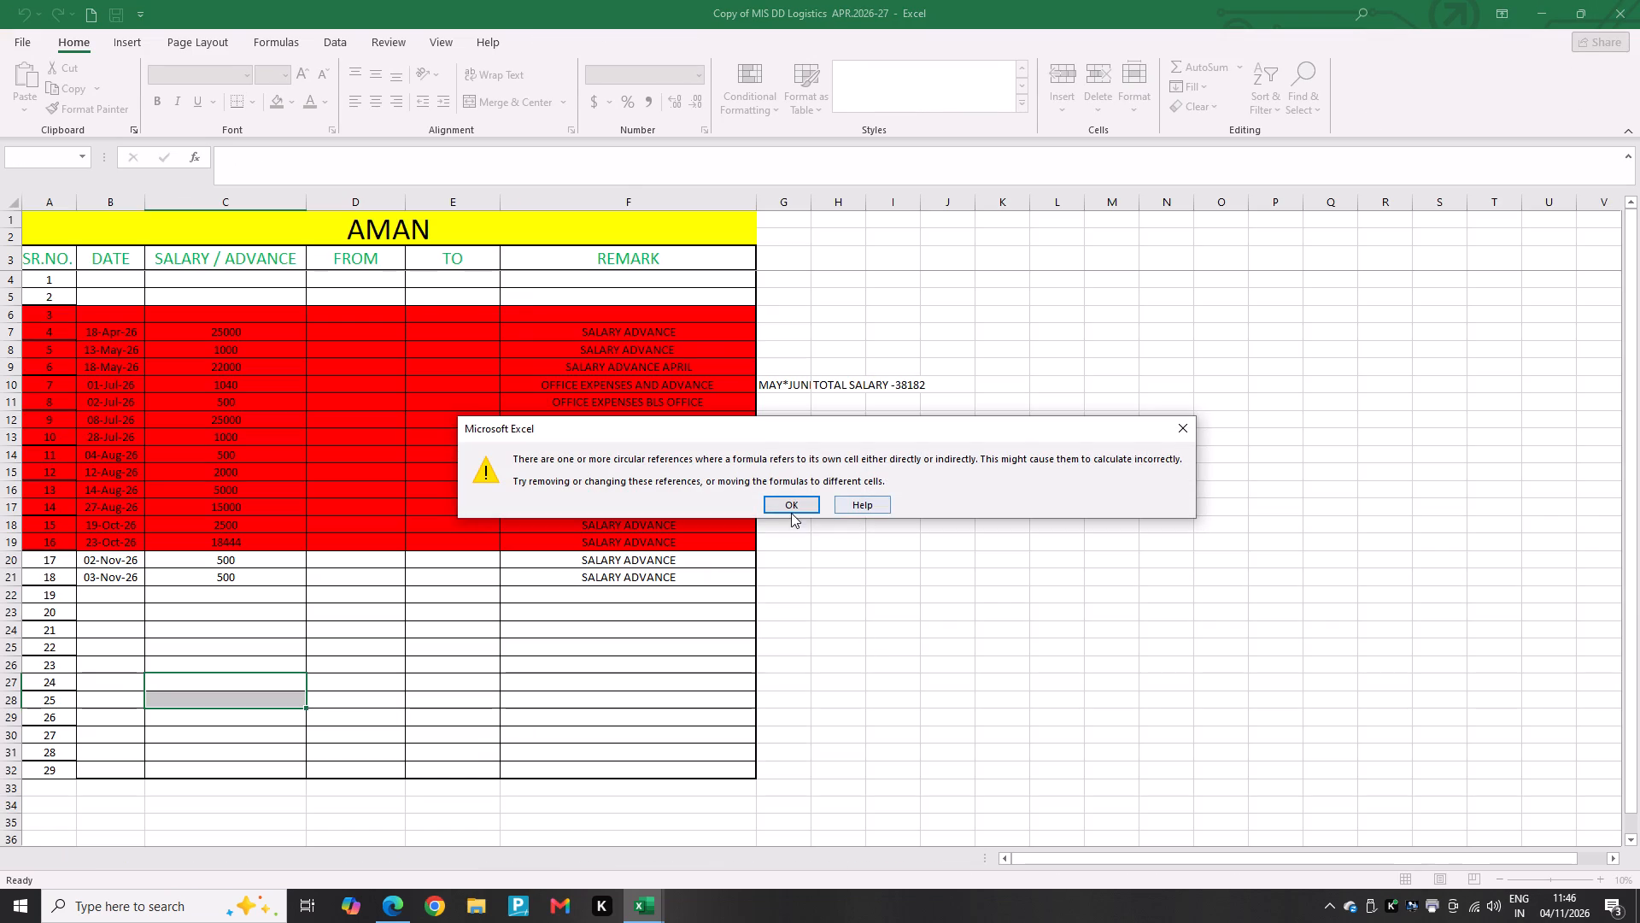
{"action": "left_click", "coordinate": [789, 509]}
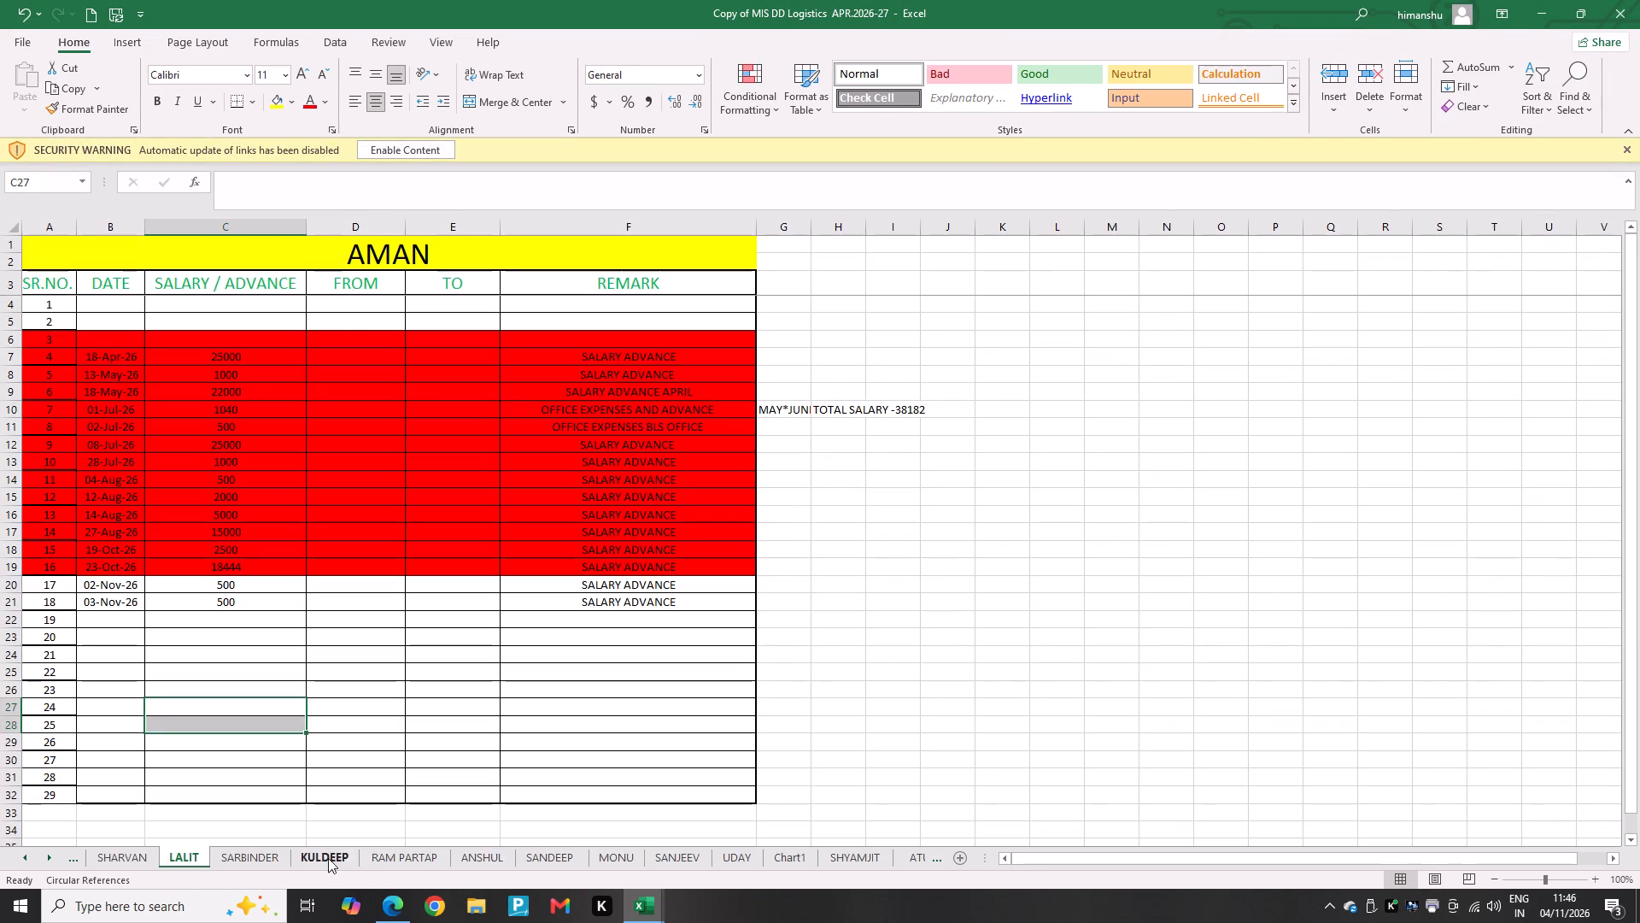
{"action": "triple_click", "coordinate": [20, 858]}
{"action": "left_click", "coordinate": [21, 858]}
{"action": "left_click", "coordinate": [21, 858]}
{"action": "triple_click", "coordinate": [45, 854]}
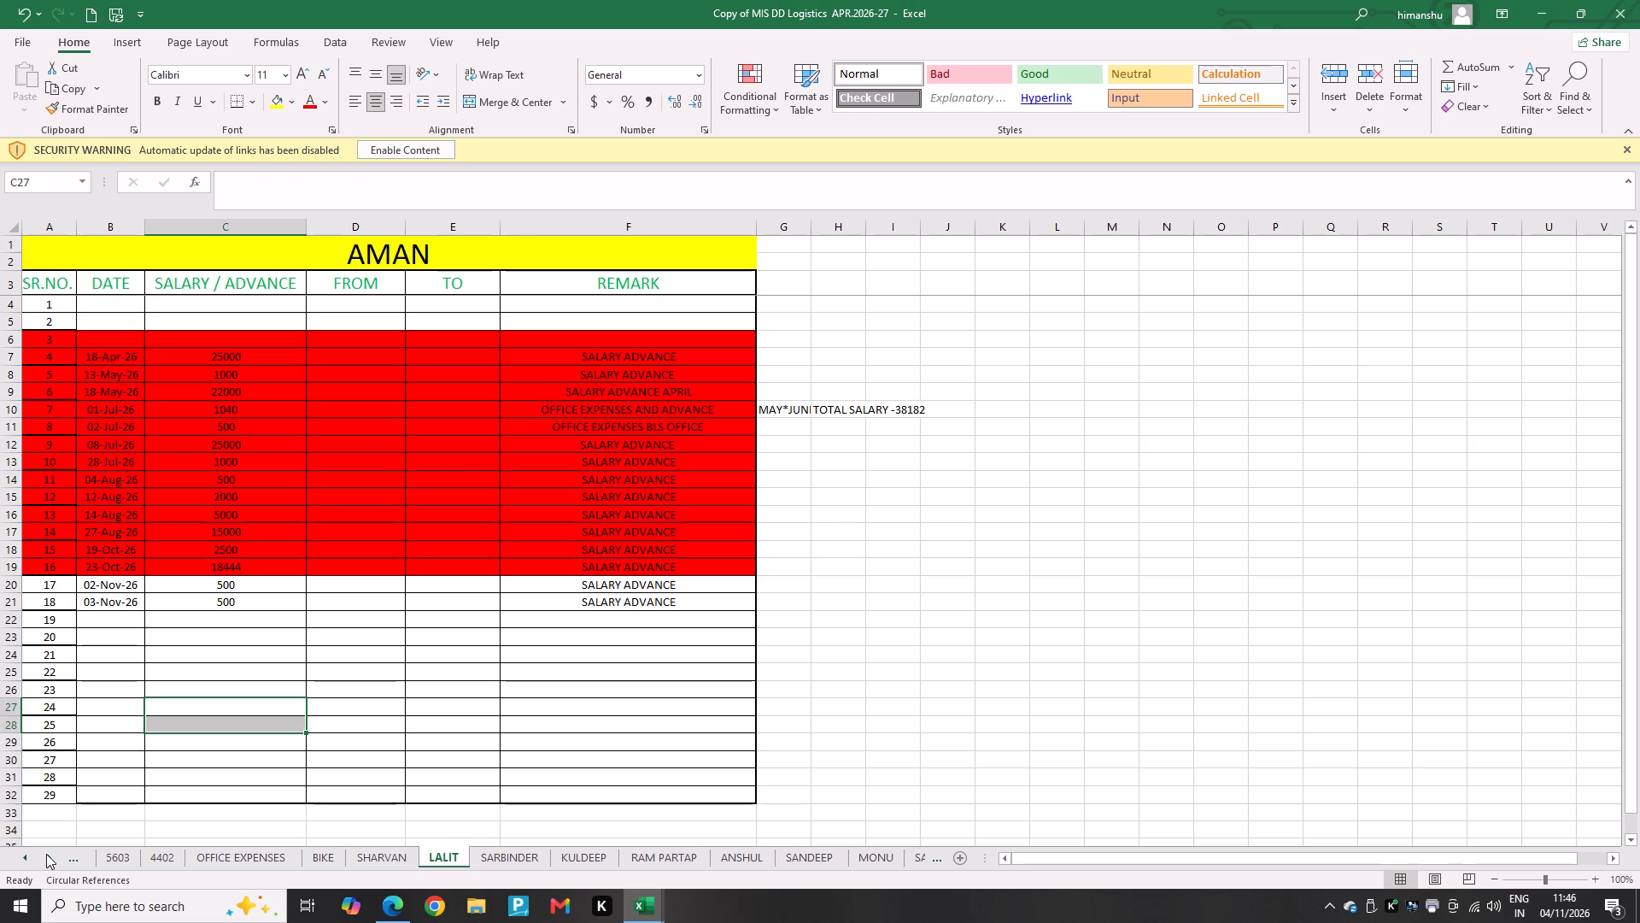
{"action": "triple_click", "coordinate": [46, 854]}
{"action": "triple_click", "coordinate": [46, 854]}
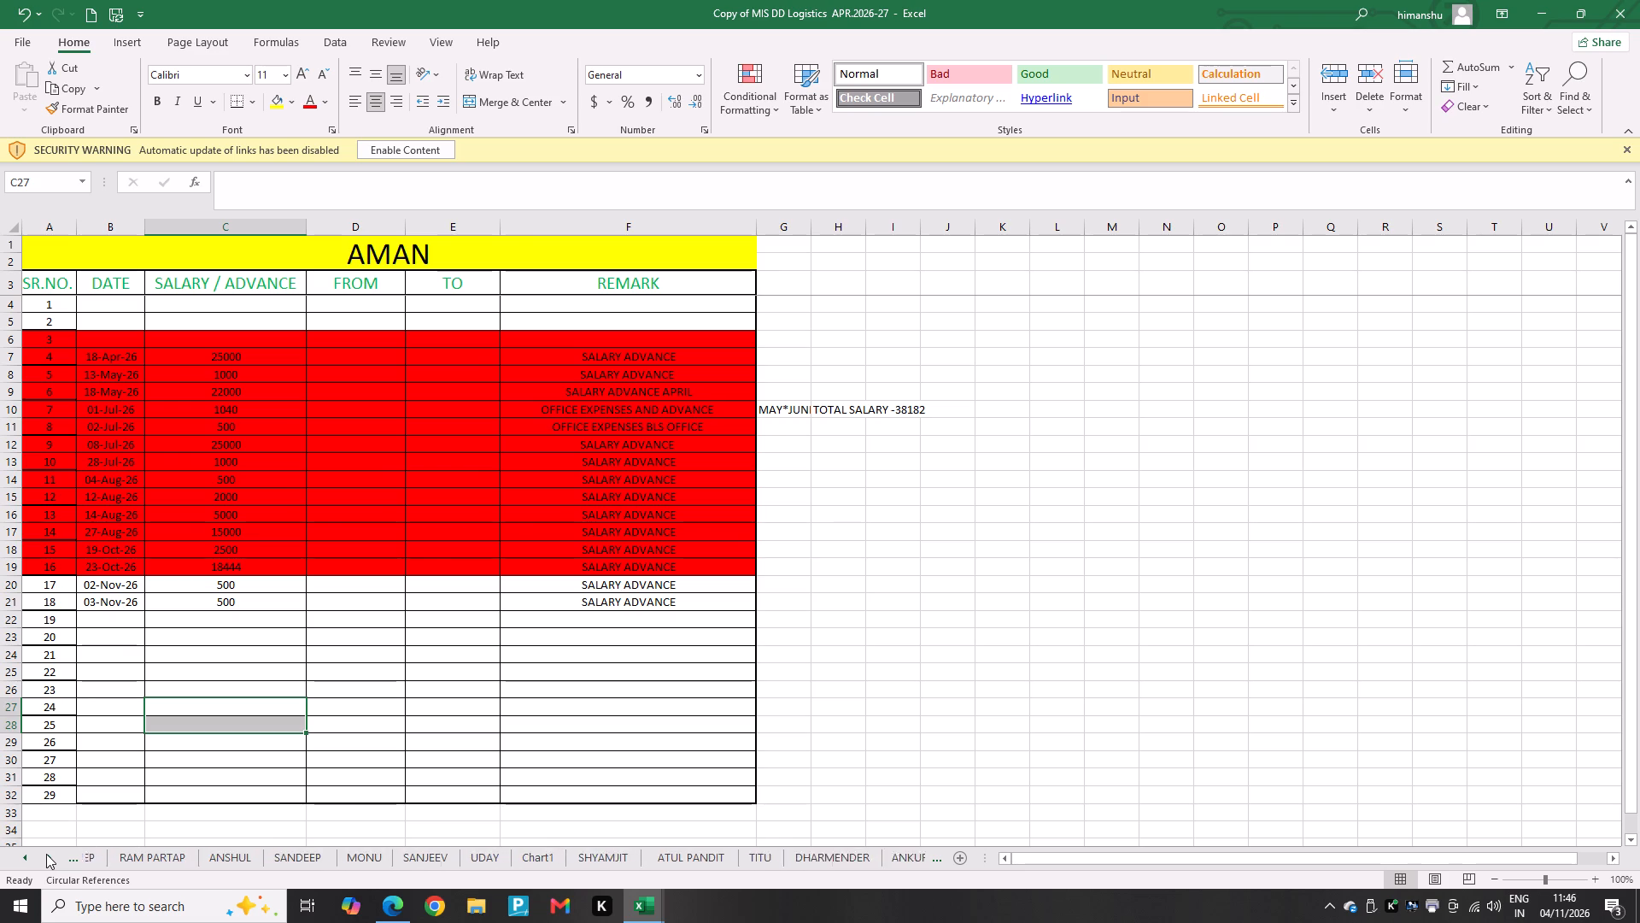
{"action": "left_click", "coordinate": [46, 854]}
{"action": "left_click", "coordinate": [647, 855]}
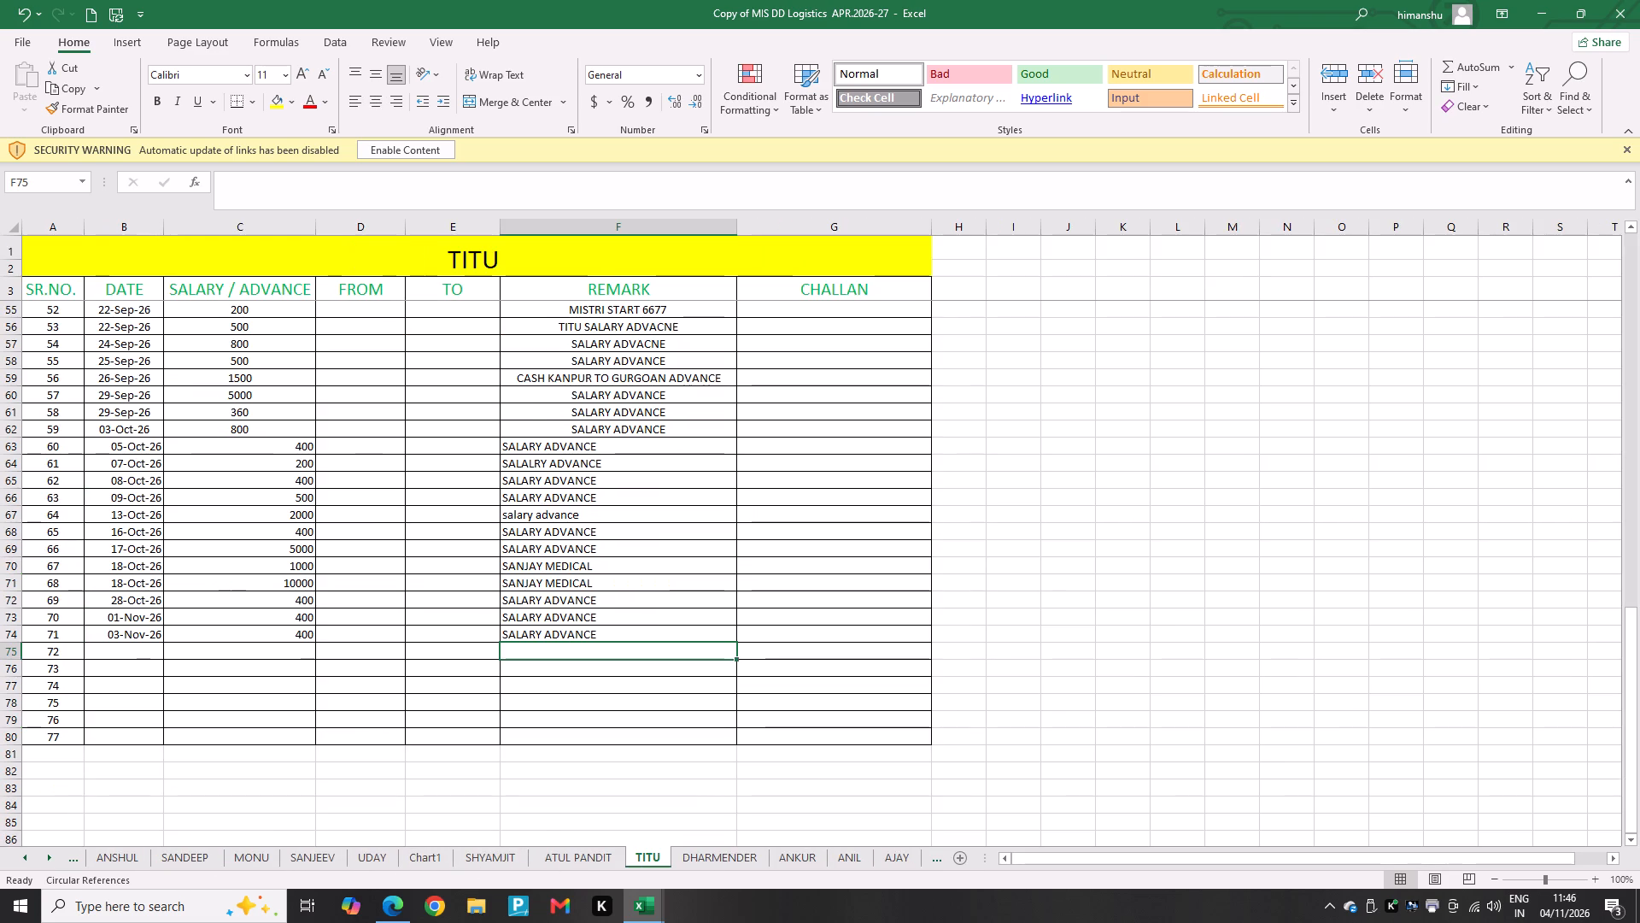
Review TITU's dated salary advance entries and remarks from the latest rows back to the first ones.
{"action": "scroll", "coordinate": [225, 579], "scroll_direction": "up", "scroll_amount": 4}
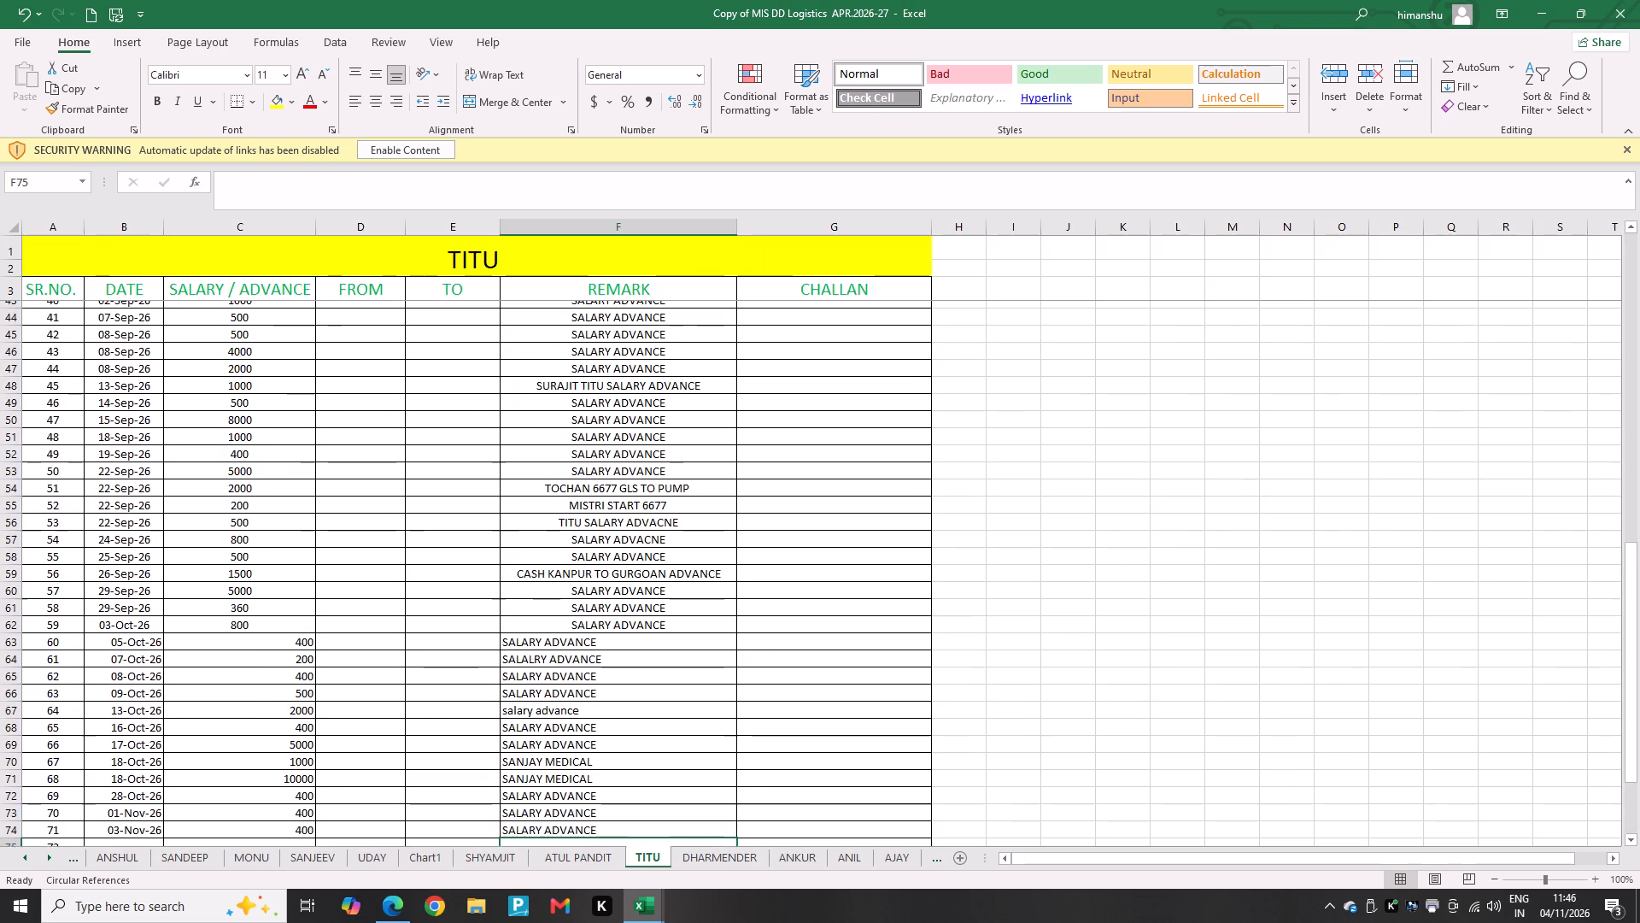
{"action": "scroll", "coordinate": [225, 579], "scroll_direction": "up", "scroll_amount": 8}
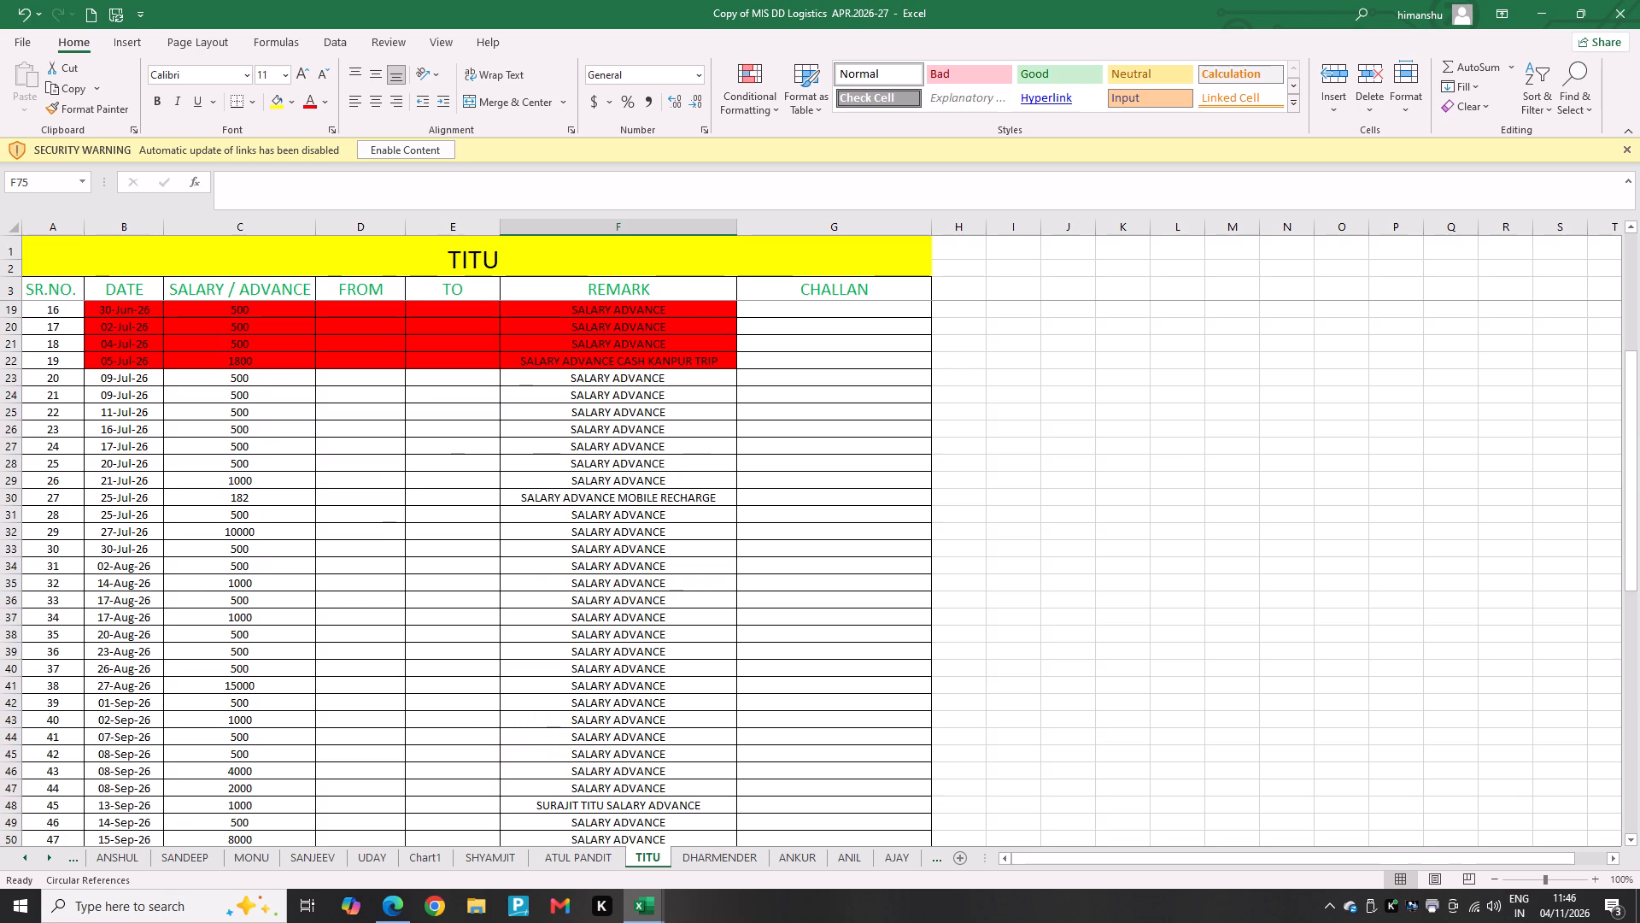
{"action": "scroll", "coordinate": [248, 510], "scroll_direction": "up", "scroll_amount": 2}
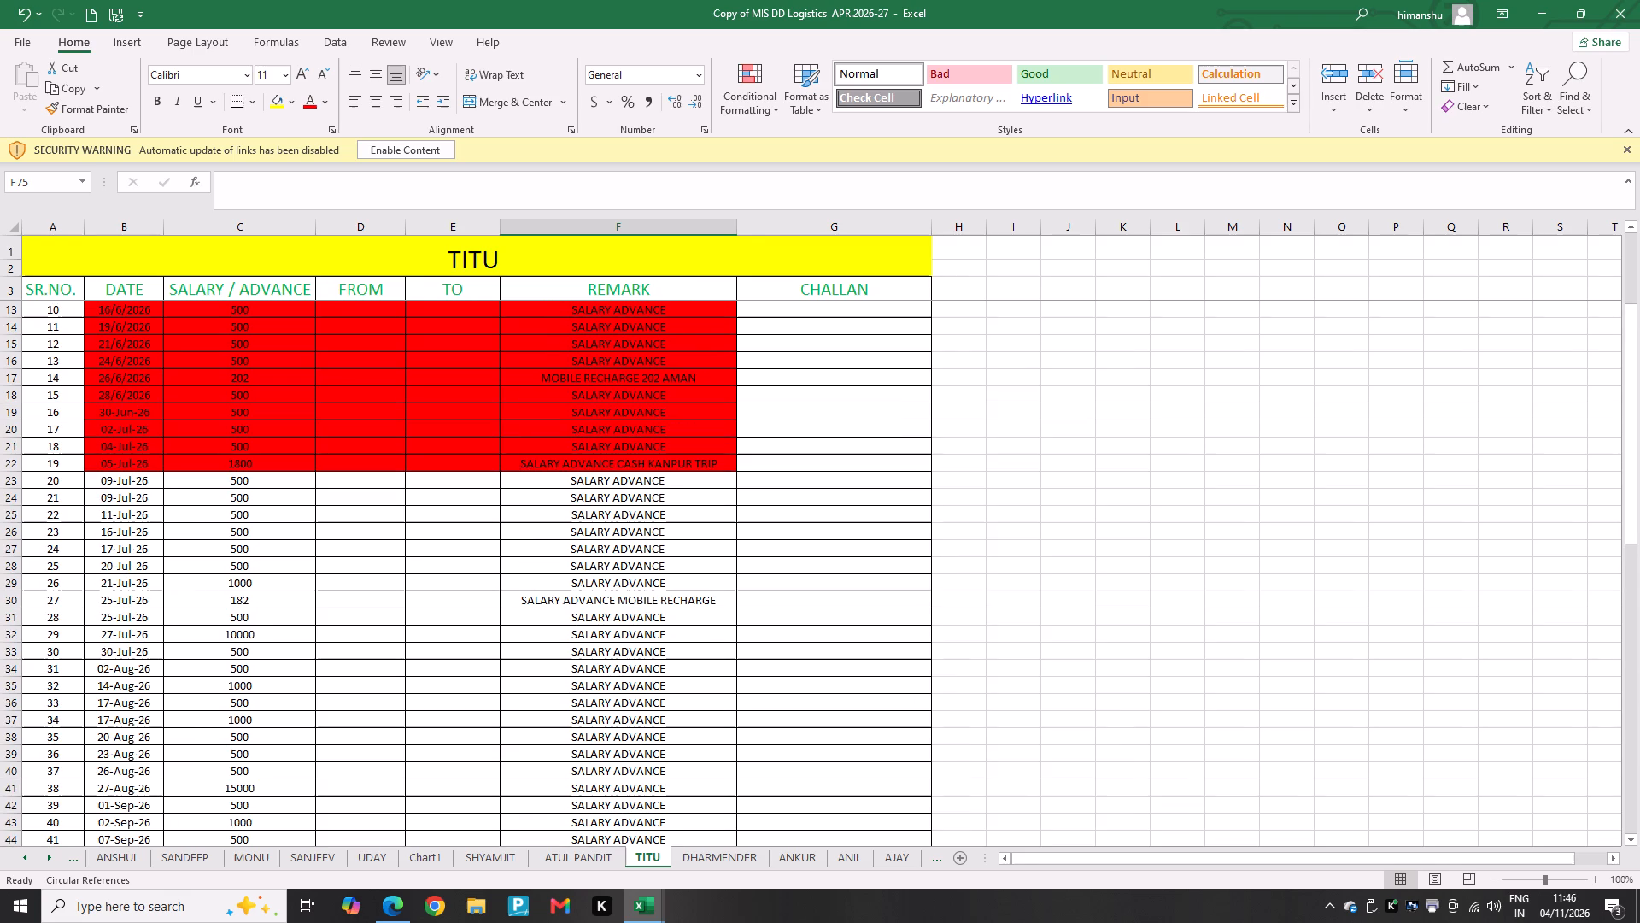
{"action": "scroll", "coordinate": [271, 581], "scroll_direction": "up", "scroll_amount": 4}
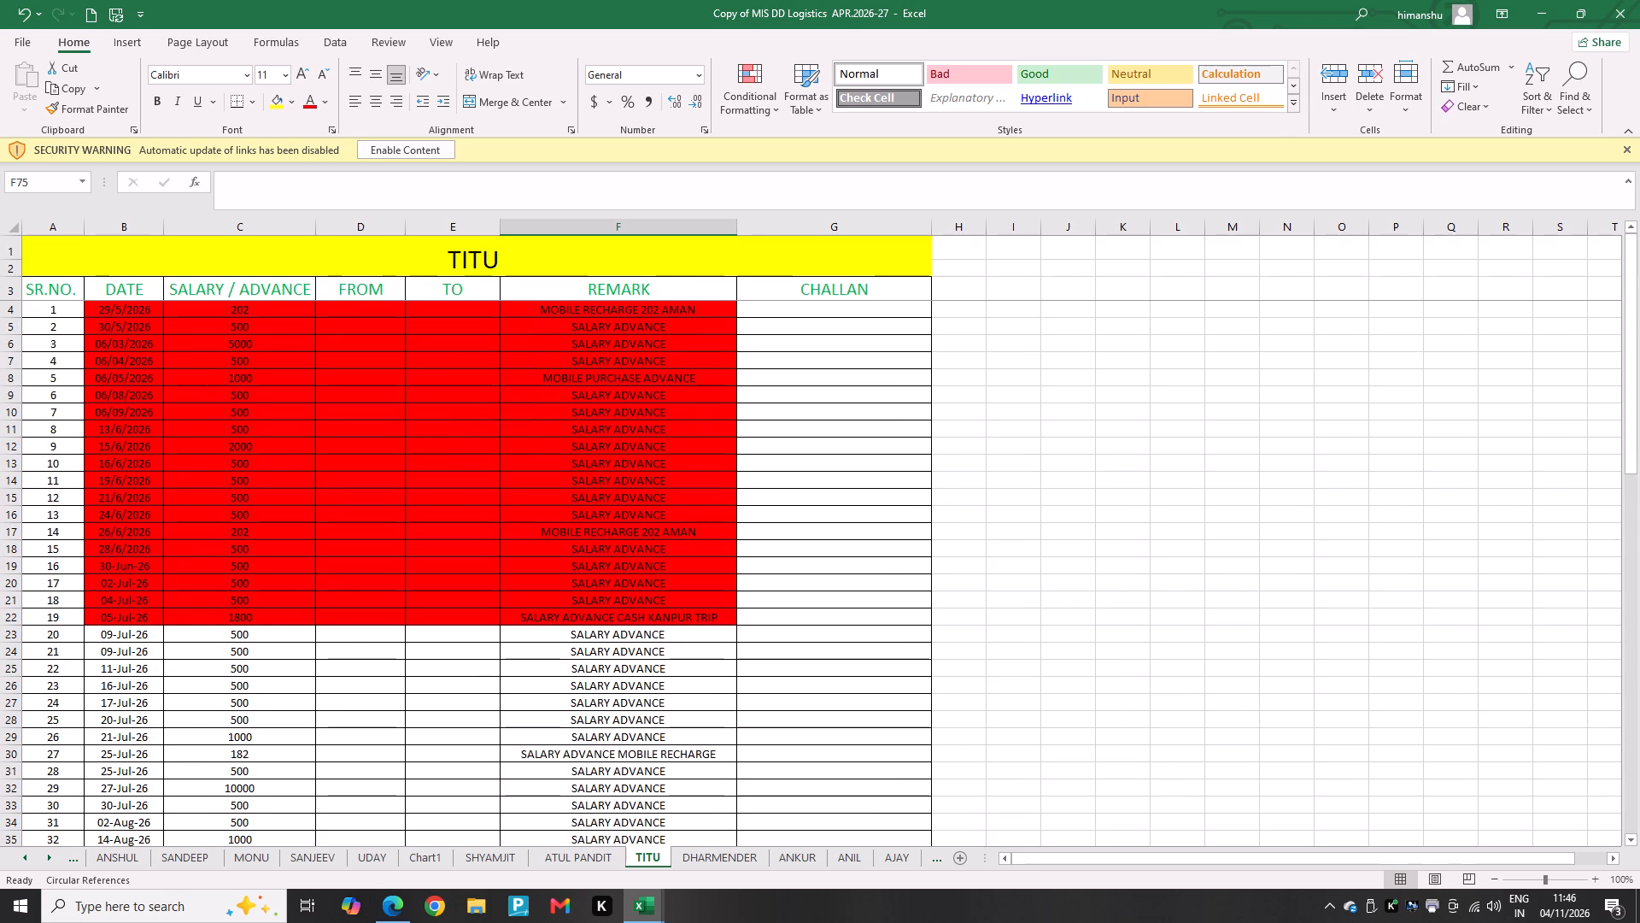
{"action": "left_click", "coordinate": [250, 564]}
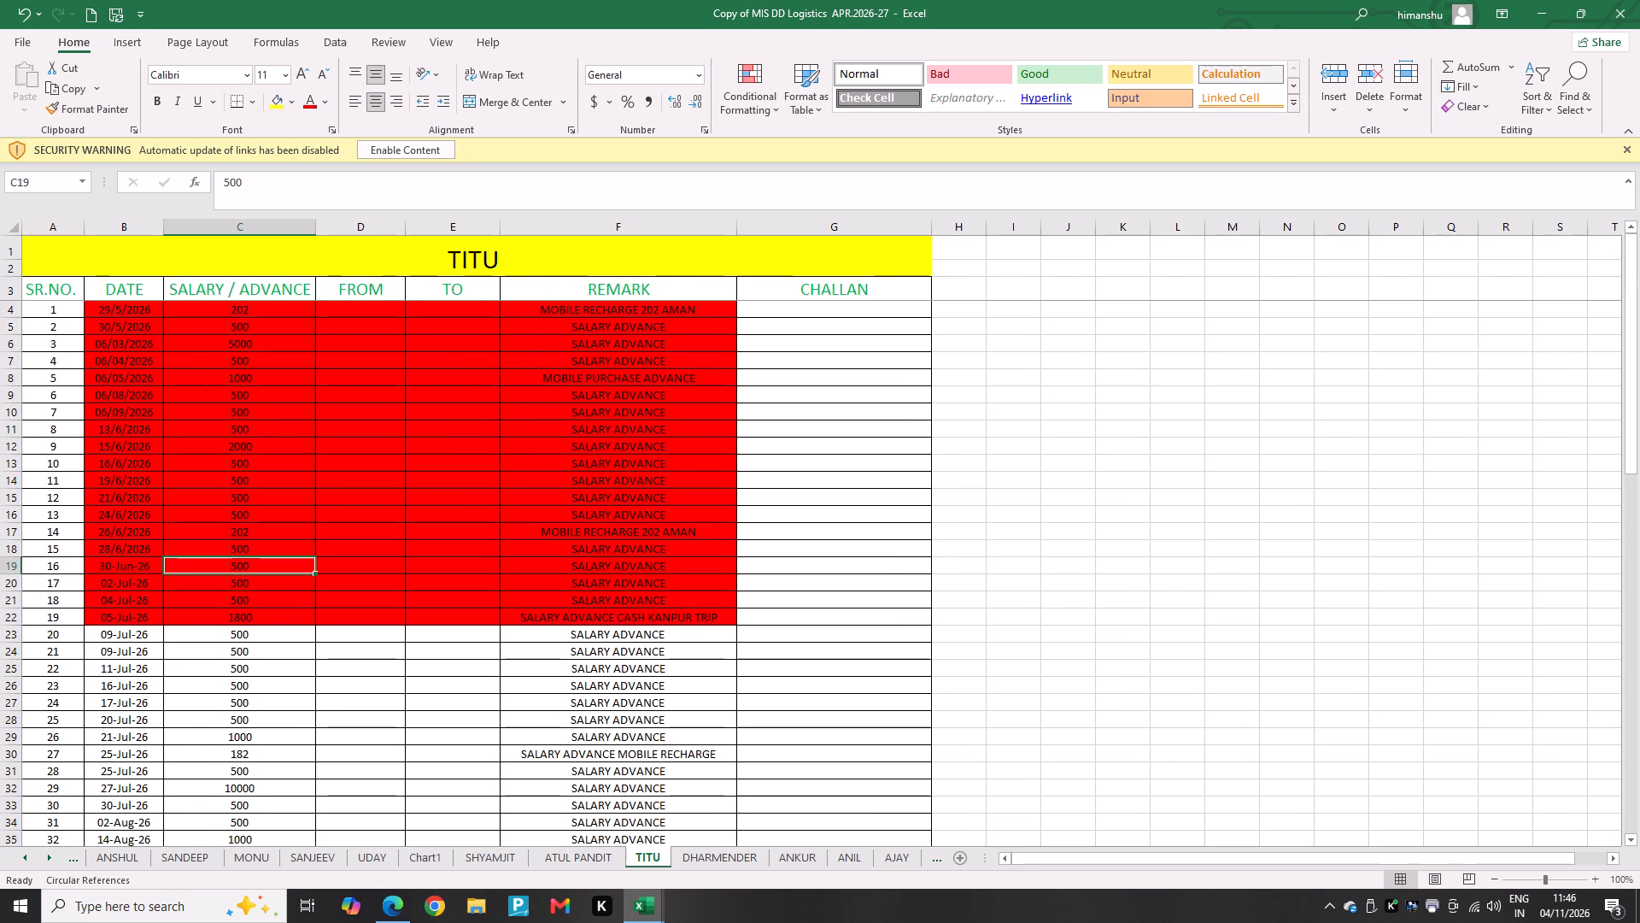
{"action": "left_click", "coordinate": [1154, 501]}
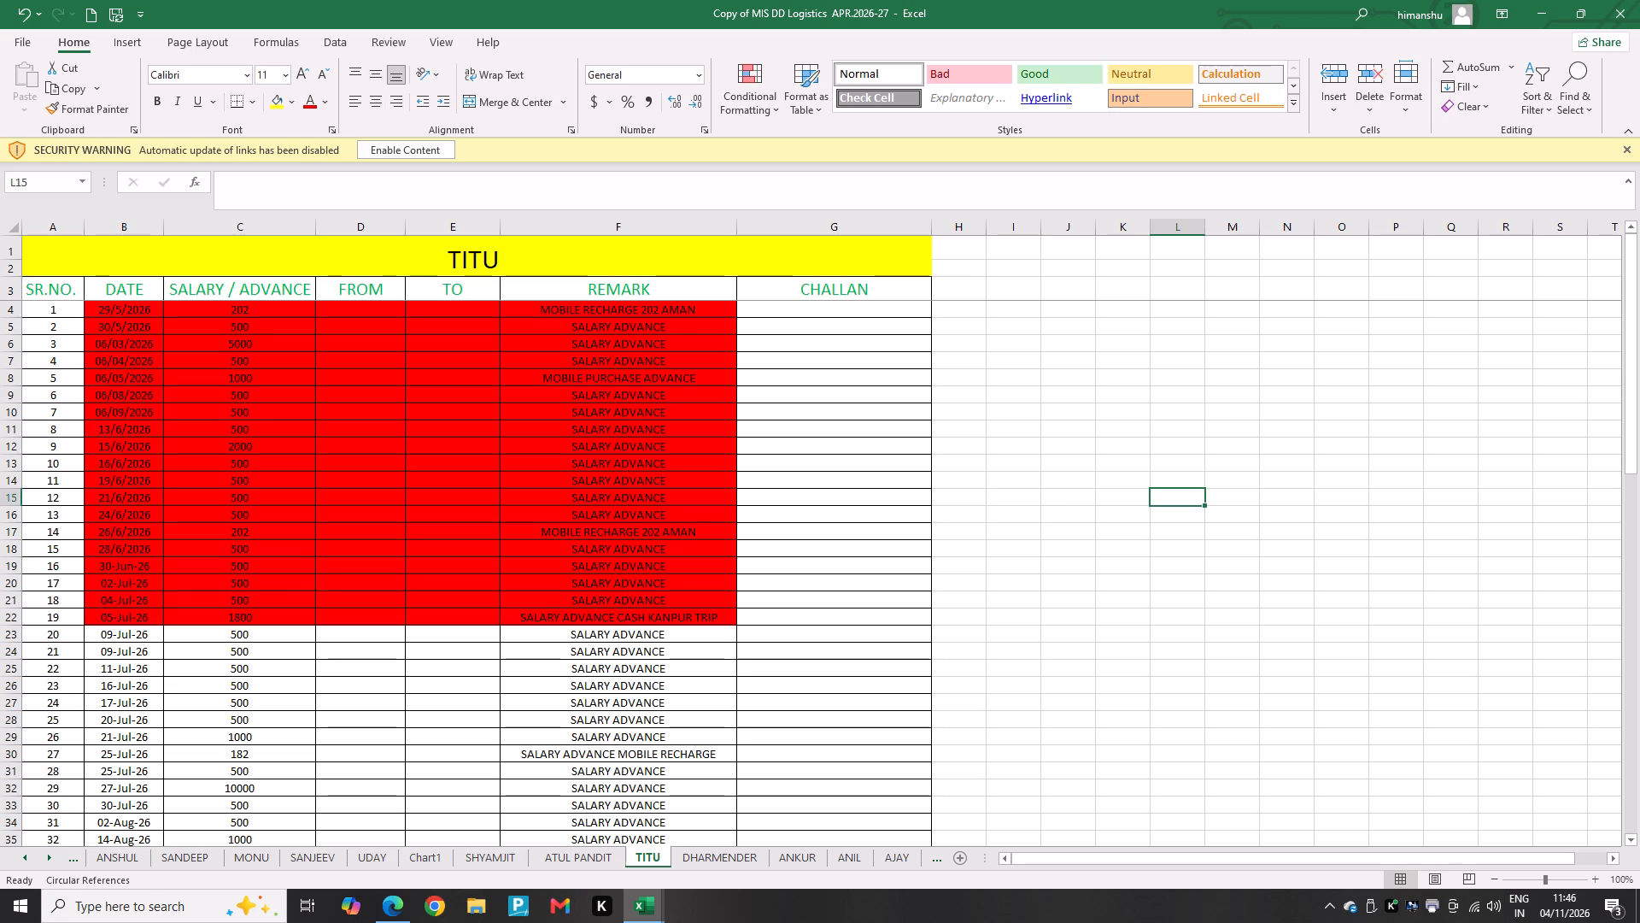
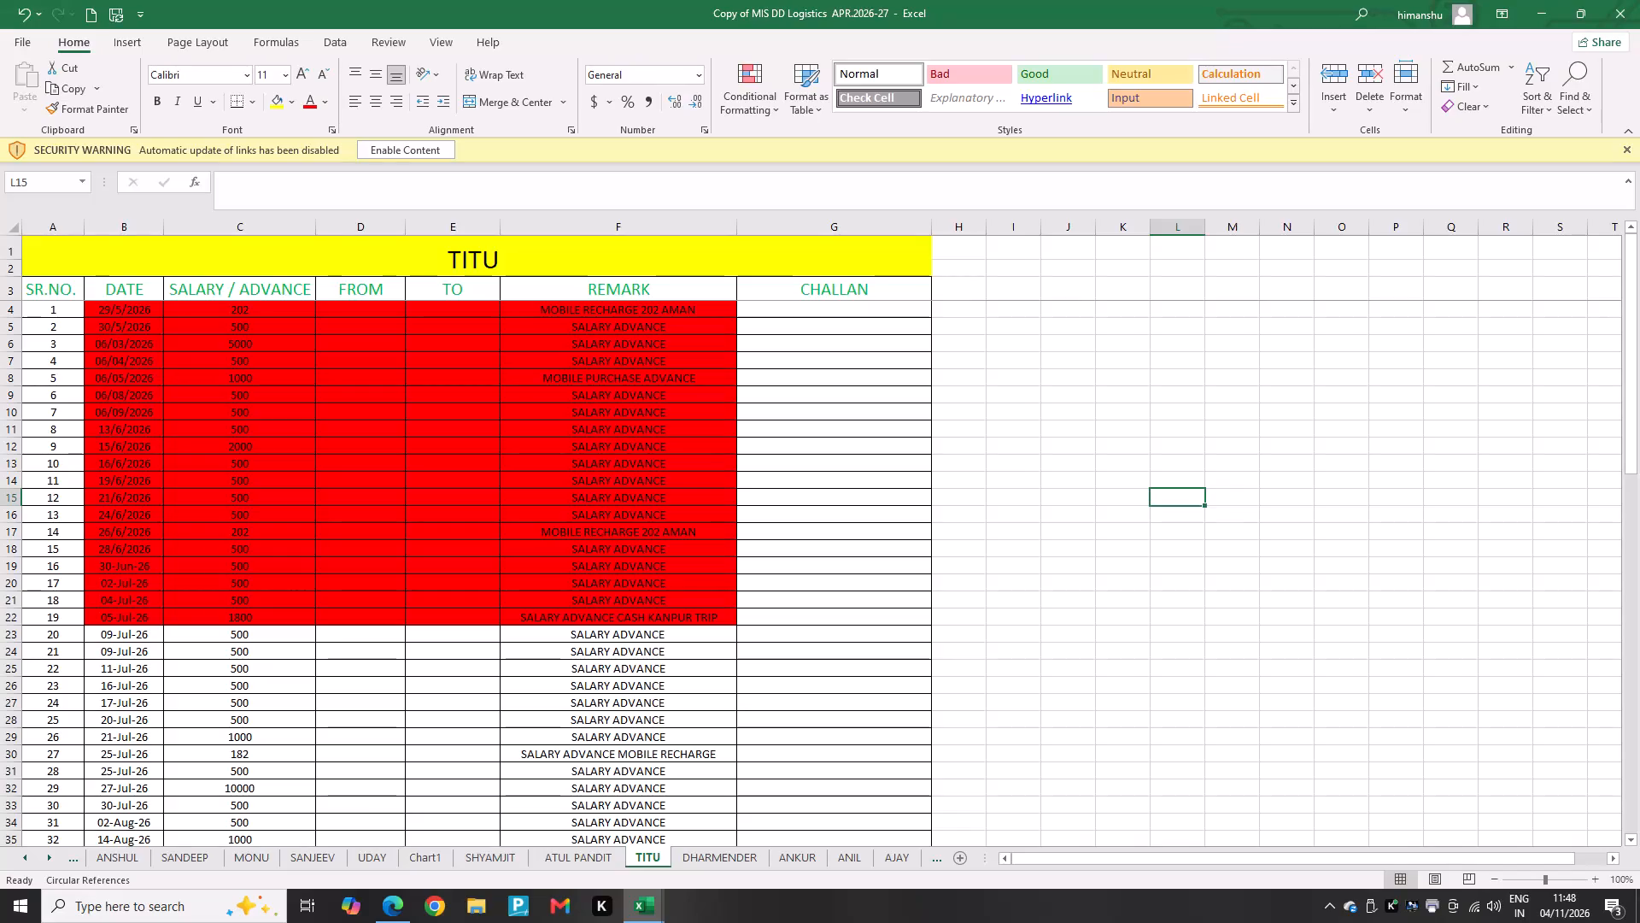
Minimise the MIS workbook, select TRIPS in TITU's settlement sheet, minimise that workbook and open the GLS DSR REPORT APRIL 2026 workbook from the desktop.
{"action": "left_click", "coordinate": [1538, 7]}
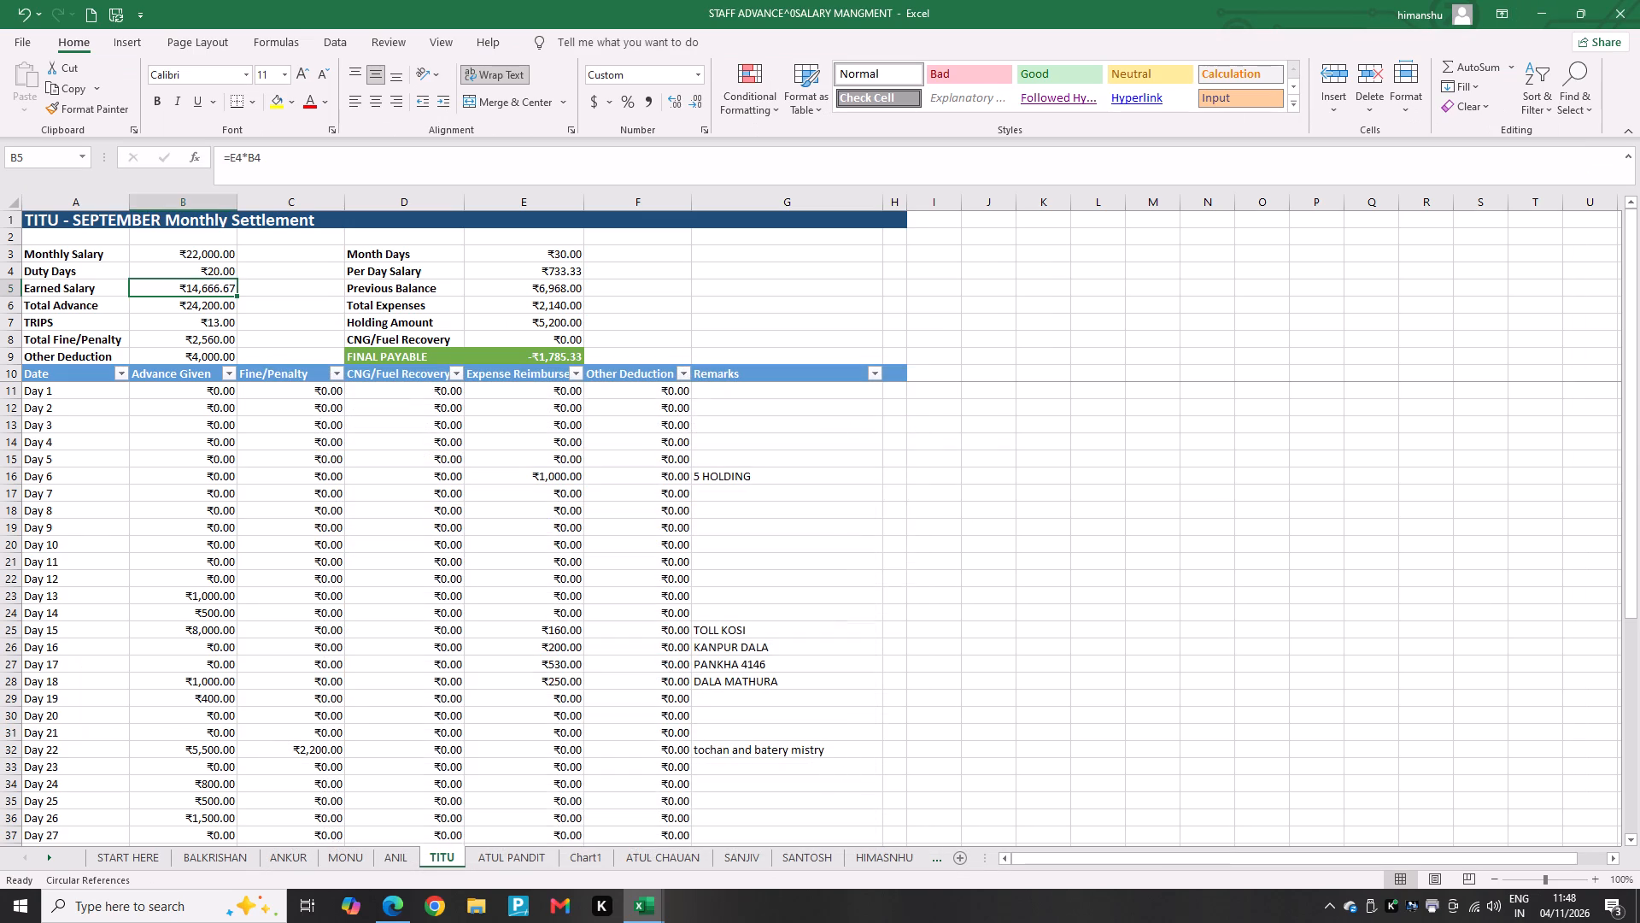
{"action": "left_click", "coordinate": [226, 324]}
{"action": "left_click", "coordinate": [1526, 20]}
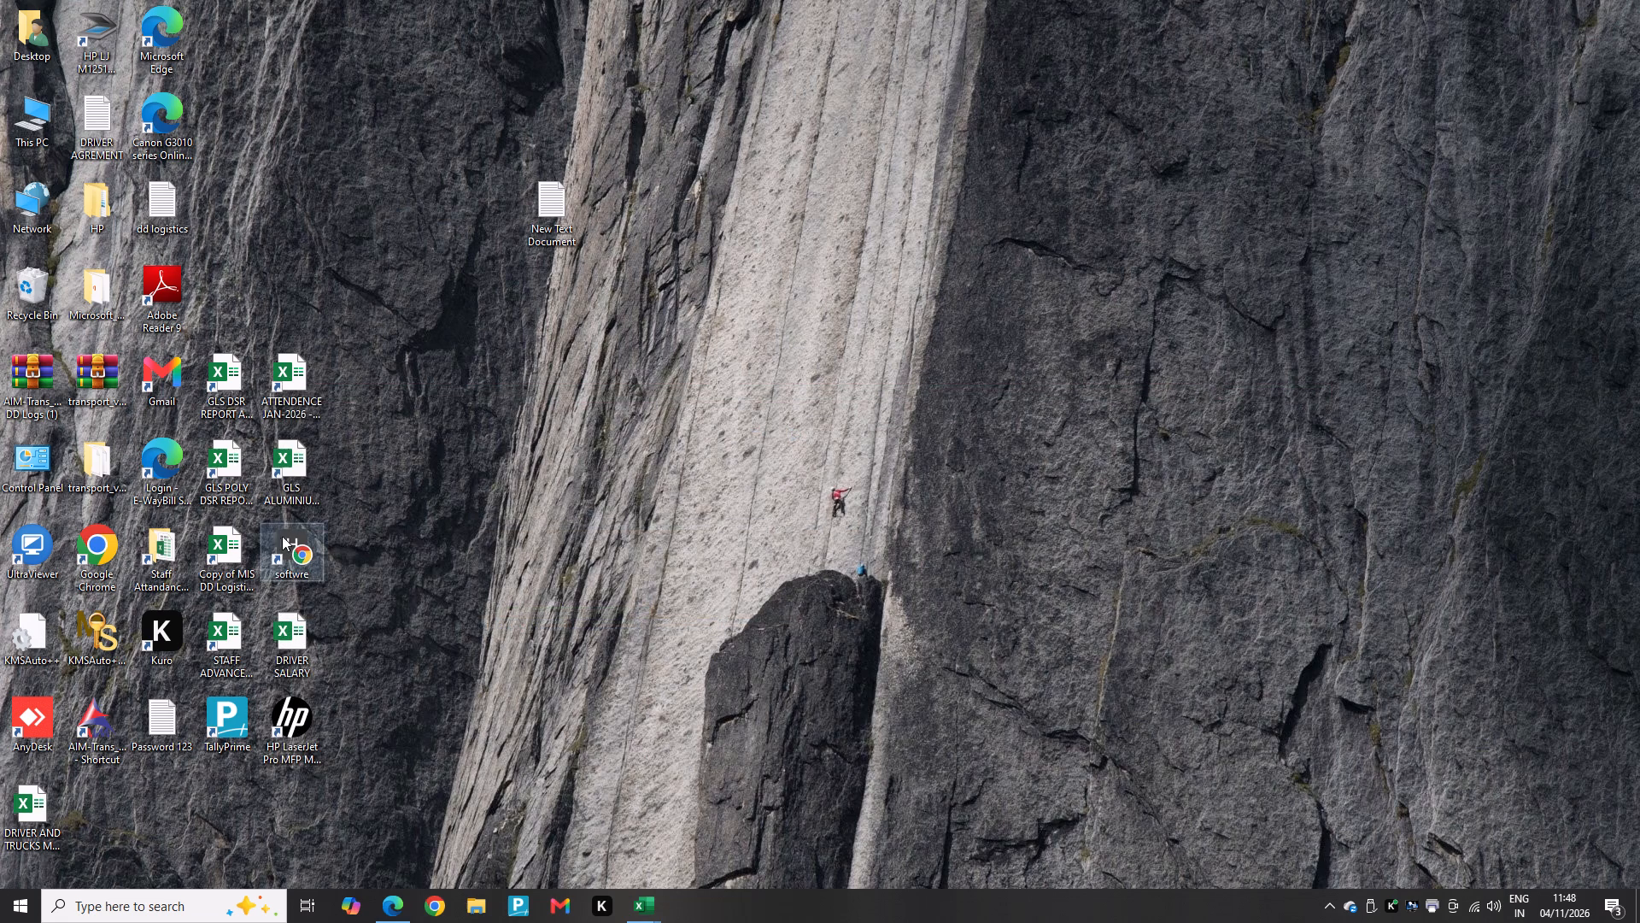
{"action": "triple_click", "coordinate": [241, 398]}
{"action": "left_click", "coordinate": [241, 398]}
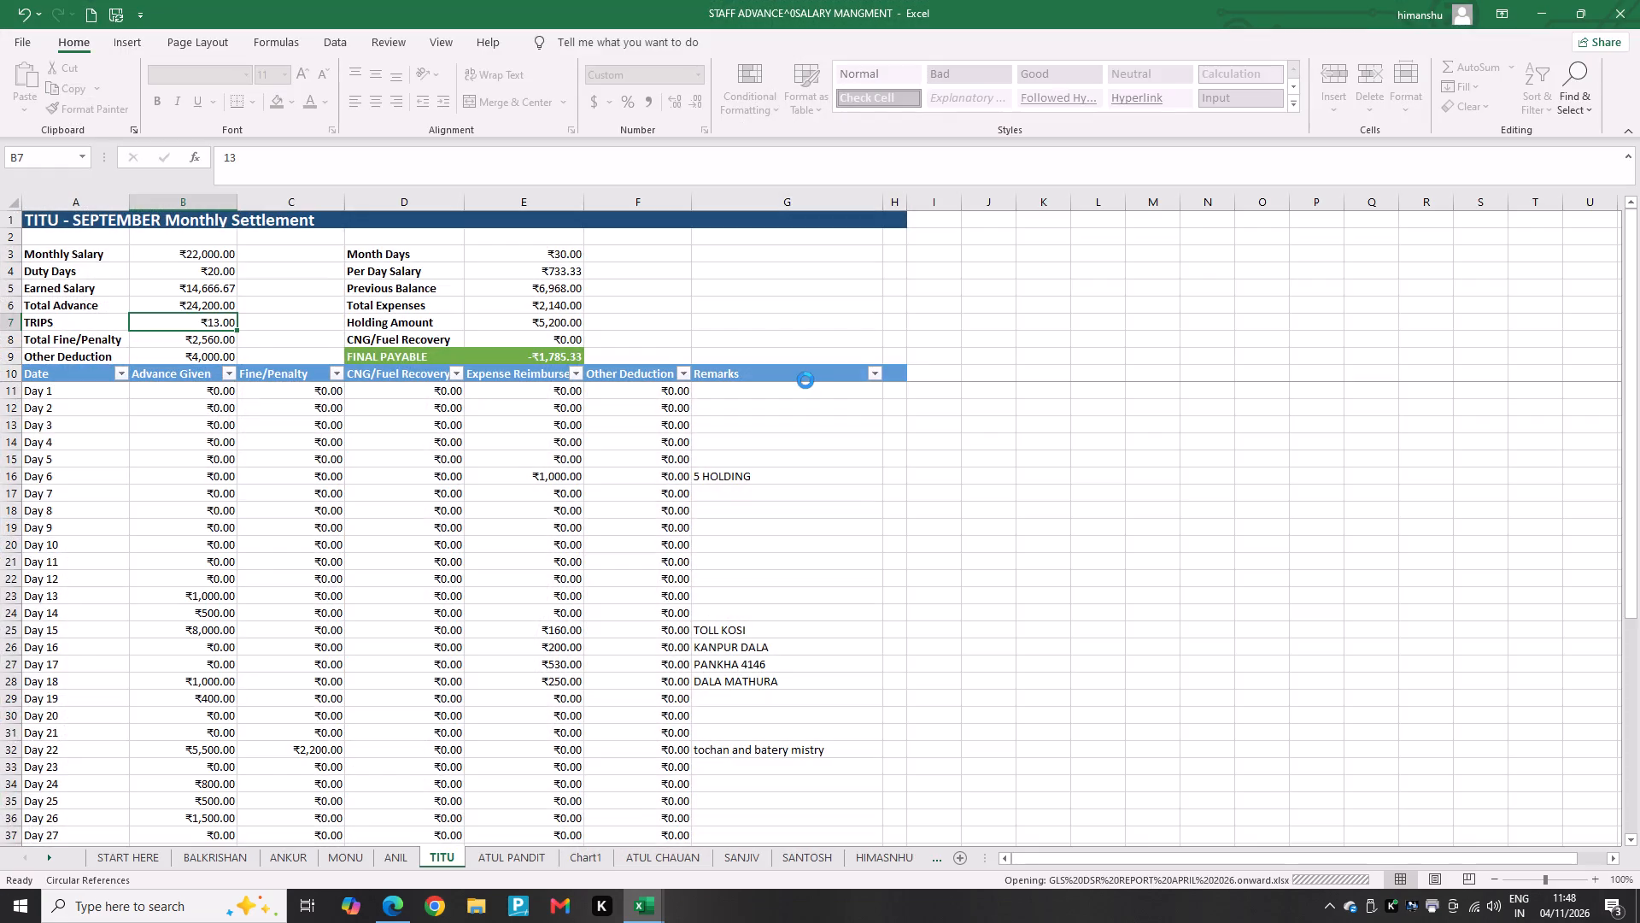
{"action": "left_click", "coordinate": [1209, 526]}
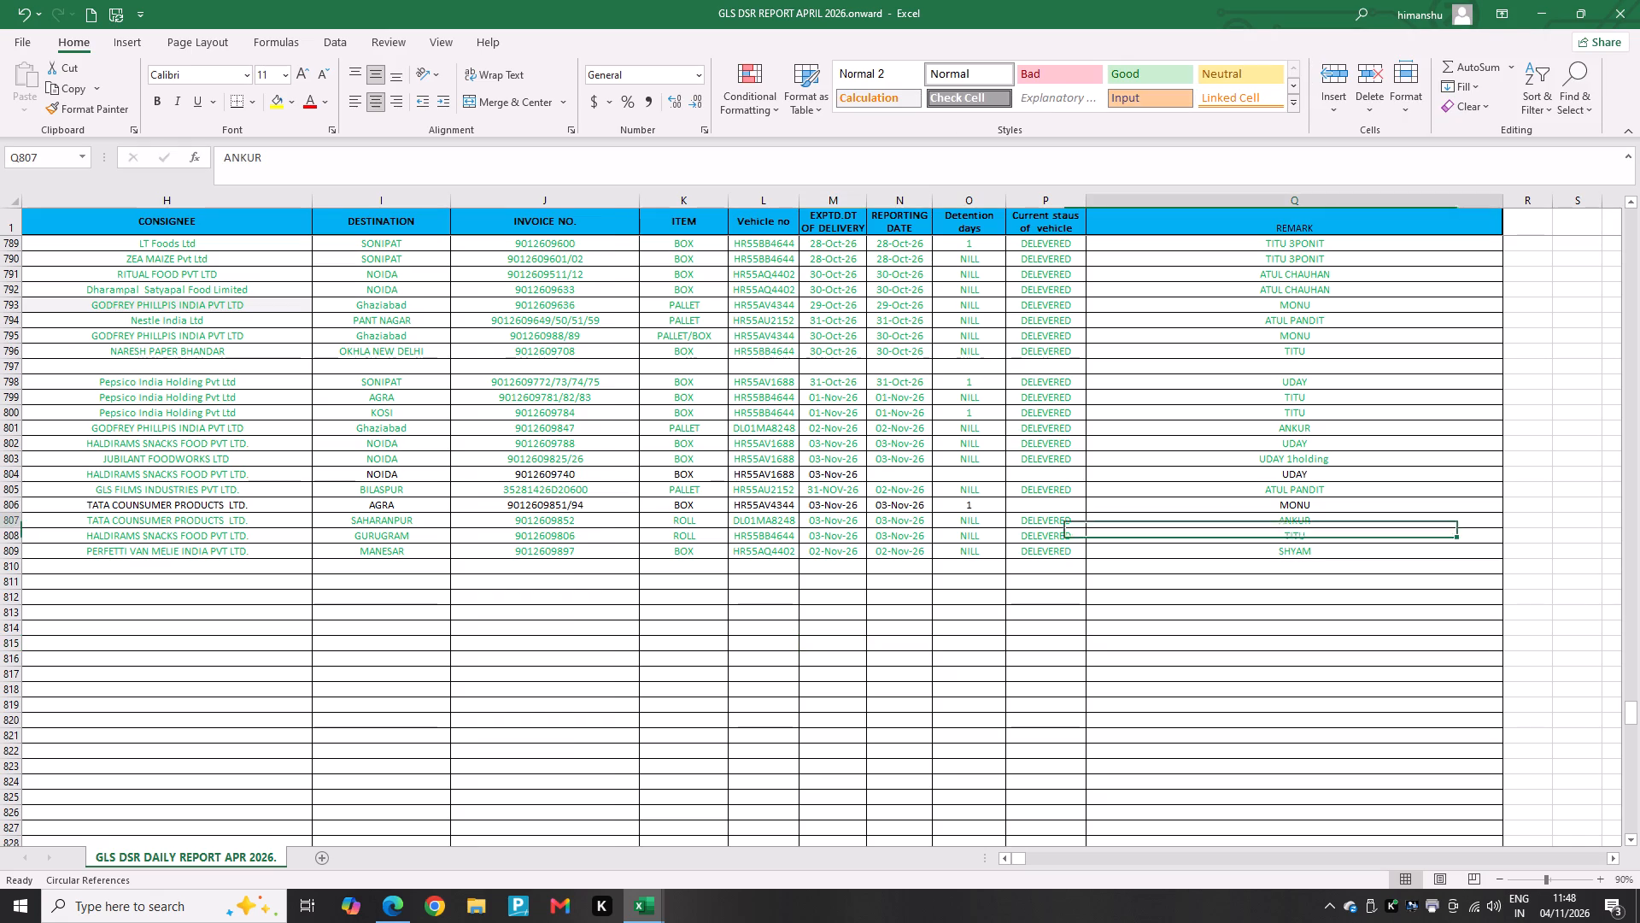
Find where the October trips begin by reporting date in the GLS DSR daily report, back from the latest entries.
{"action": "scroll", "coordinate": [1209, 526], "scroll_direction": "up", "scroll_amount": 18}
{"action": "scroll", "coordinate": [1133, 489], "scroll_direction": "up", "scroll_amount": 2}
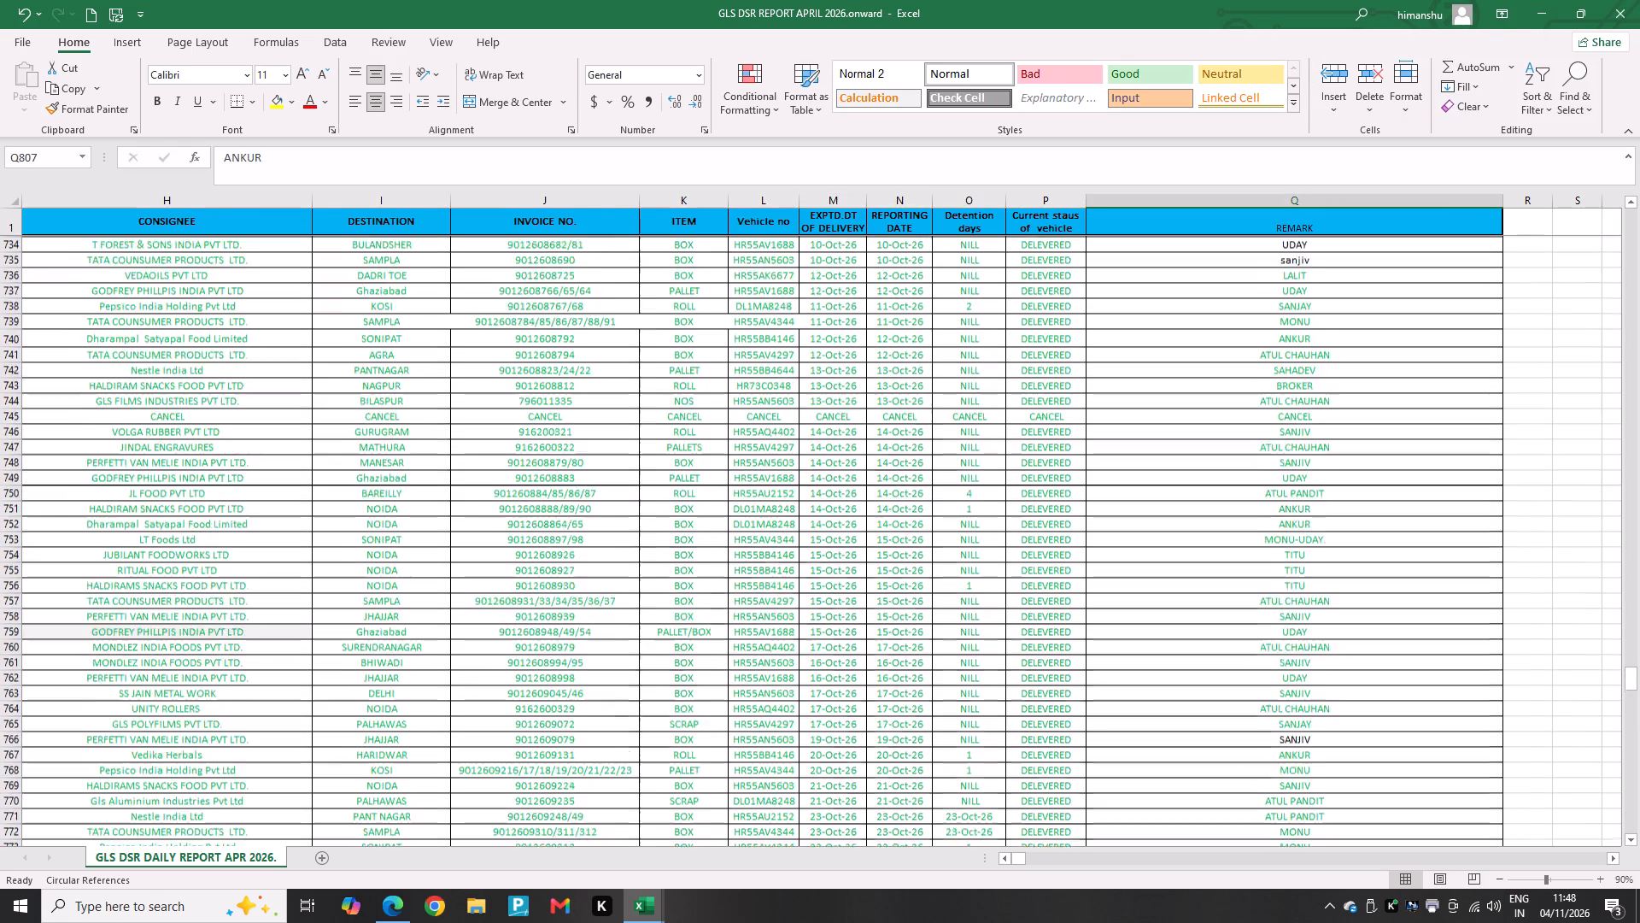
{"action": "scroll", "coordinate": [1126, 487], "scroll_direction": "up", "scroll_amount": 2}
{"action": "scroll", "coordinate": [919, 455], "scroll_direction": "up", "scroll_amount": 11}
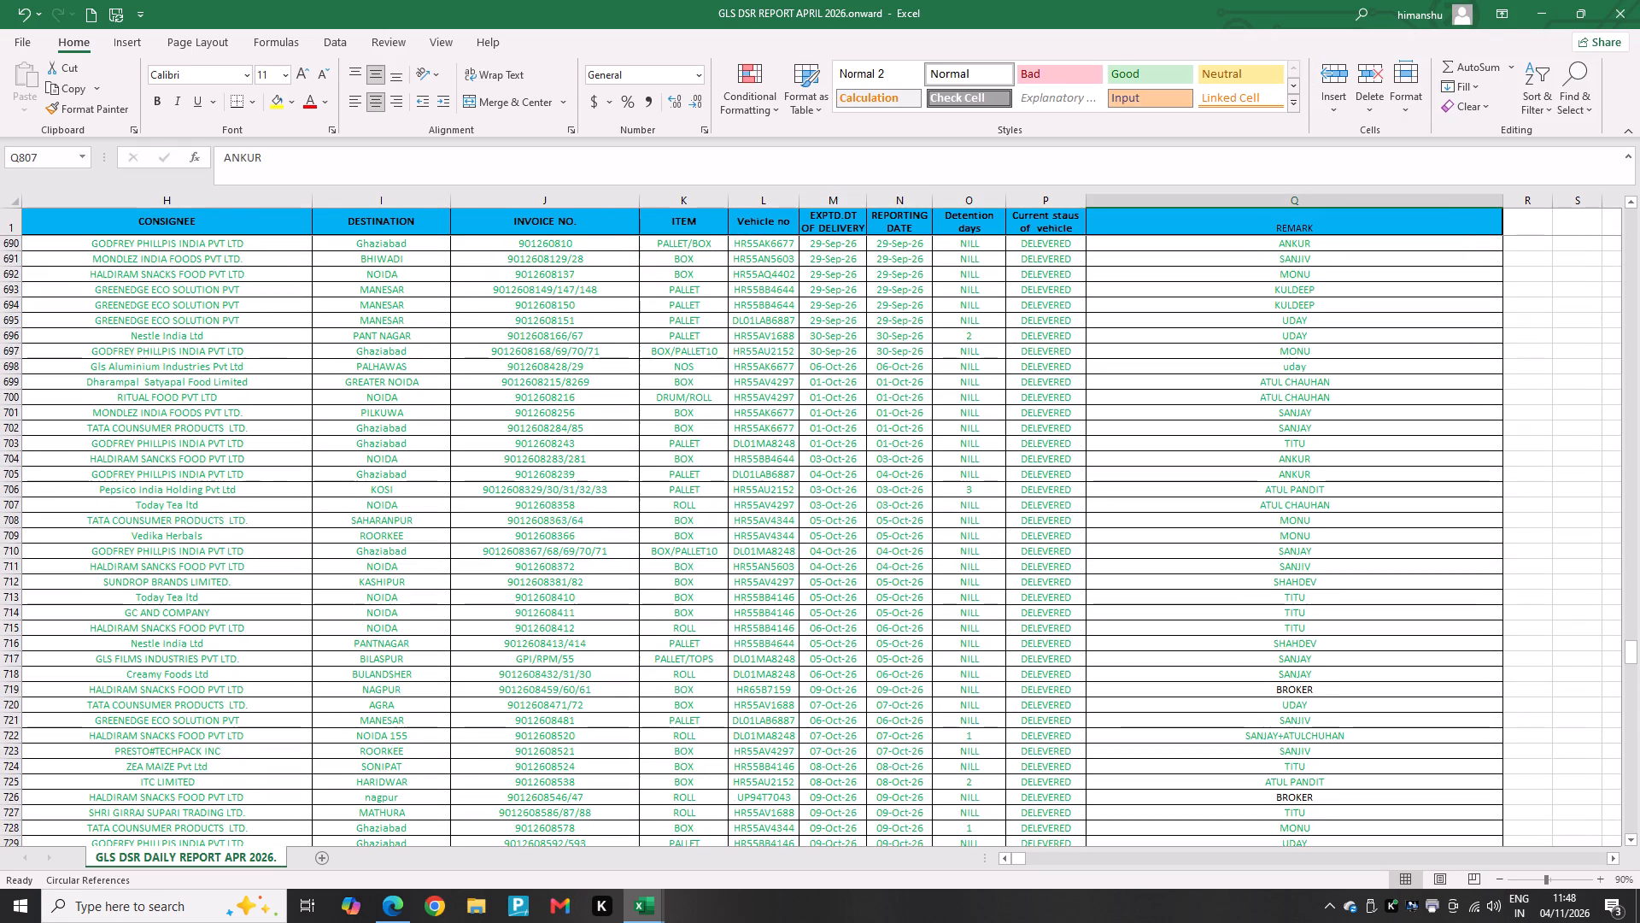
{"action": "left_click", "coordinate": [915, 379]}
{"action": "left_click", "coordinate": [899, 369]}
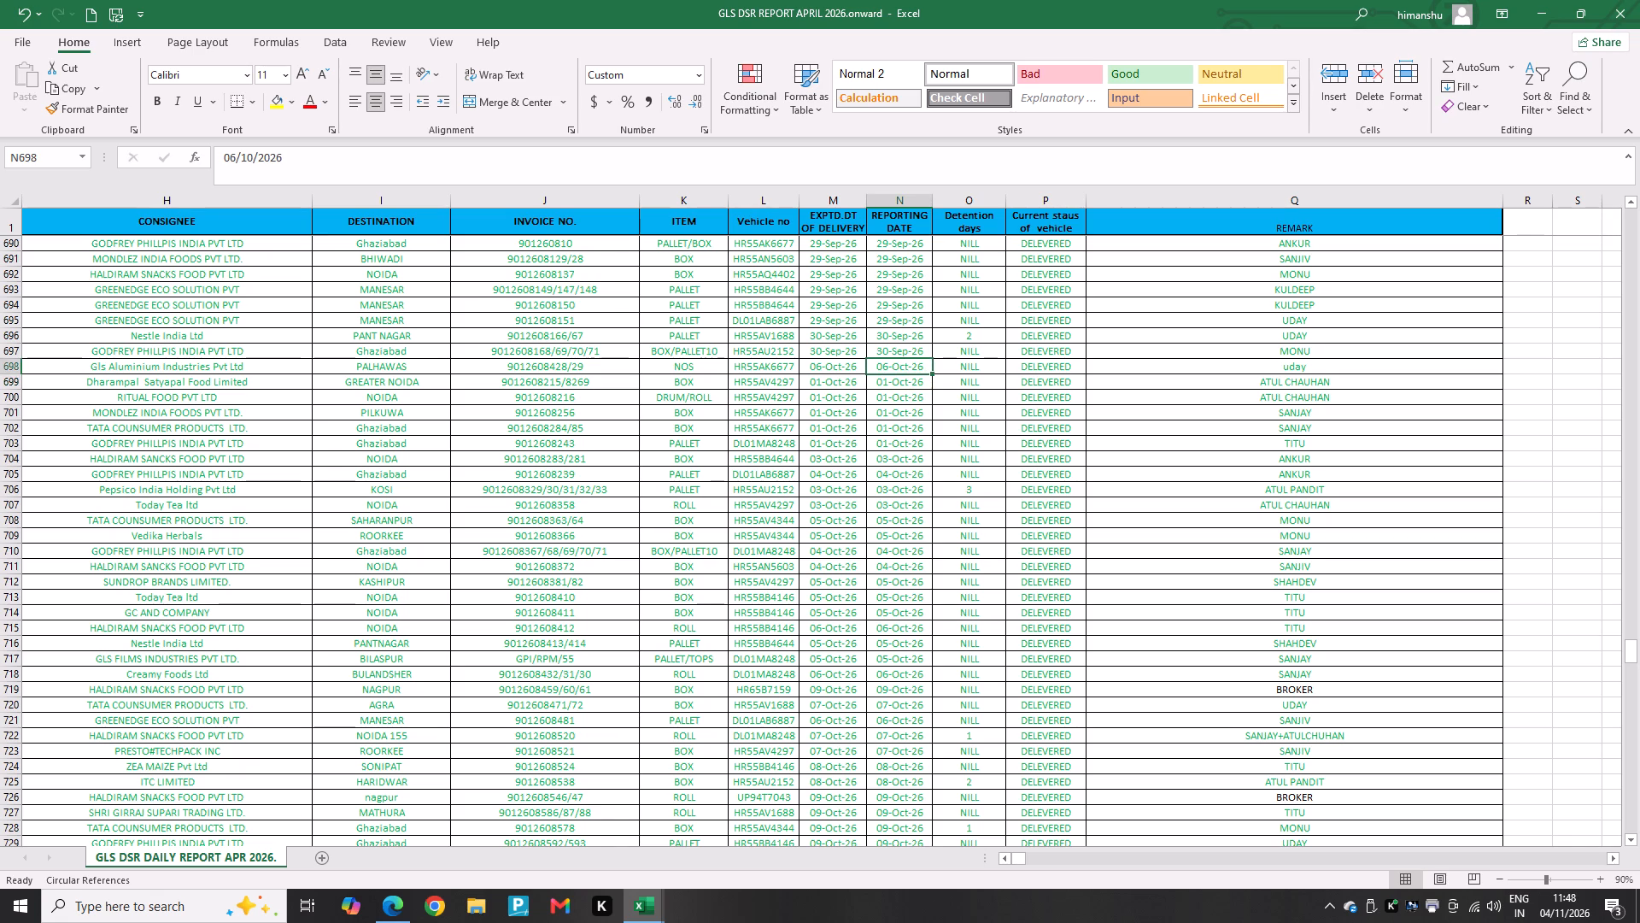
{"action": "key", "text": "Left"}
{"action": "key", "text": "Right"}
{"action": "key", "text": "Down"}
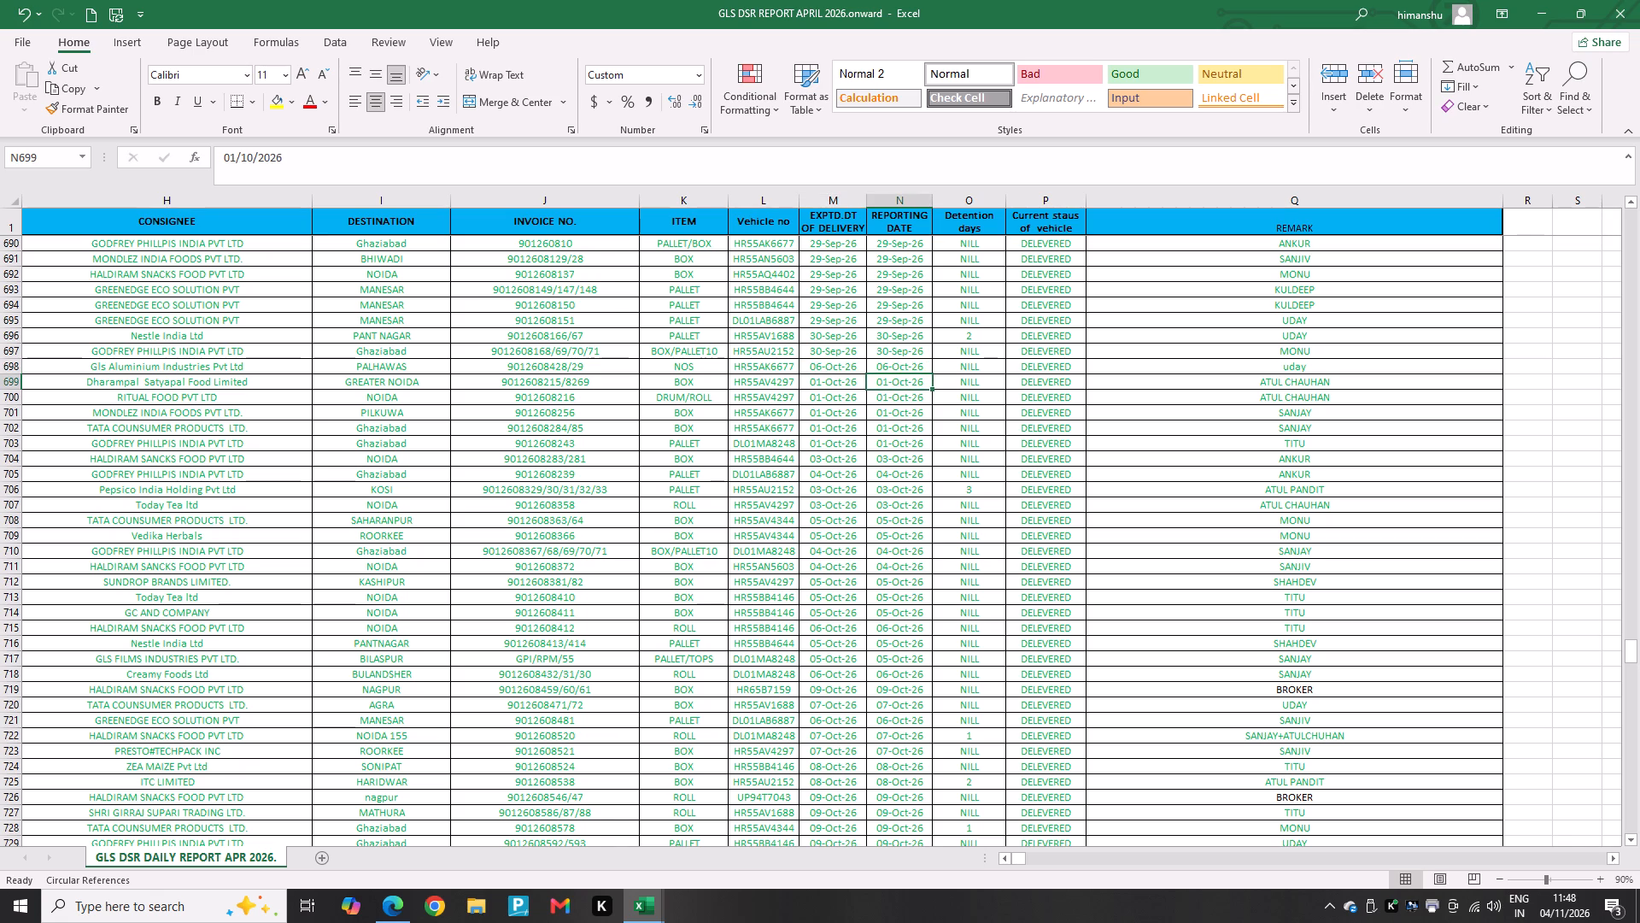
Find TITU's first October trip in the REMARK column and examine that row's destination, vehicle and reporting date.
{"action": "key", "text": "Right"}
{"action": "key", "text": "Right"}
{"action": "key", "text": "Right"}
{"action": "key", "text": "Down"}
{"action": "key", "text": "Down"}
{"action": "key", "text": "Down"}
{"action": "key", "text": "Down"}
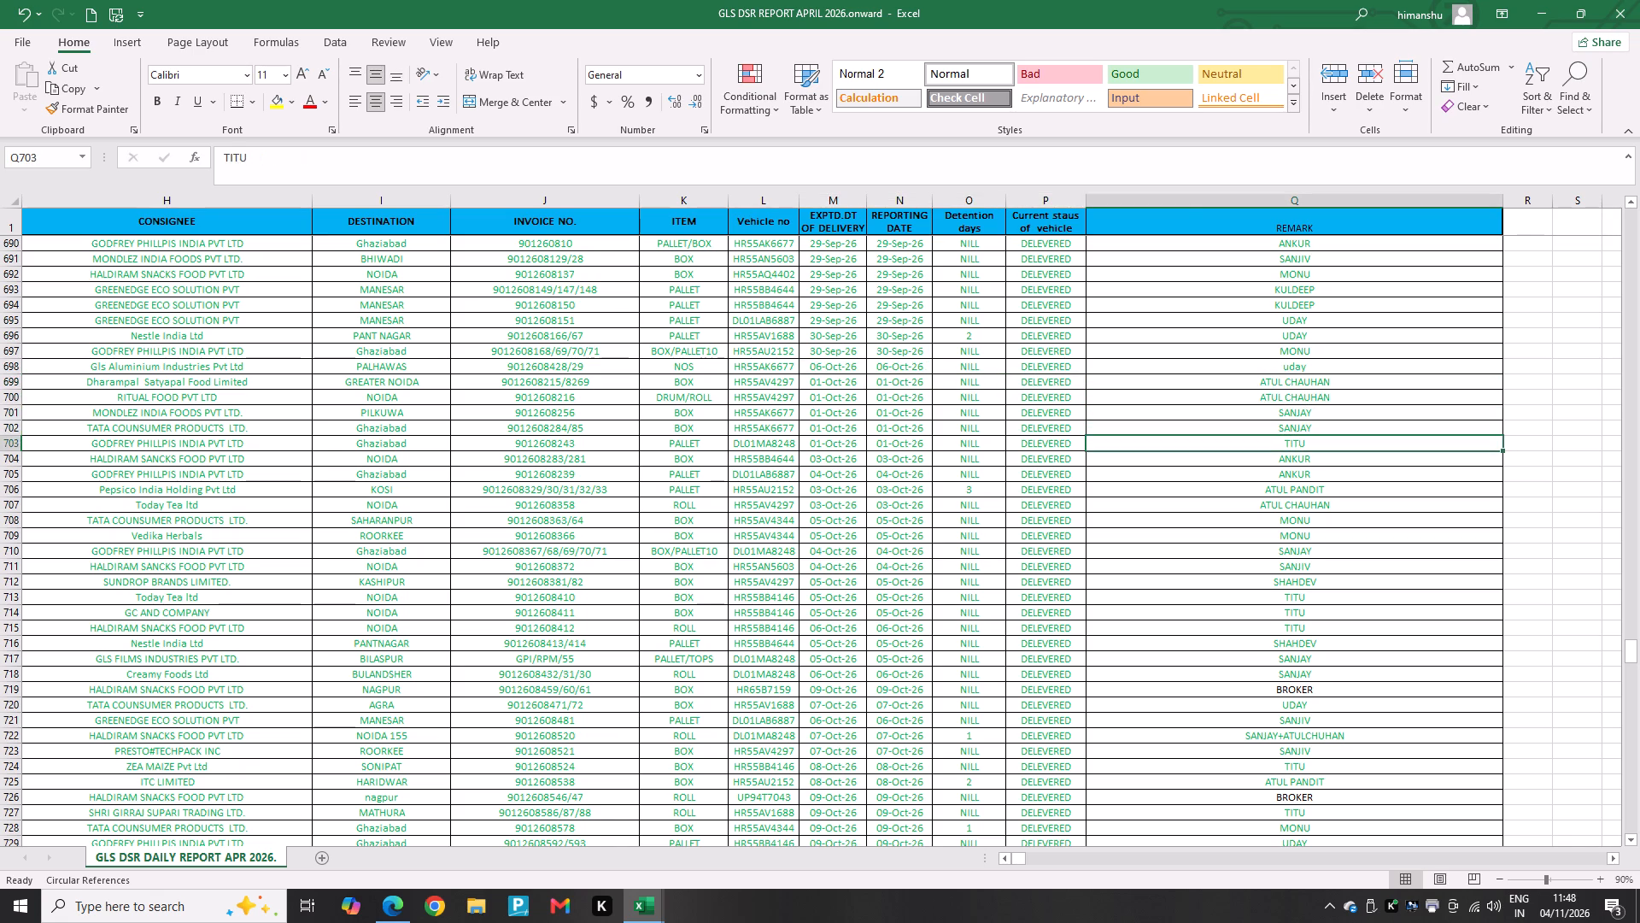
{"action": "key", "text": "Left"}
{"action": "key", "text": "Left"}
{"action": "key", "text": "Left"}
{"action": "key", "text": "Left"}
{"action": "key", "text": "Left"}
{"action": "key", "text": "Left"}
{"action": "key", "text": "Left"}
{"action": "key", "text": "Left"}
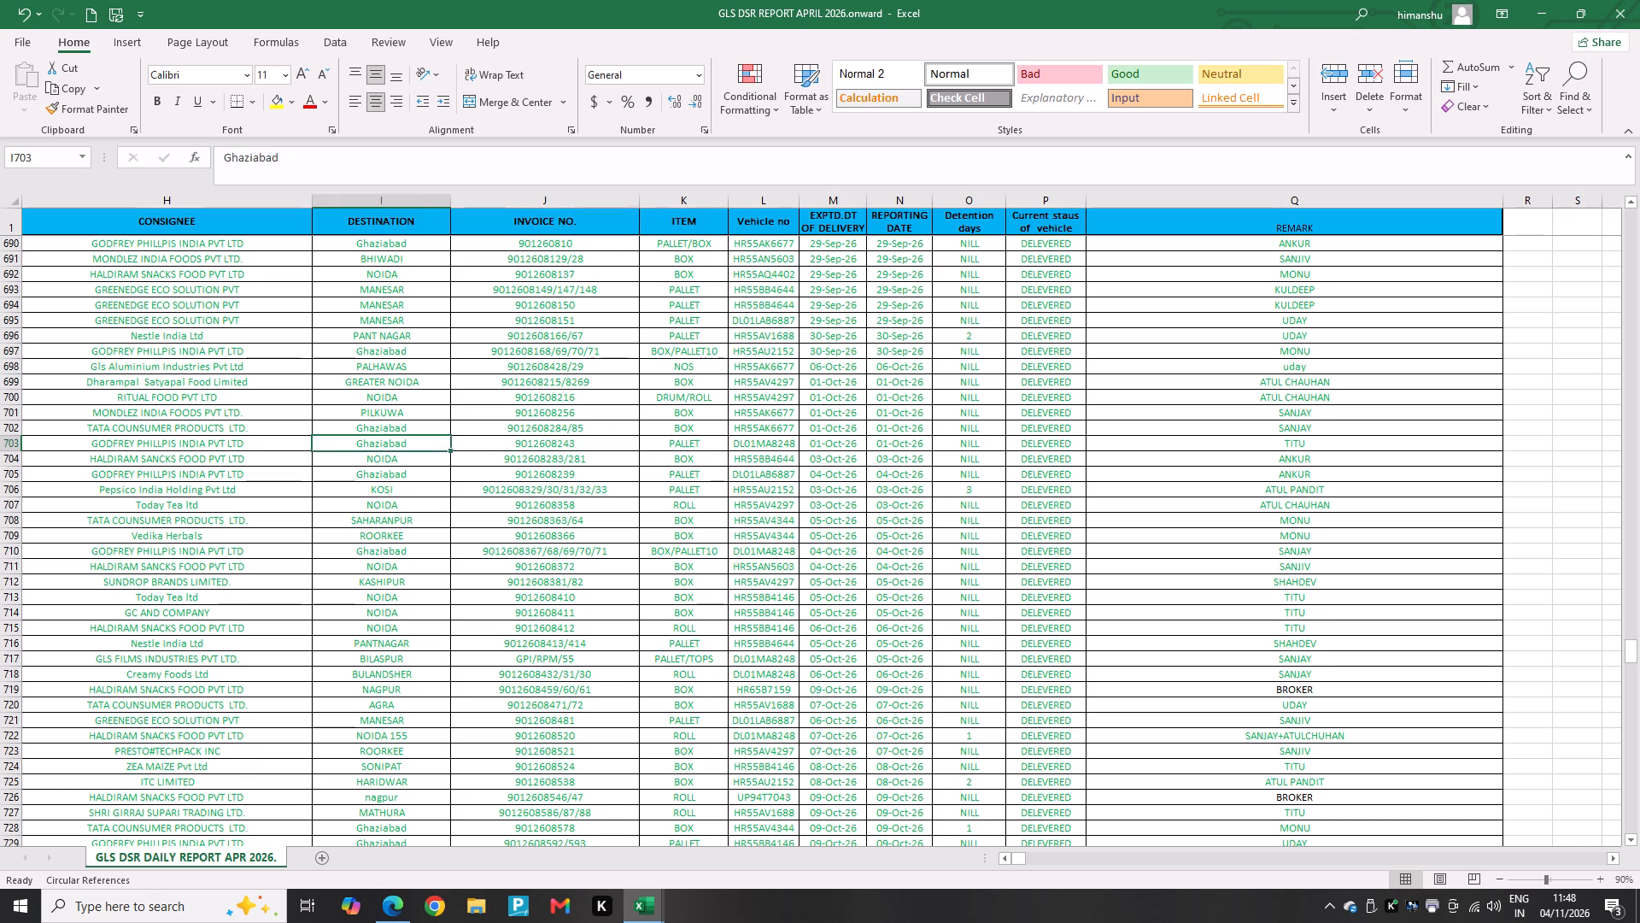
{"action": "key", "text": "Right"}
{"action": "key", "text": "Right"}
{"action": "key", "text": "Right"}
{"action": "key", "text": "Right"}
{"action": "key", "text": "Right"}
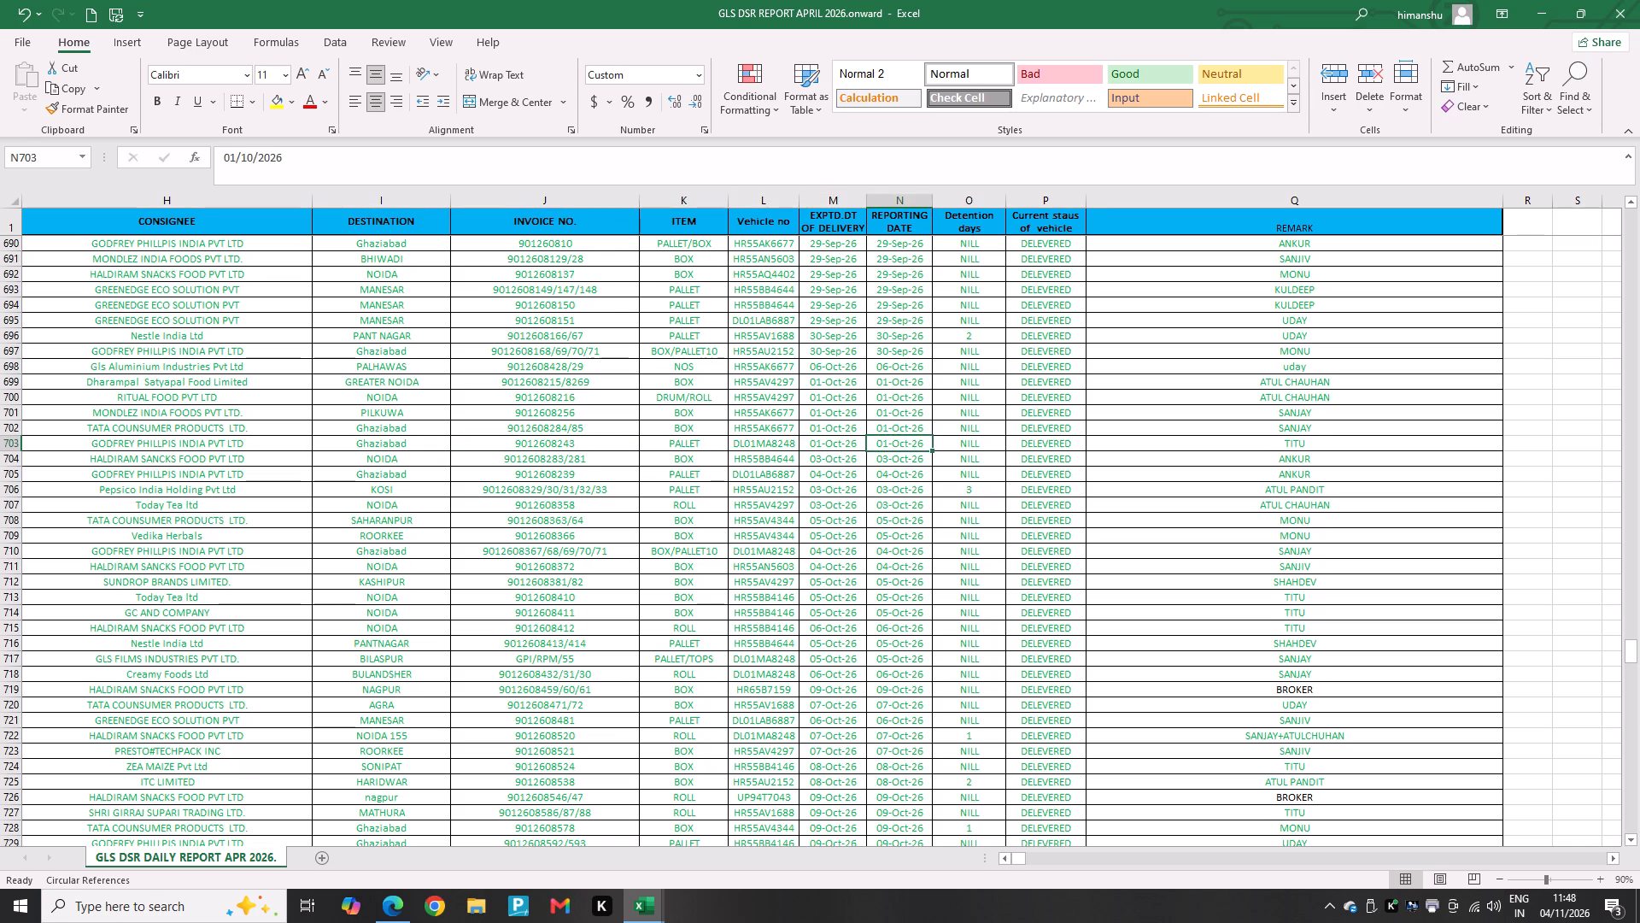
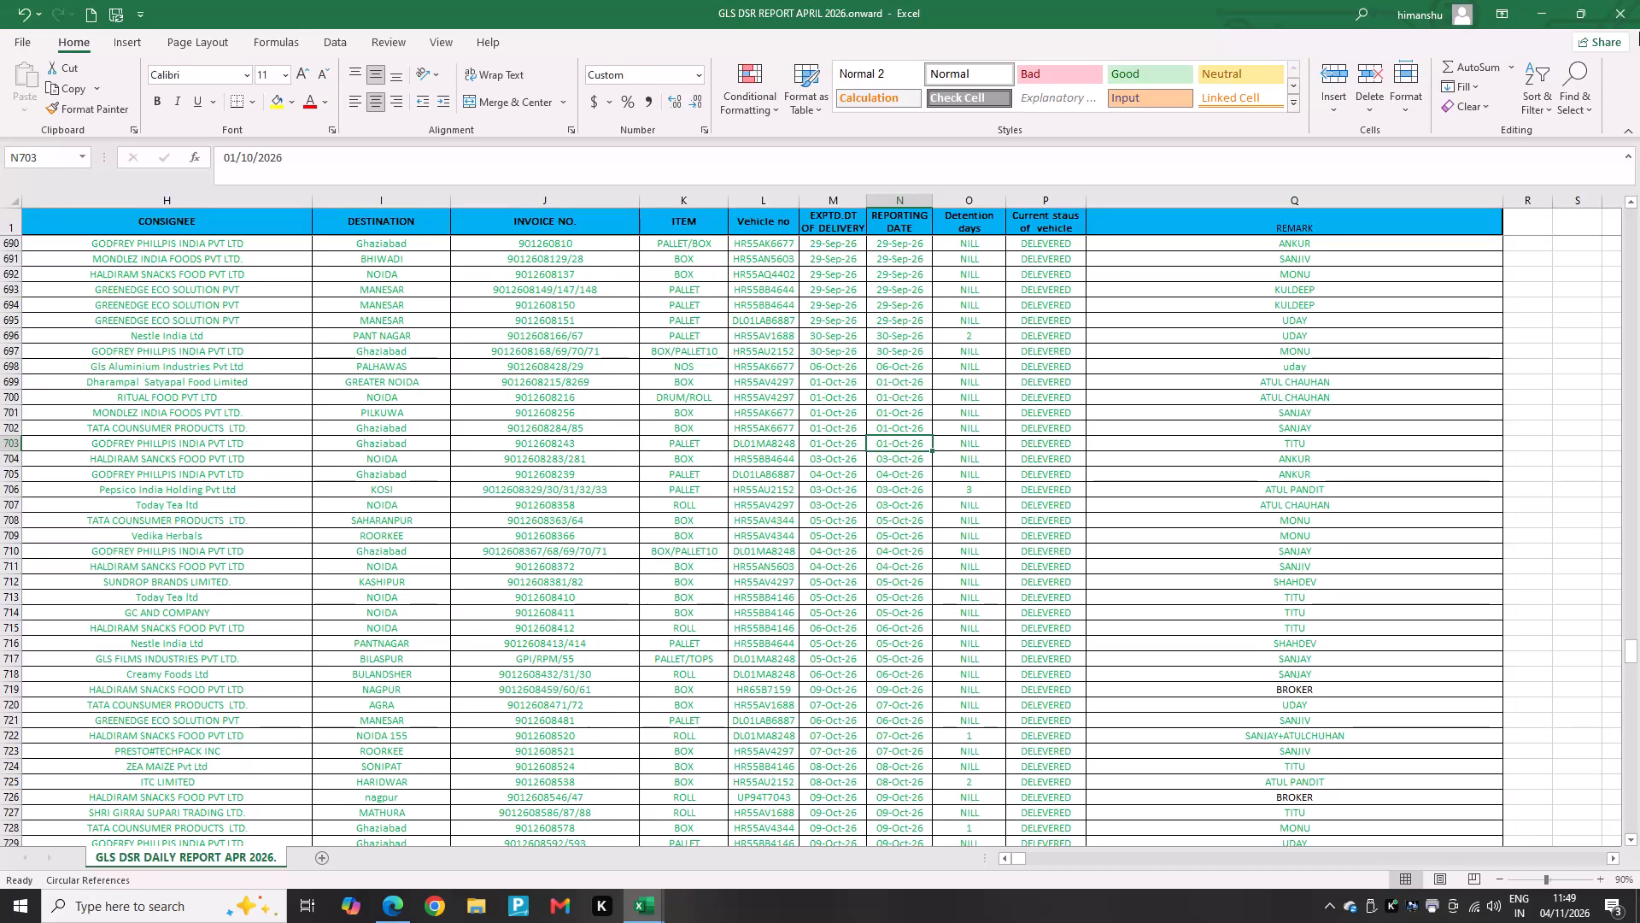
Switch to the Copy of MIS DD Logistics workbook and total TITU's advances in C35:C65, 14-Aug-26 to 08-Oct-26, in cell C79.
{"action": "key", "text": "alt+Tab"}
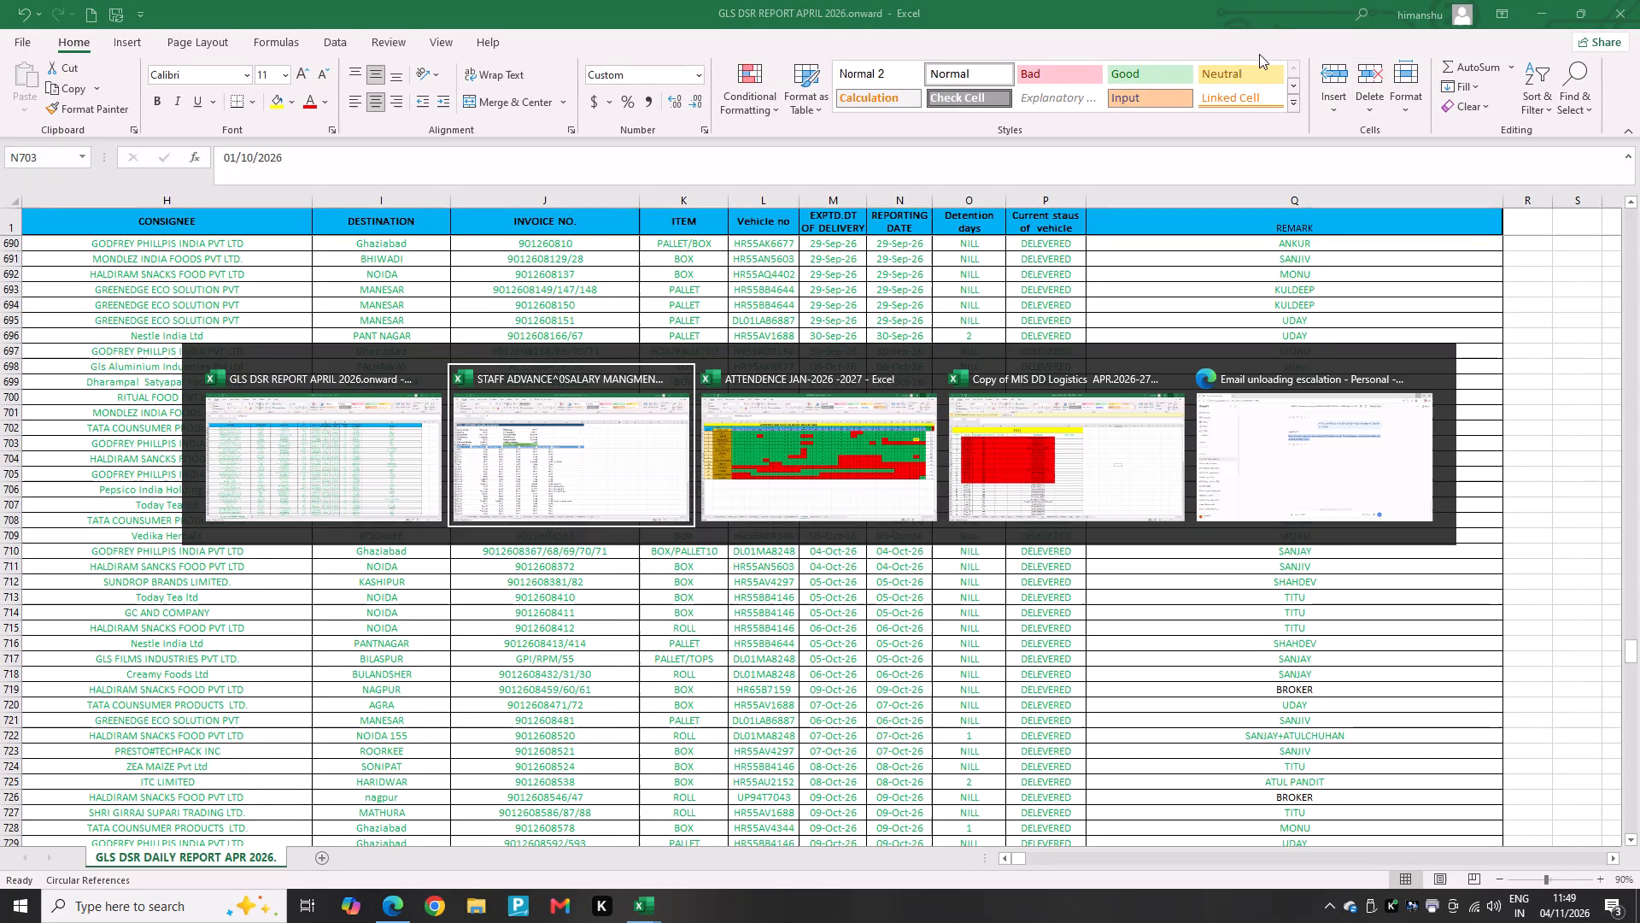
{"action": "key", "text": "alt+Tab"}
{"action": "key", "text": "alt+Tab"}
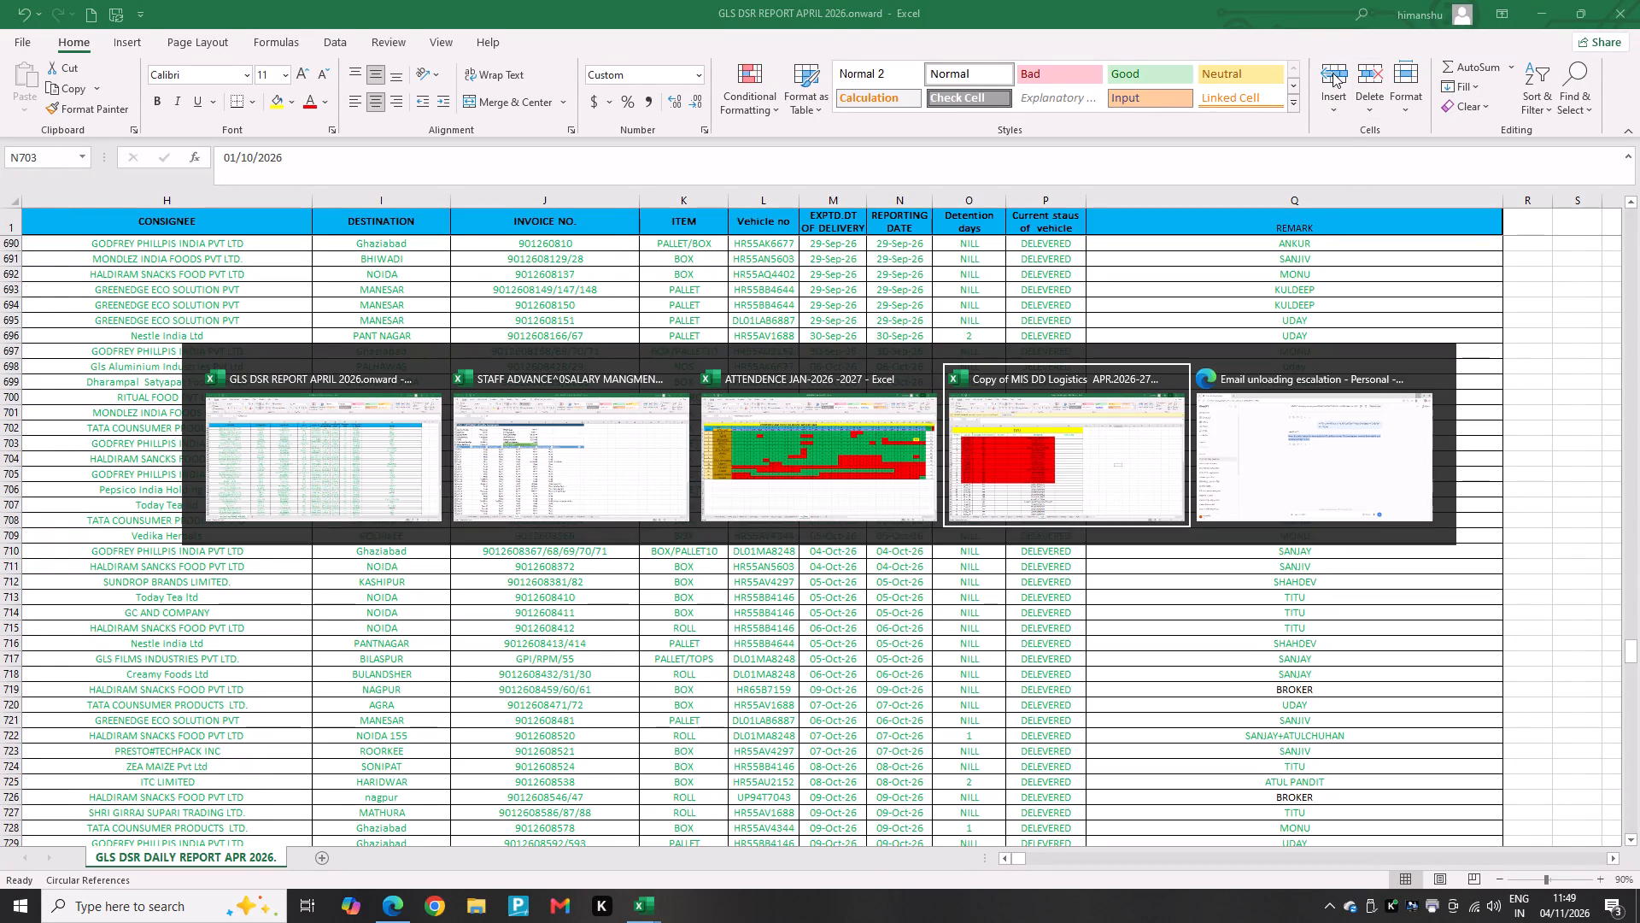
{"action": "scroll", "coordinate": [224, 639], "scroll_direction": "down", "scroll_amount": 4}
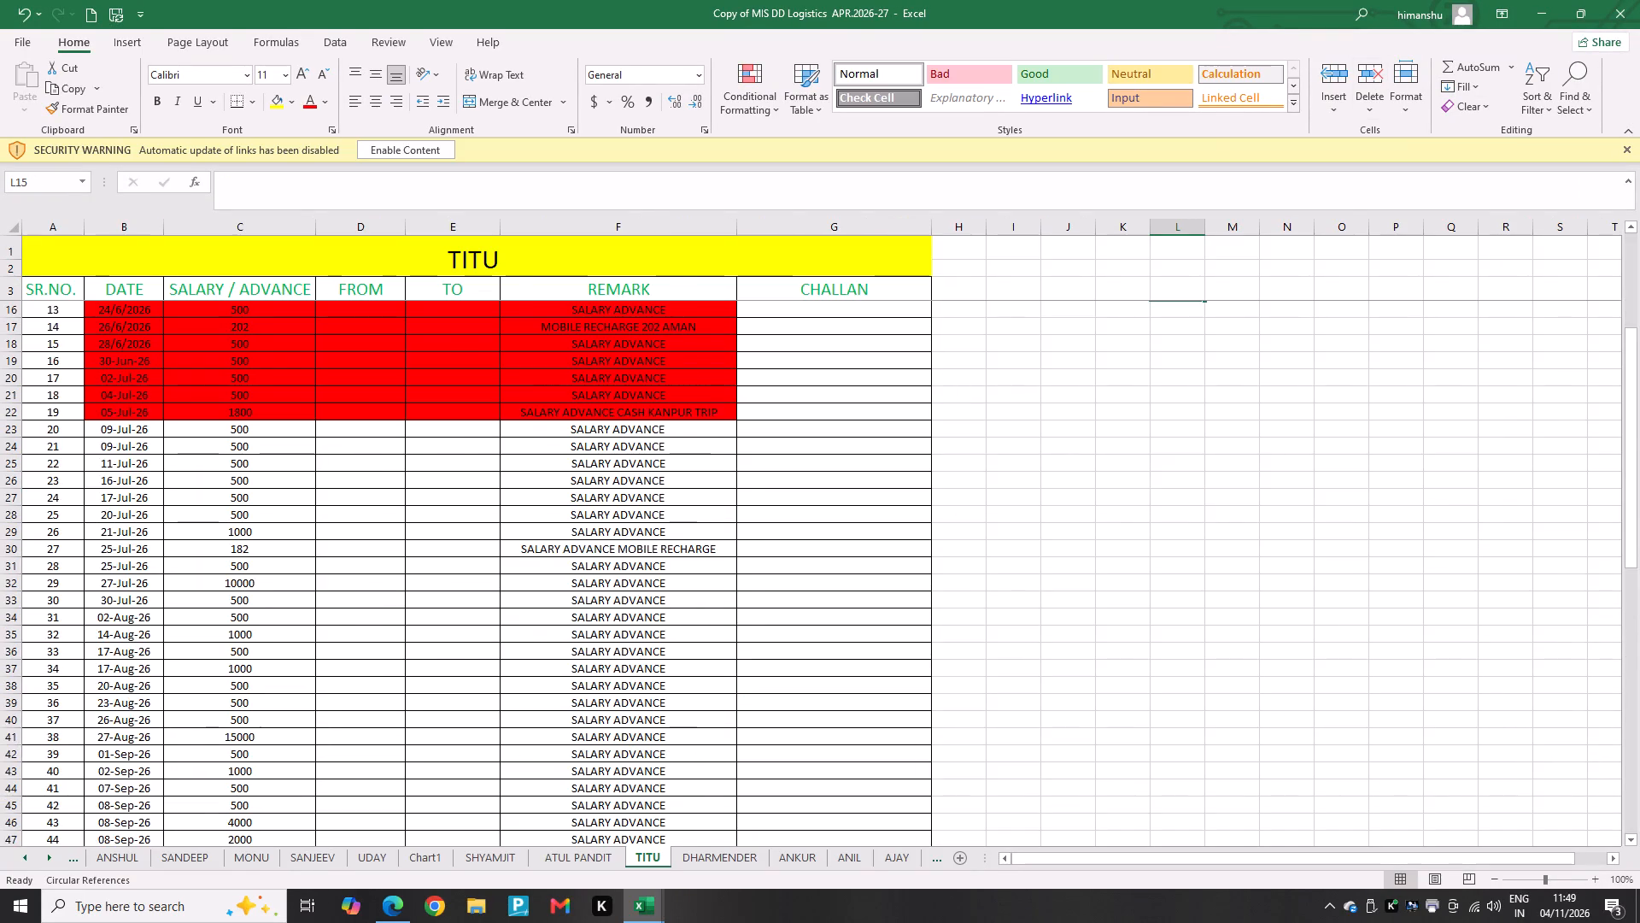
{"action": "scroll", "coordinate": [225, 640], "scroll_direction": "down", "scroll_amount": 16}
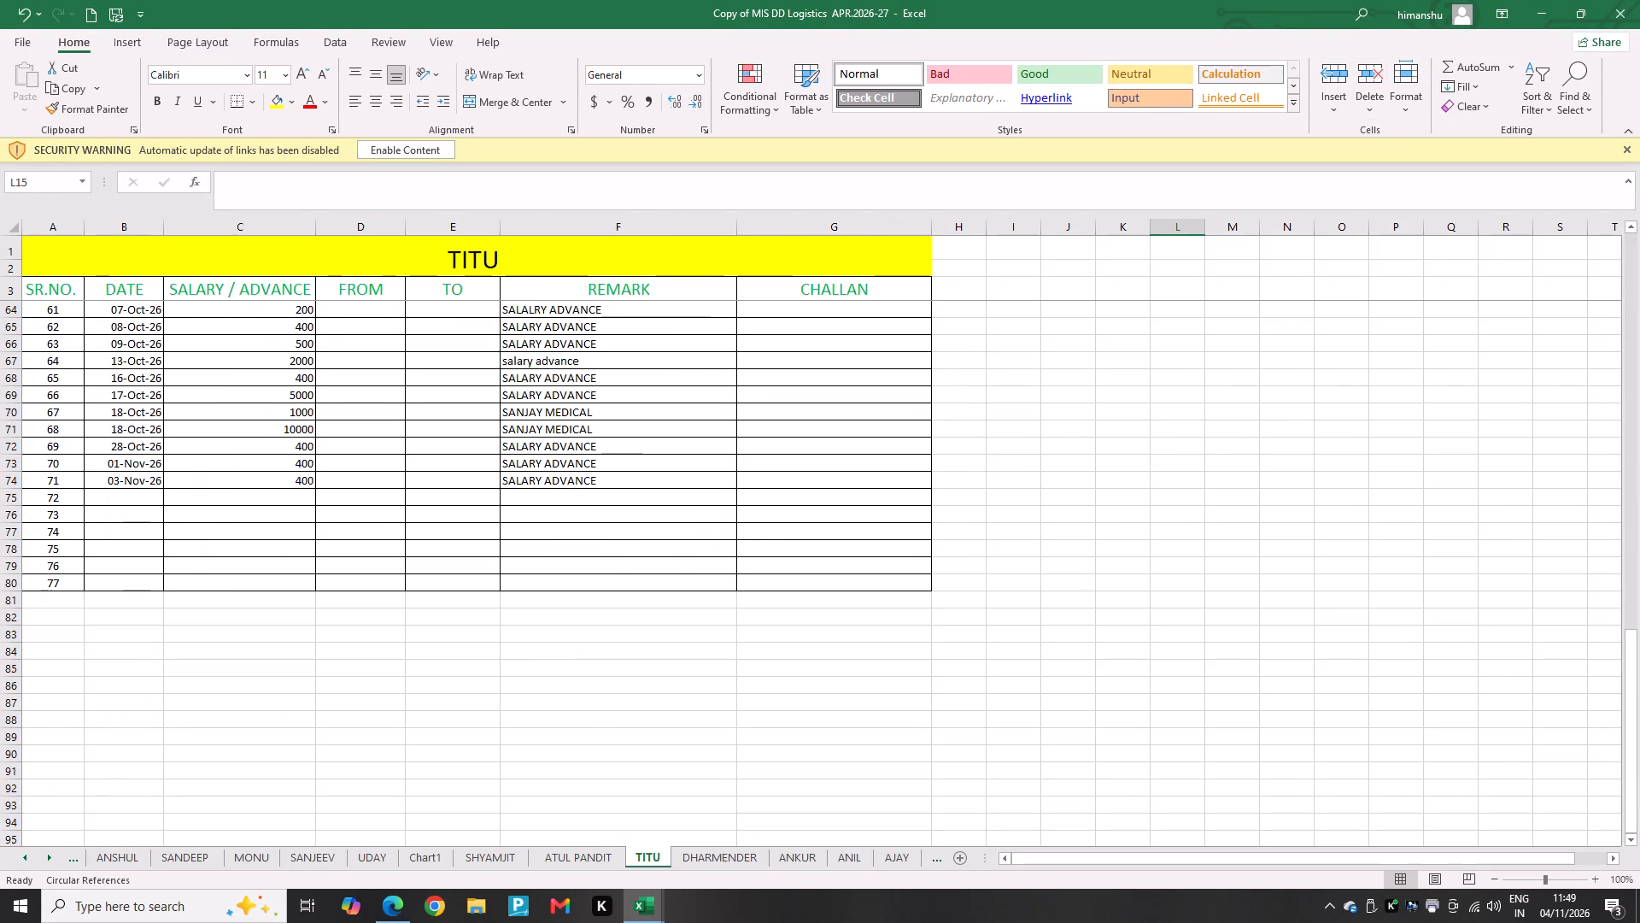
{"action": "left_click", "coordinate": [286, 562]}
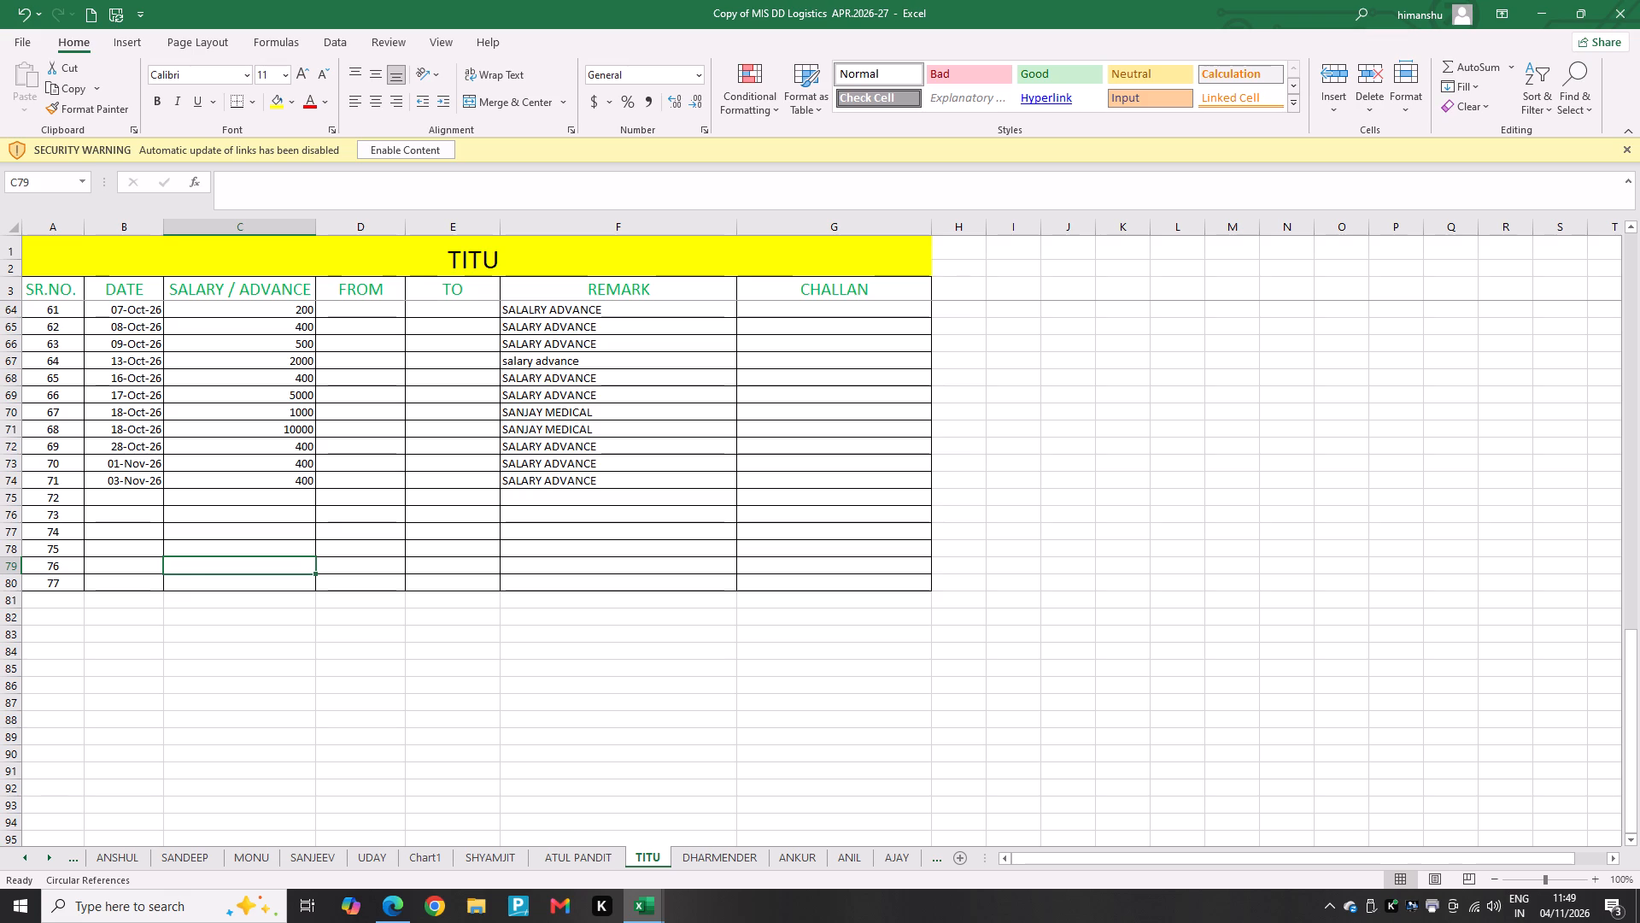
{"action": "key", "text": "alt+equal"}
{"action": "scroll", "coordinate": [306, 562], "scroll_direction": "up", "scroll_amount": 12}
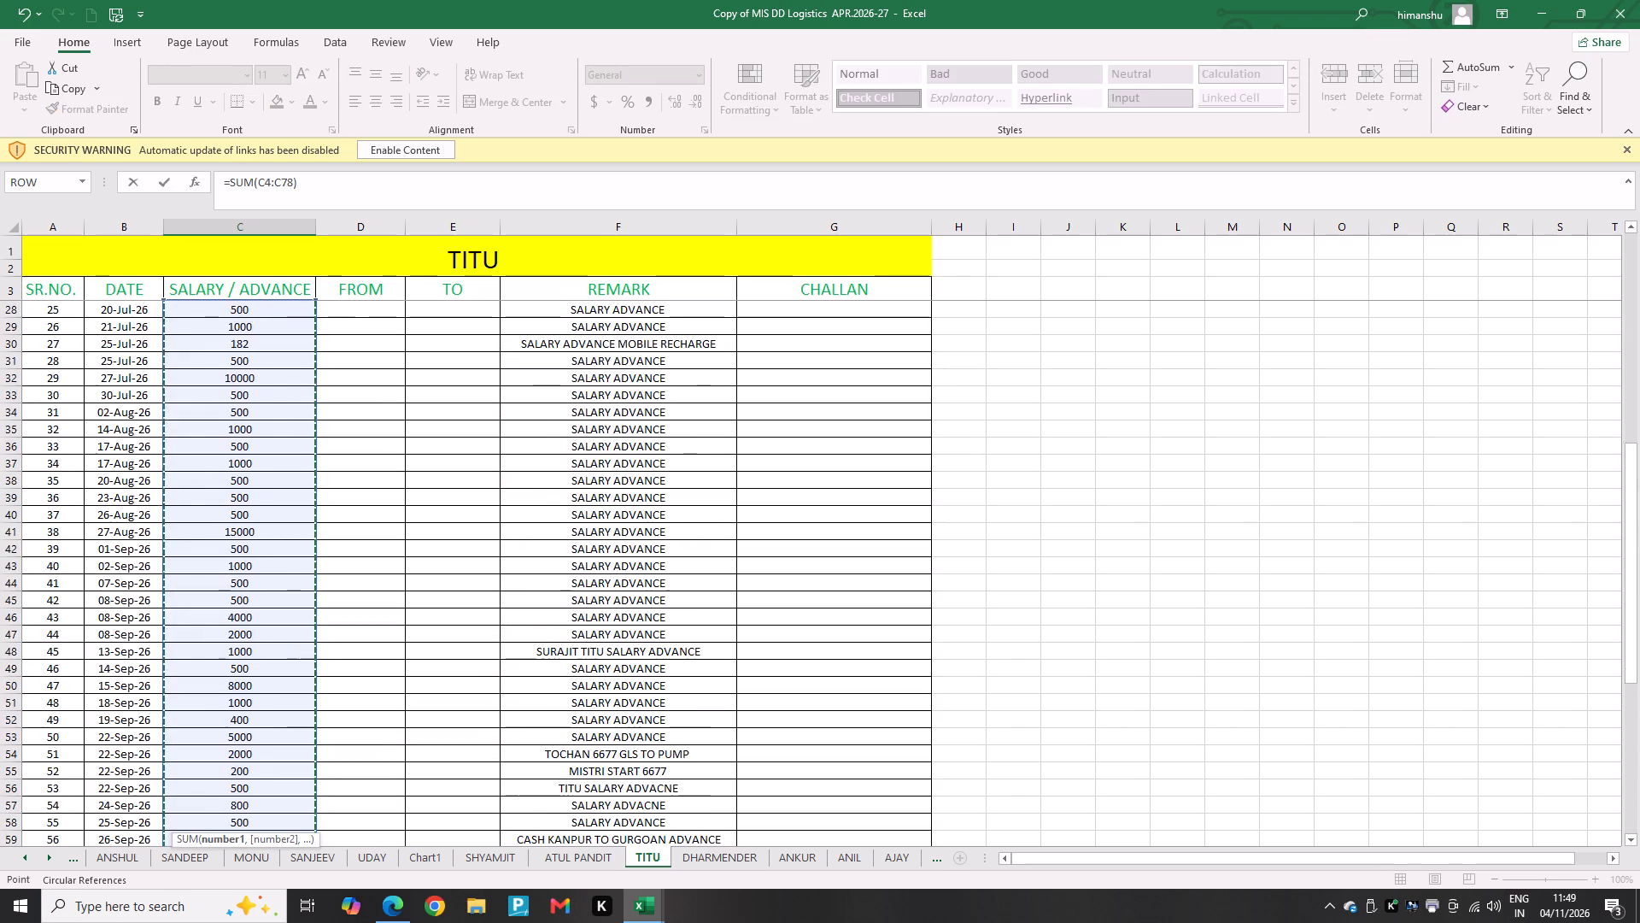
{"action": "scroll", "coordinate": [306, 562], "scroll_direction": "up", "scroll_amount": 4}
{"action": "scroll", "coordinate": [306, 562], "scroll_direction": "down", "scroll_amount": 1}
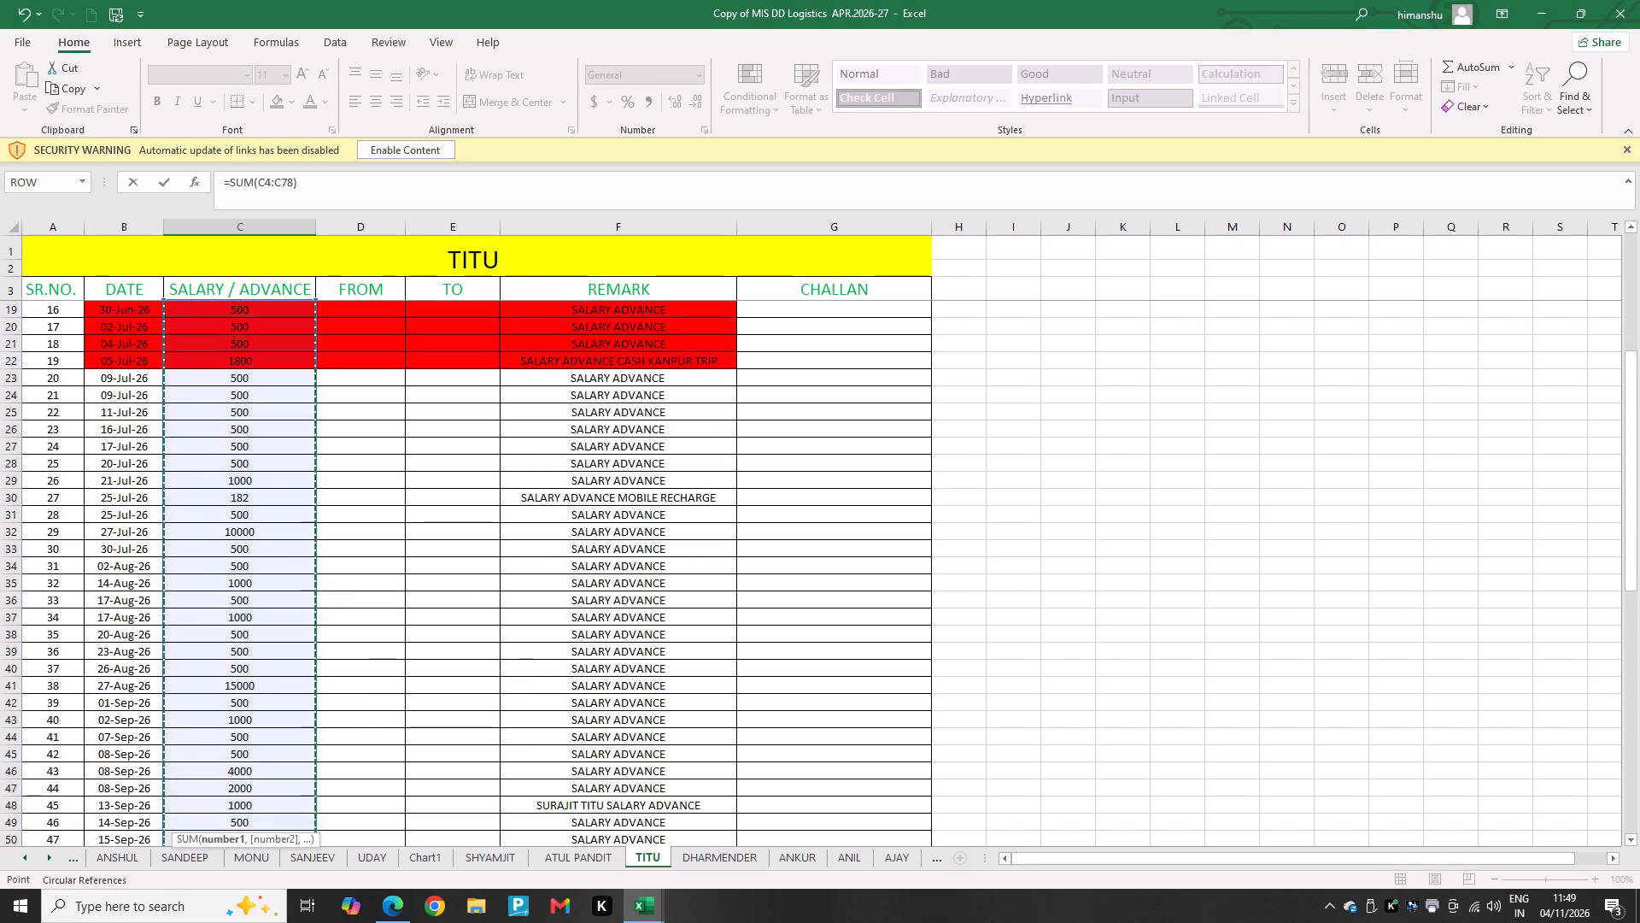
{"action": "left_click", "coordinate": [196, 564]}
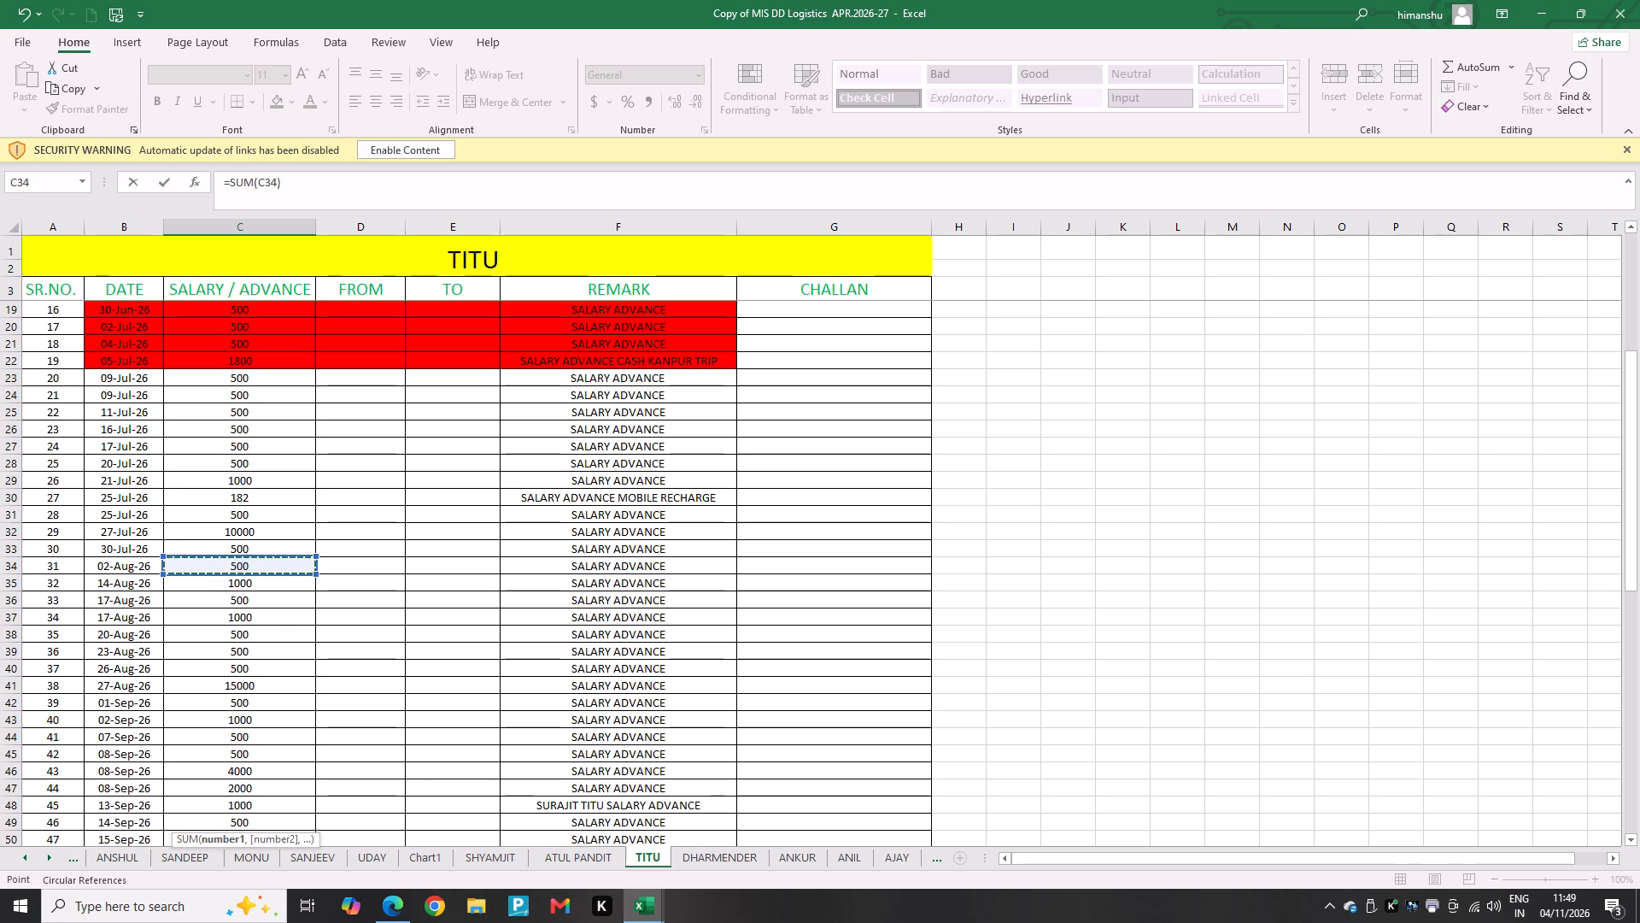
{"action": "left_click", "coordinate": [234, 588]}
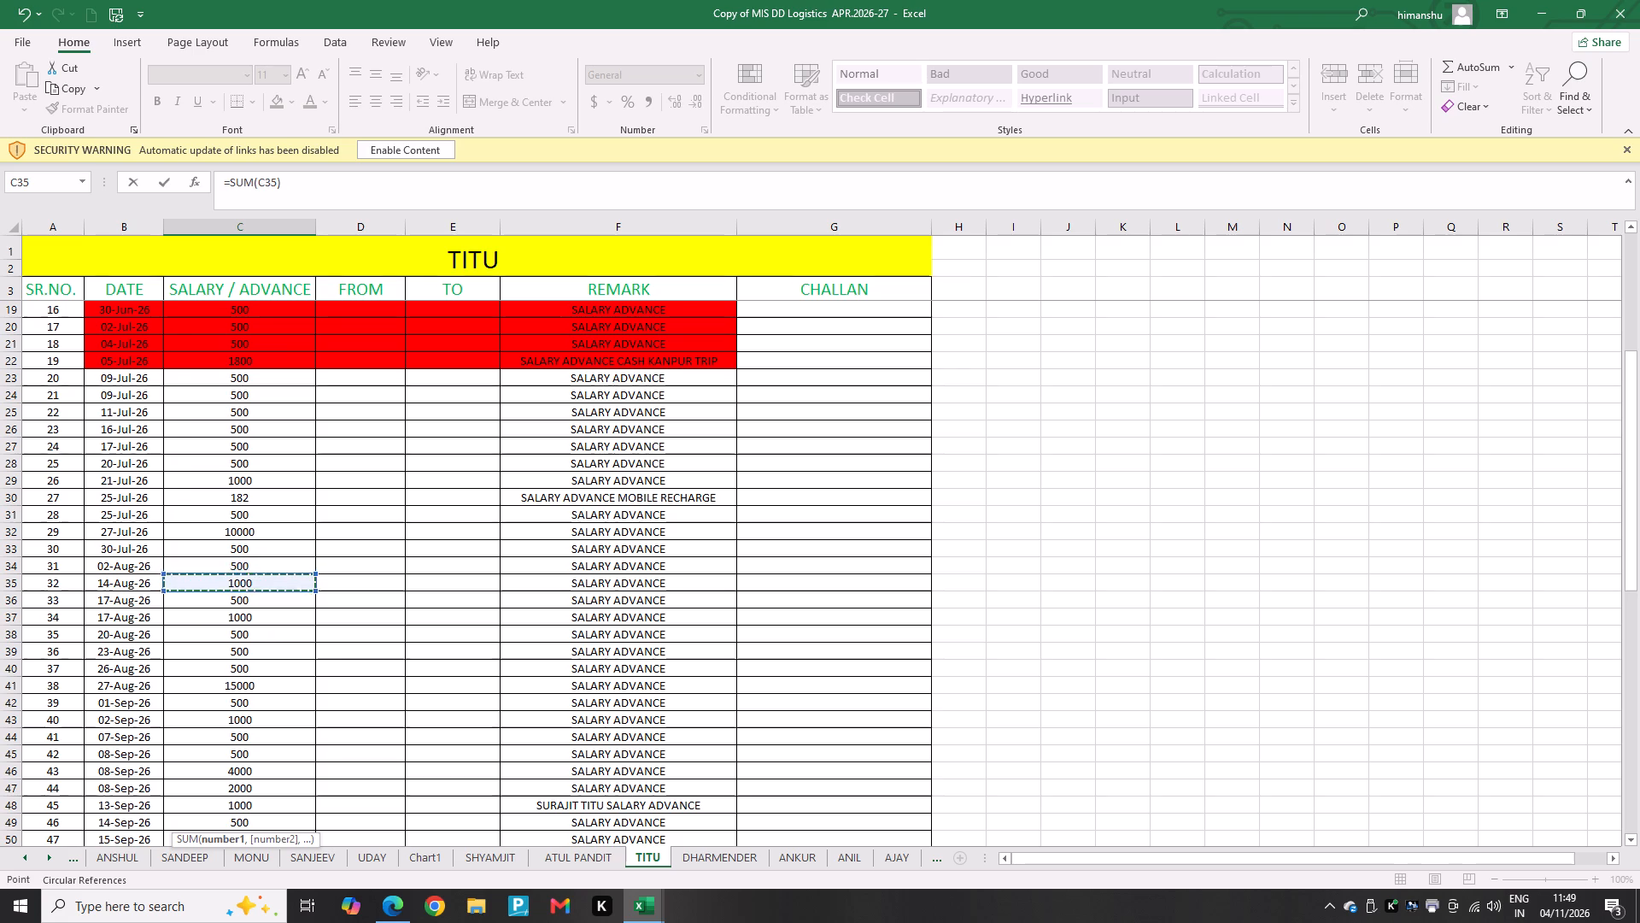
{"action": "left_click", "coordinate": [318, 590]}
{"action": "left_click", "coordinate": [284, 583]}
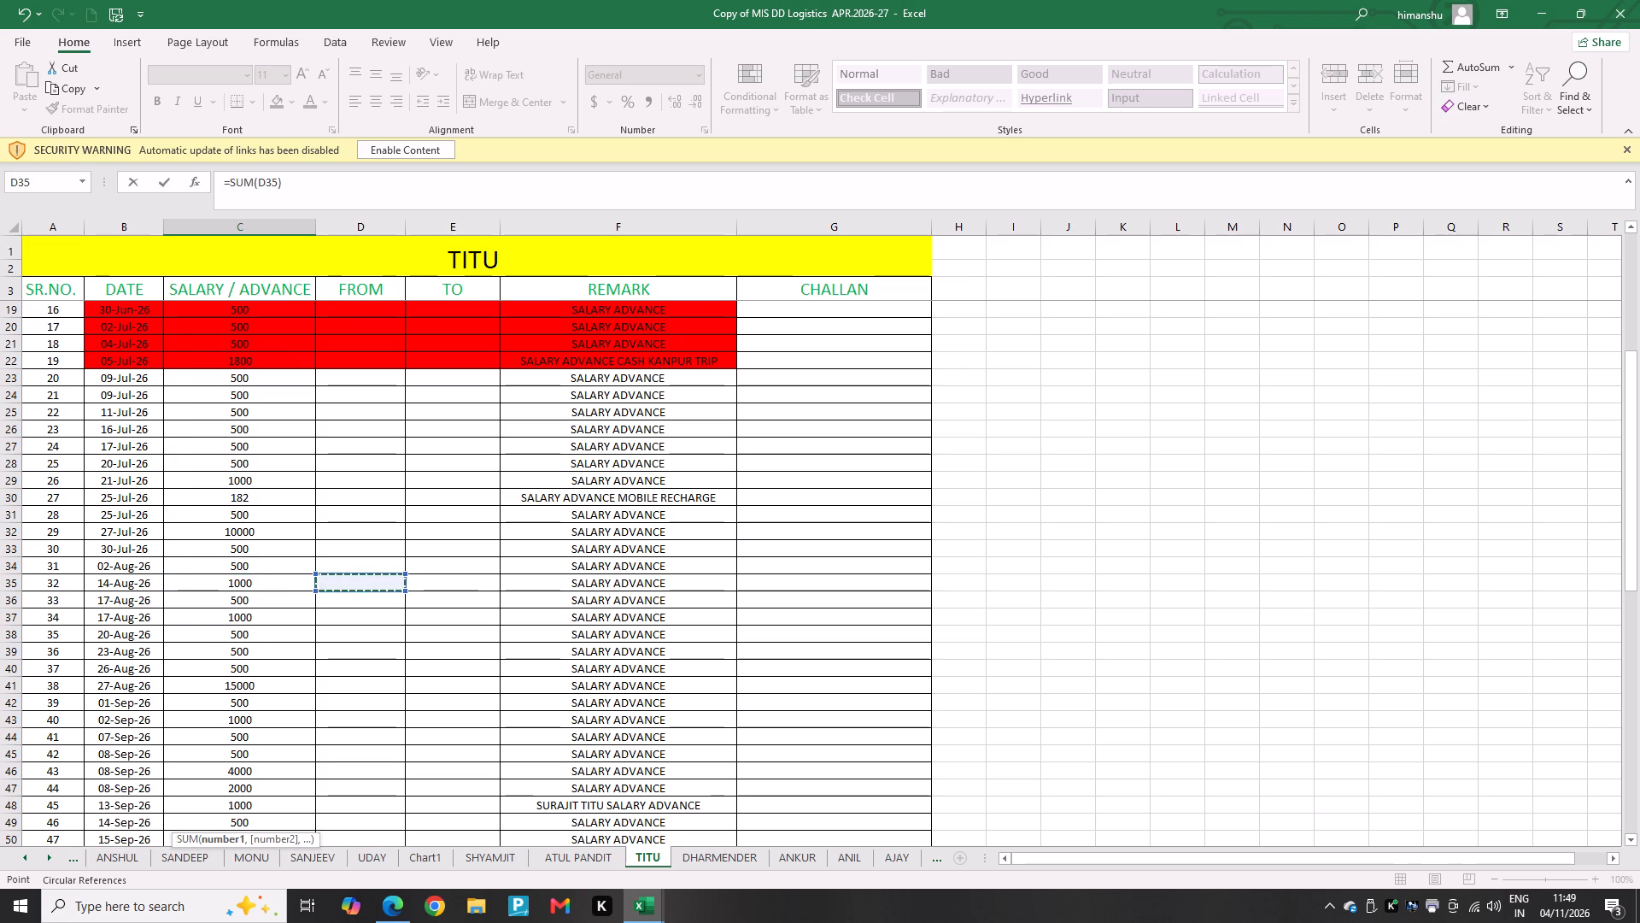
{"action": "left_click_drag", "start_coordinate": [312, 588], "coordinate": [273, 713]}
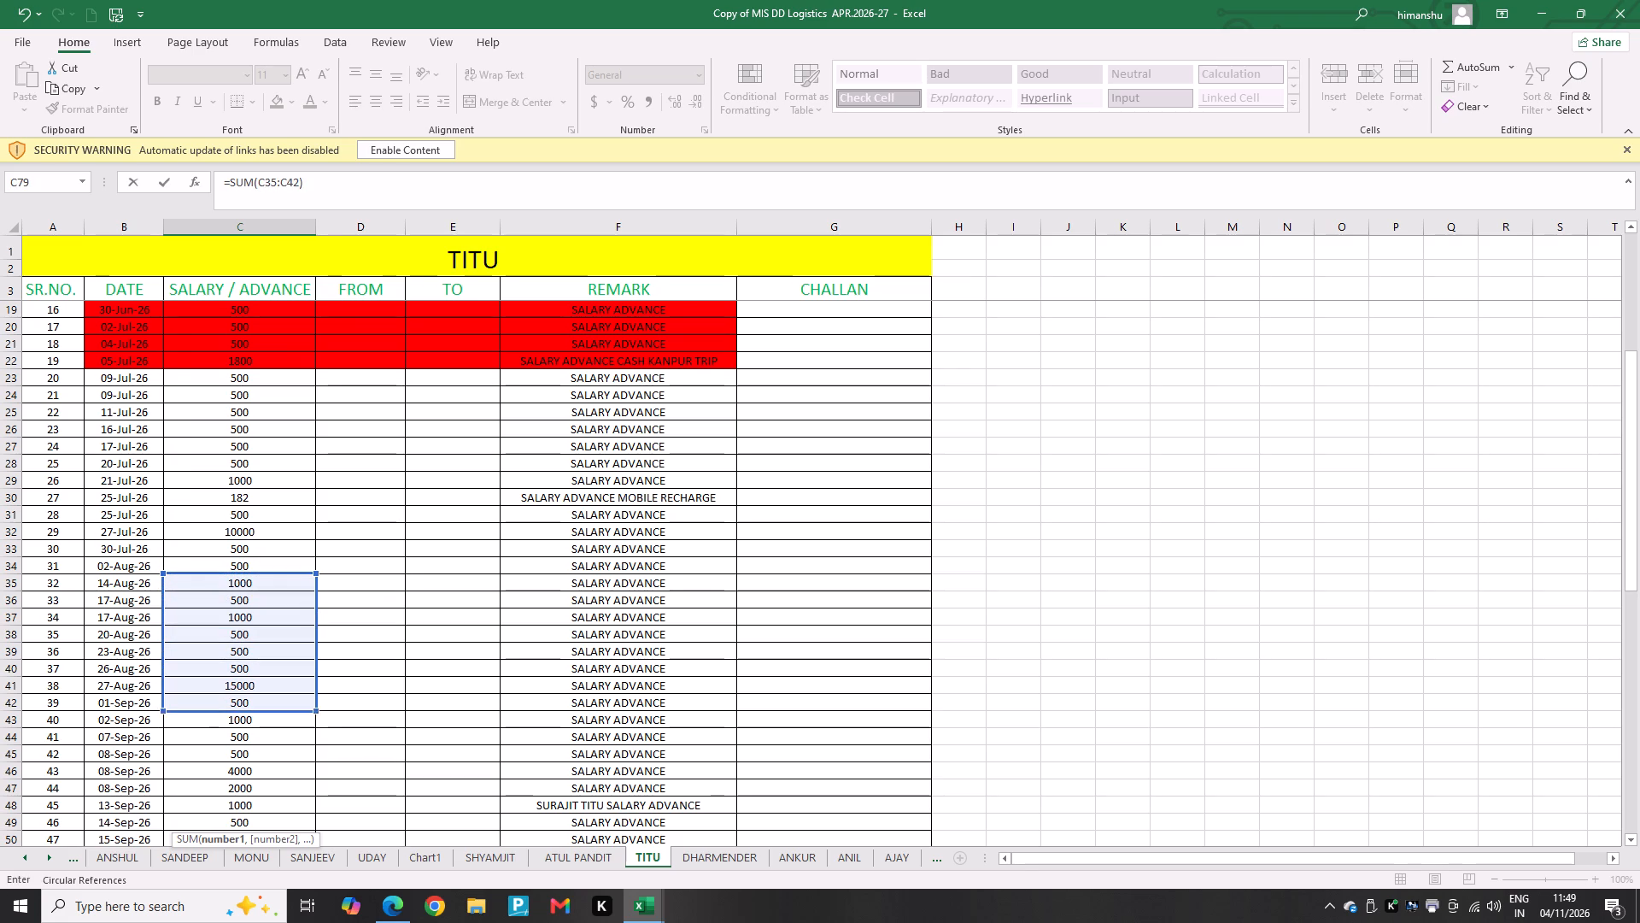
{"action": "left_click_drag", "start_coordinate": [273, 713], "coordinate": [254, 813]}
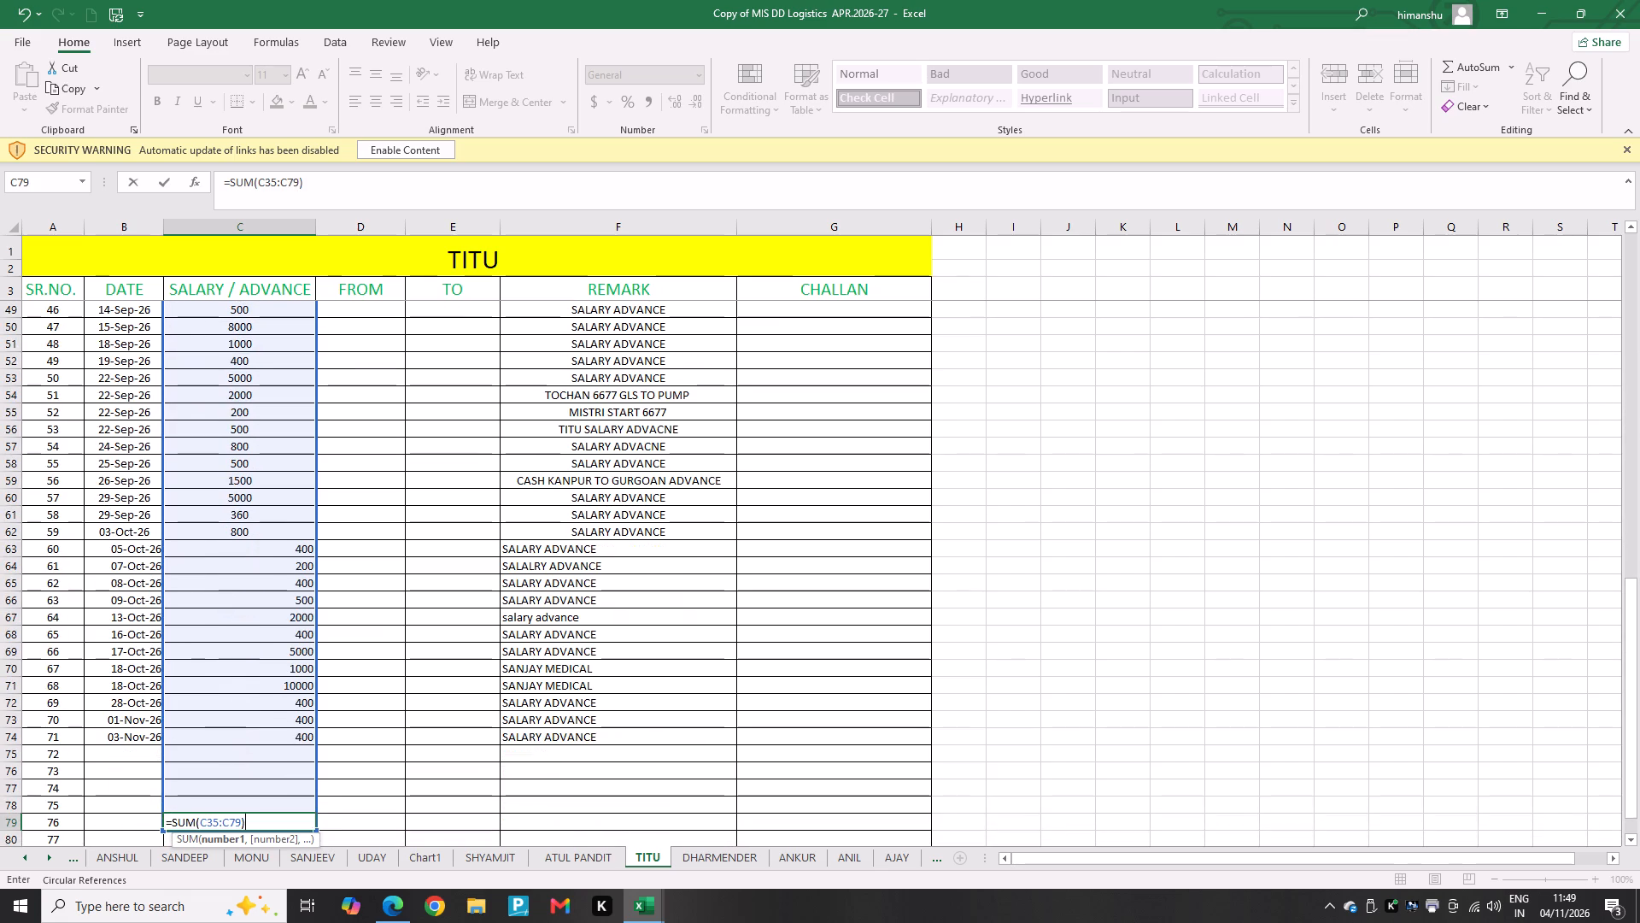
{"action": "left_click_drag", "start_coordinate": [254, 813], "coordinate": [250, 594]}
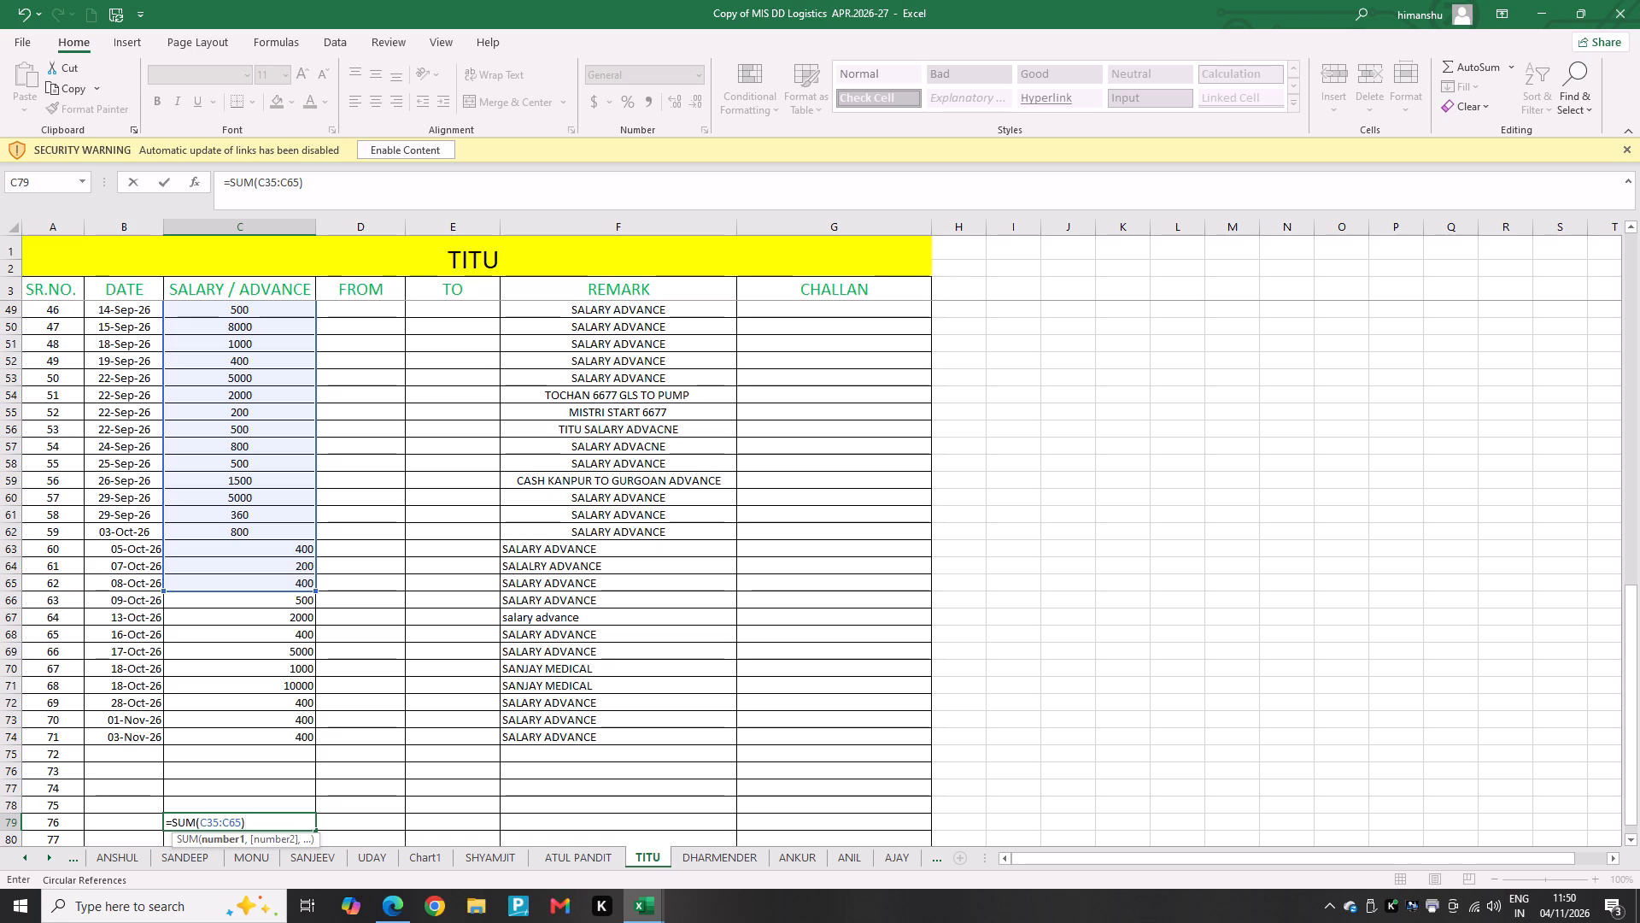
{"action": "key", "text": "Return"}
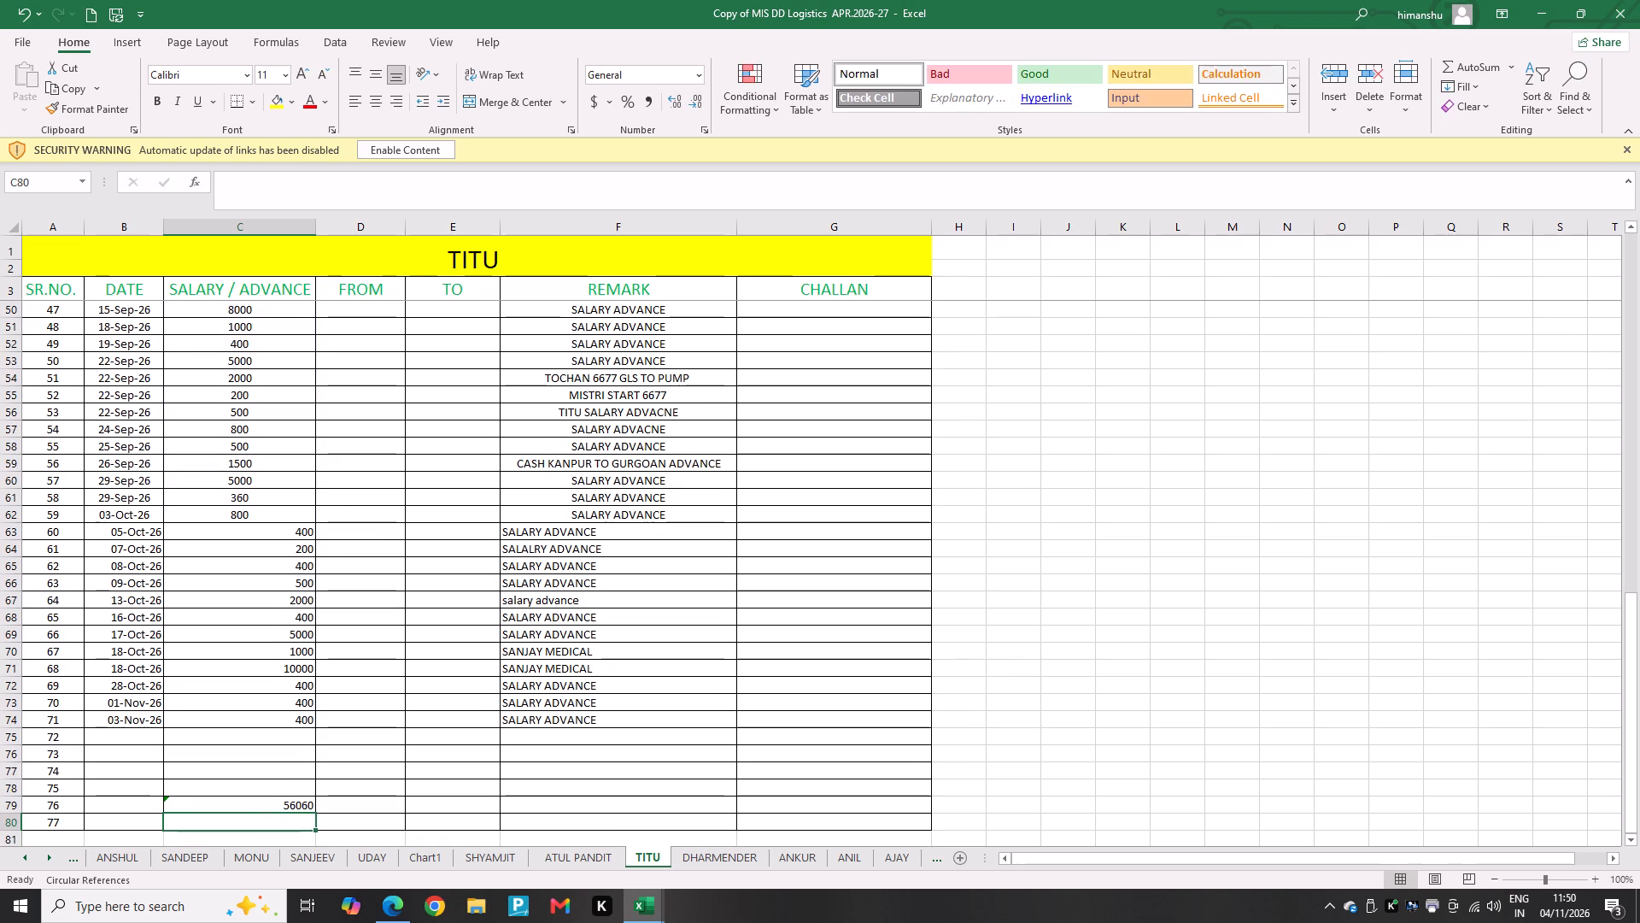
Review TITU's salary advance entries and remarks from late August through early November.
{"action": "scroll", "coordinate": [167, 535], "scroll_direction": "up", "scroll_amount": 1}
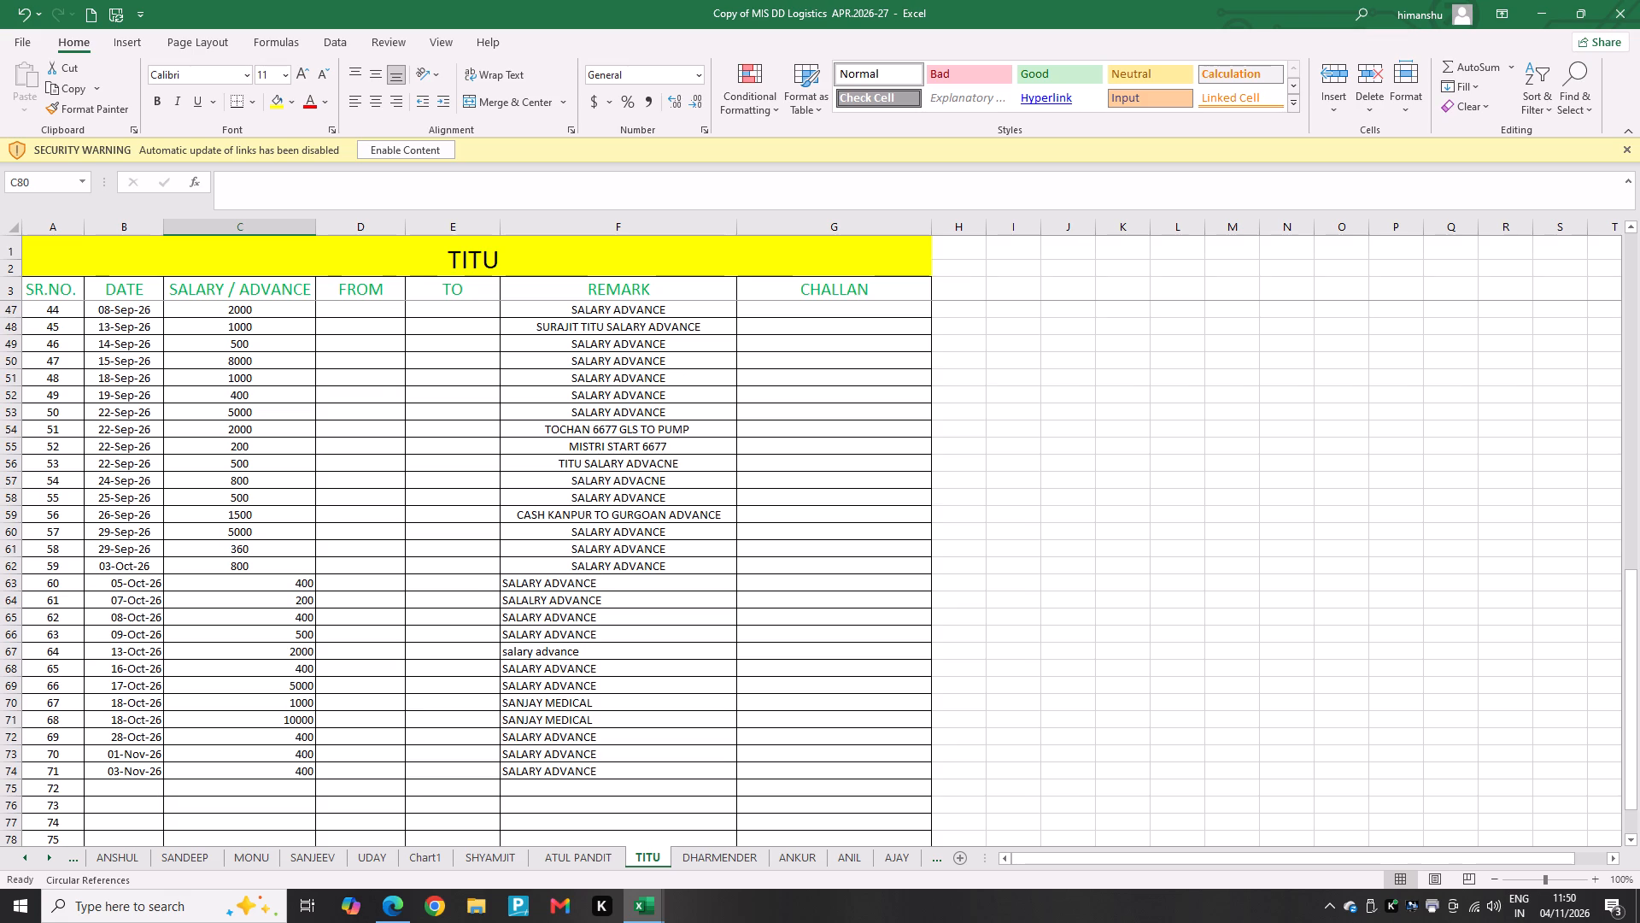
{"action": "left_click", "coordinate": [244, 534]}
{"action": "left_click", "coordinate": [261, 473]}
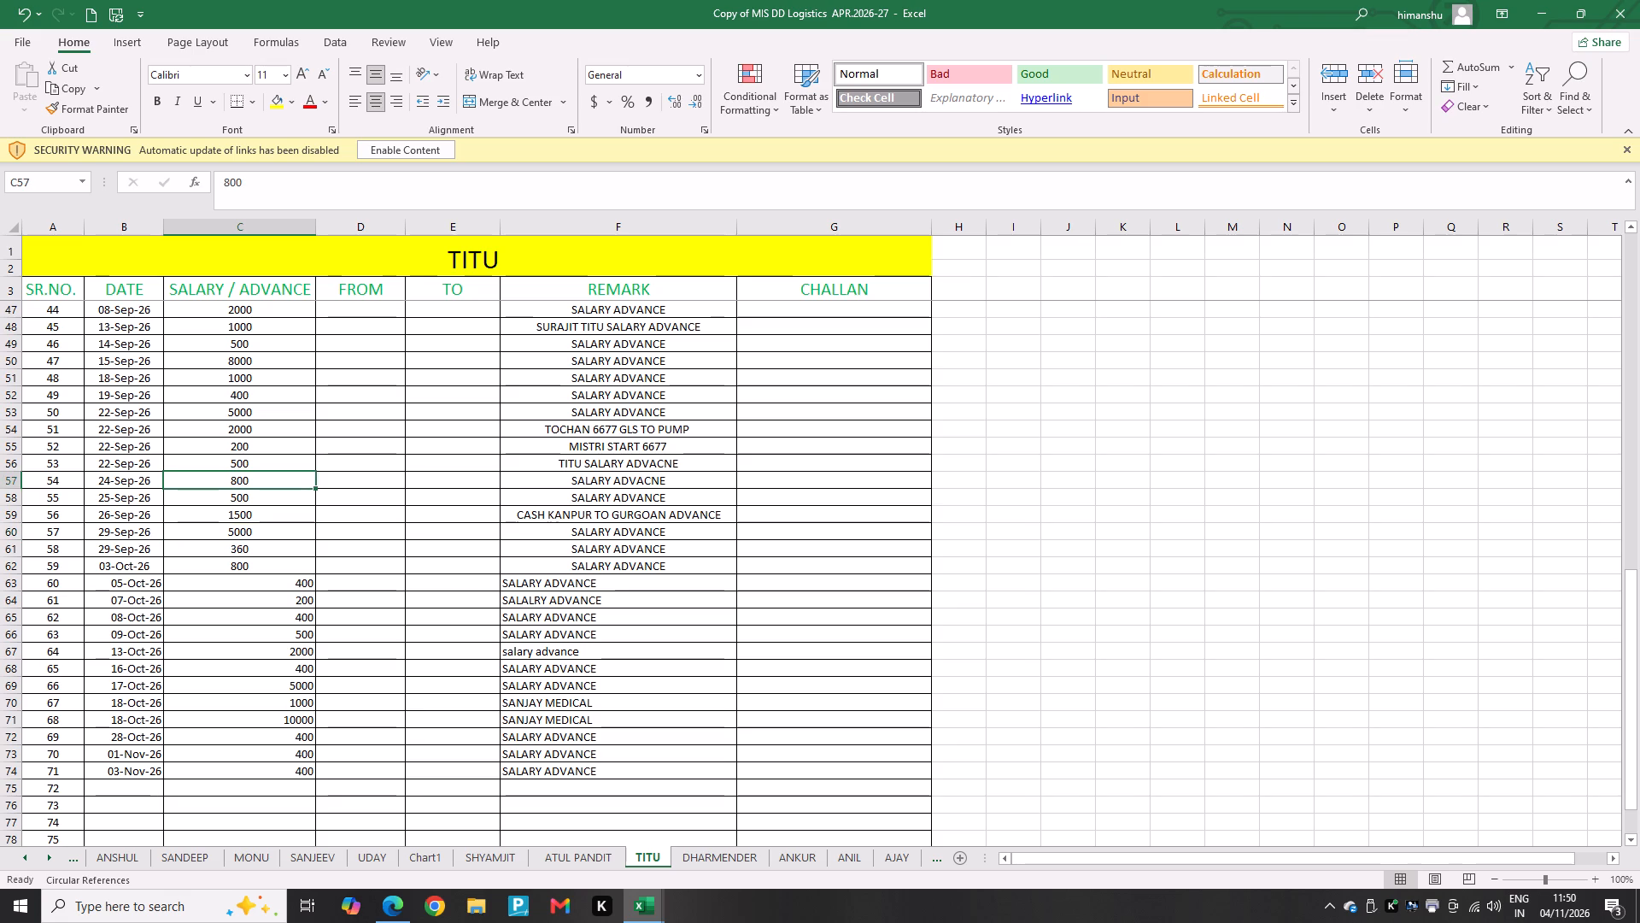
{"action": "left_click", "coordinate": [283, 432]}
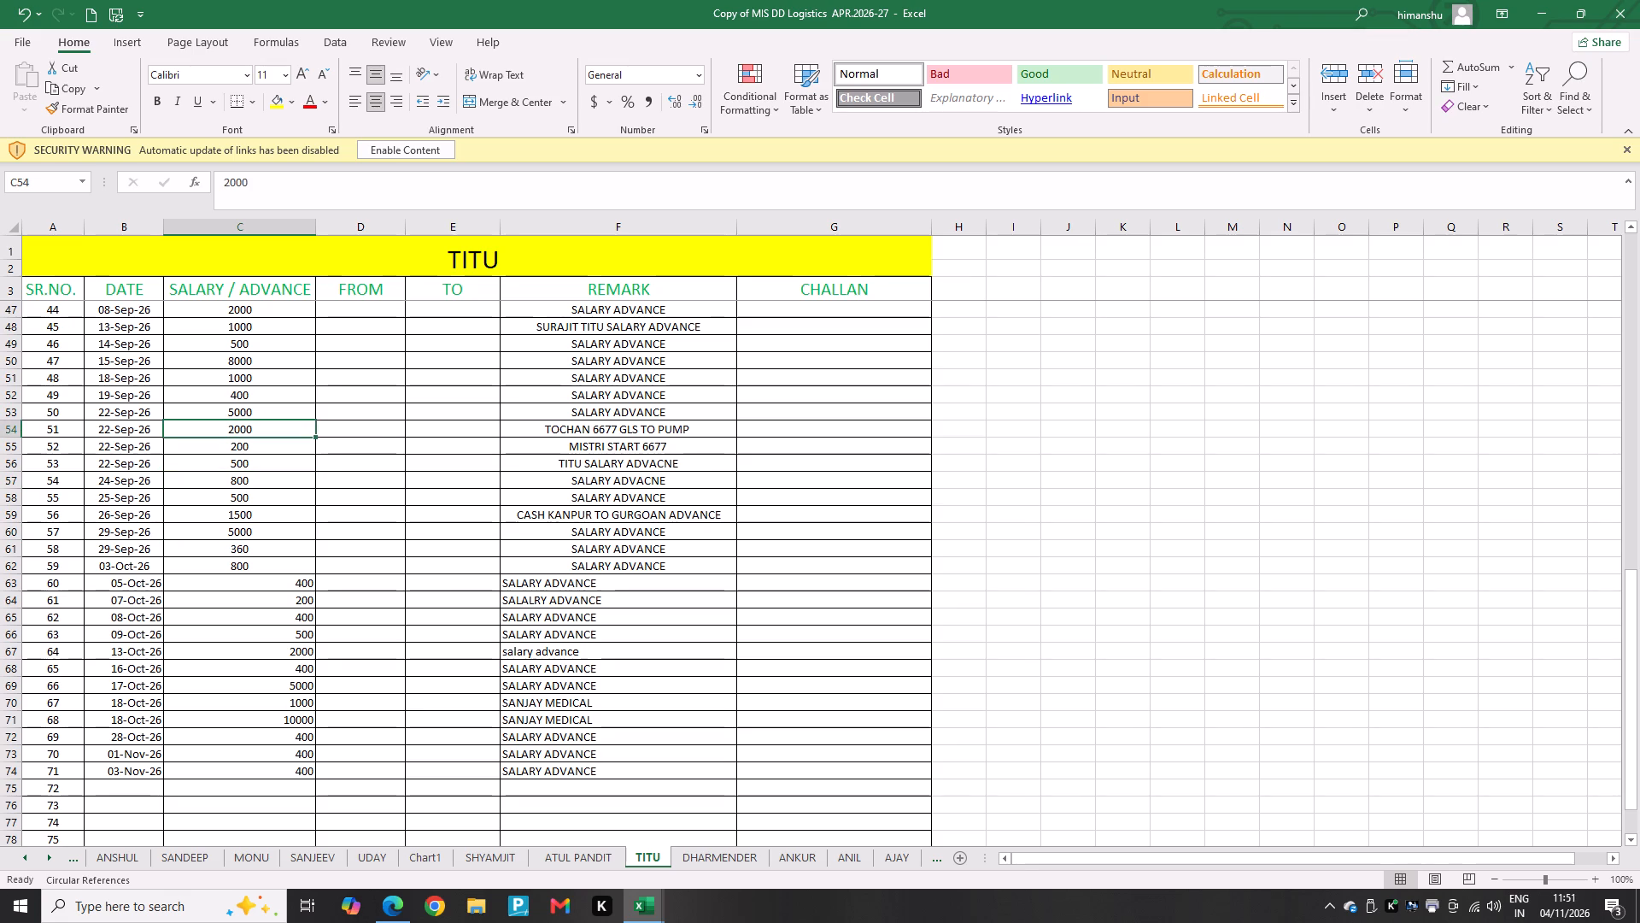
{"action": "scroll", "coordinate": [283, 432], "scroll_direction": "up", "scroll_amount": 1}
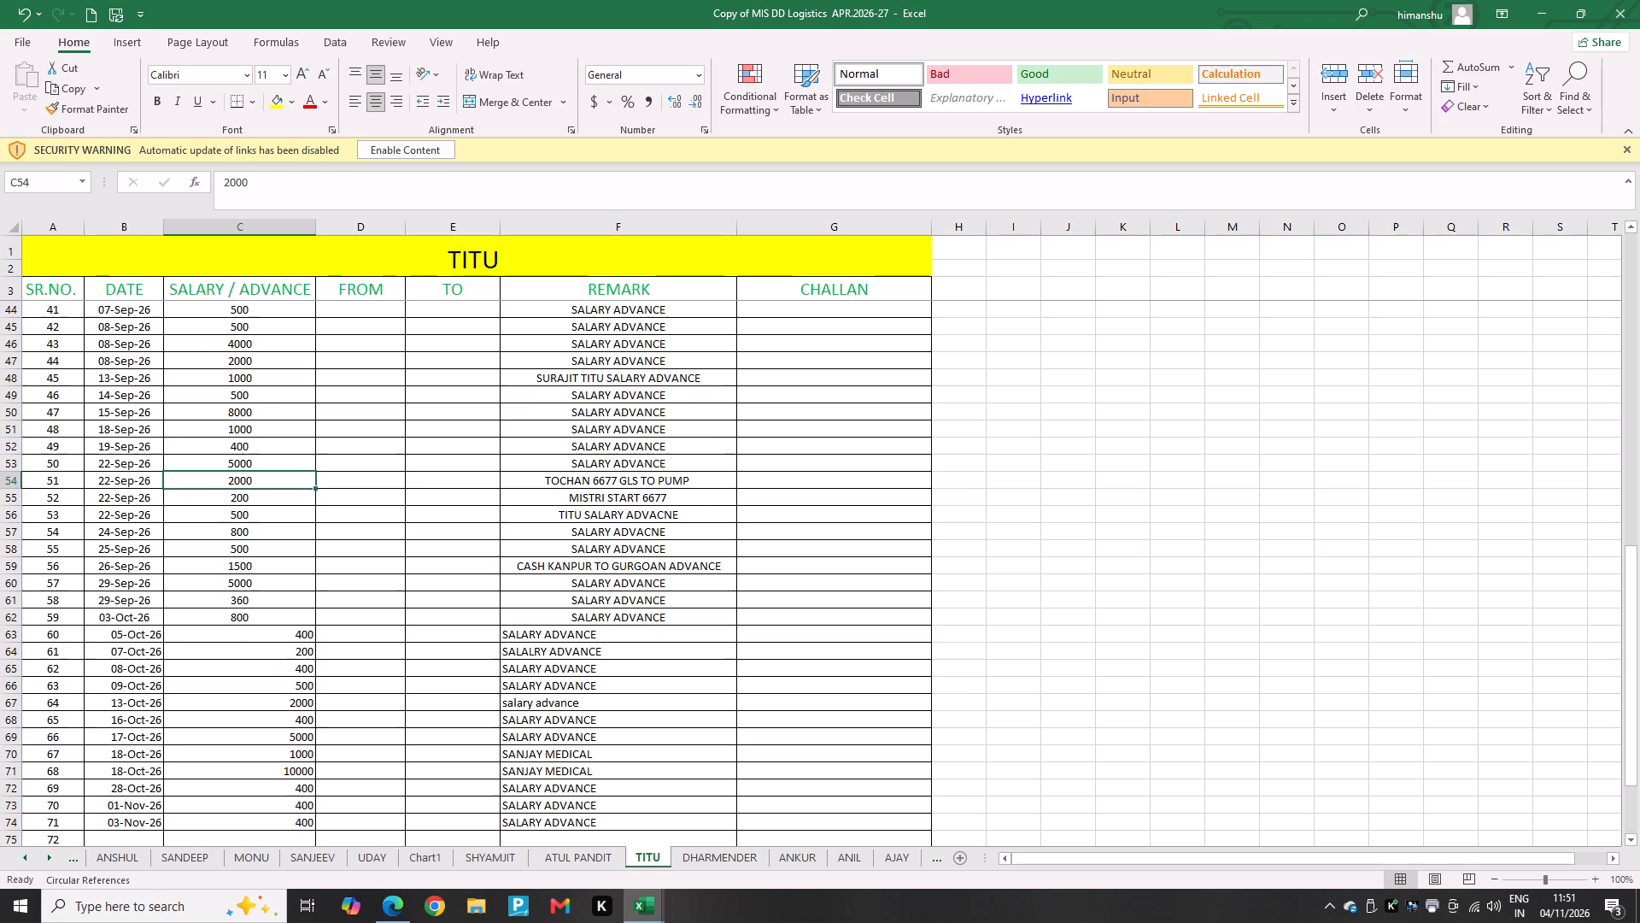
{"action": "scroll", "coordinate": [255, 620], "scroll_direction": "up", "scroll_amount": 2}
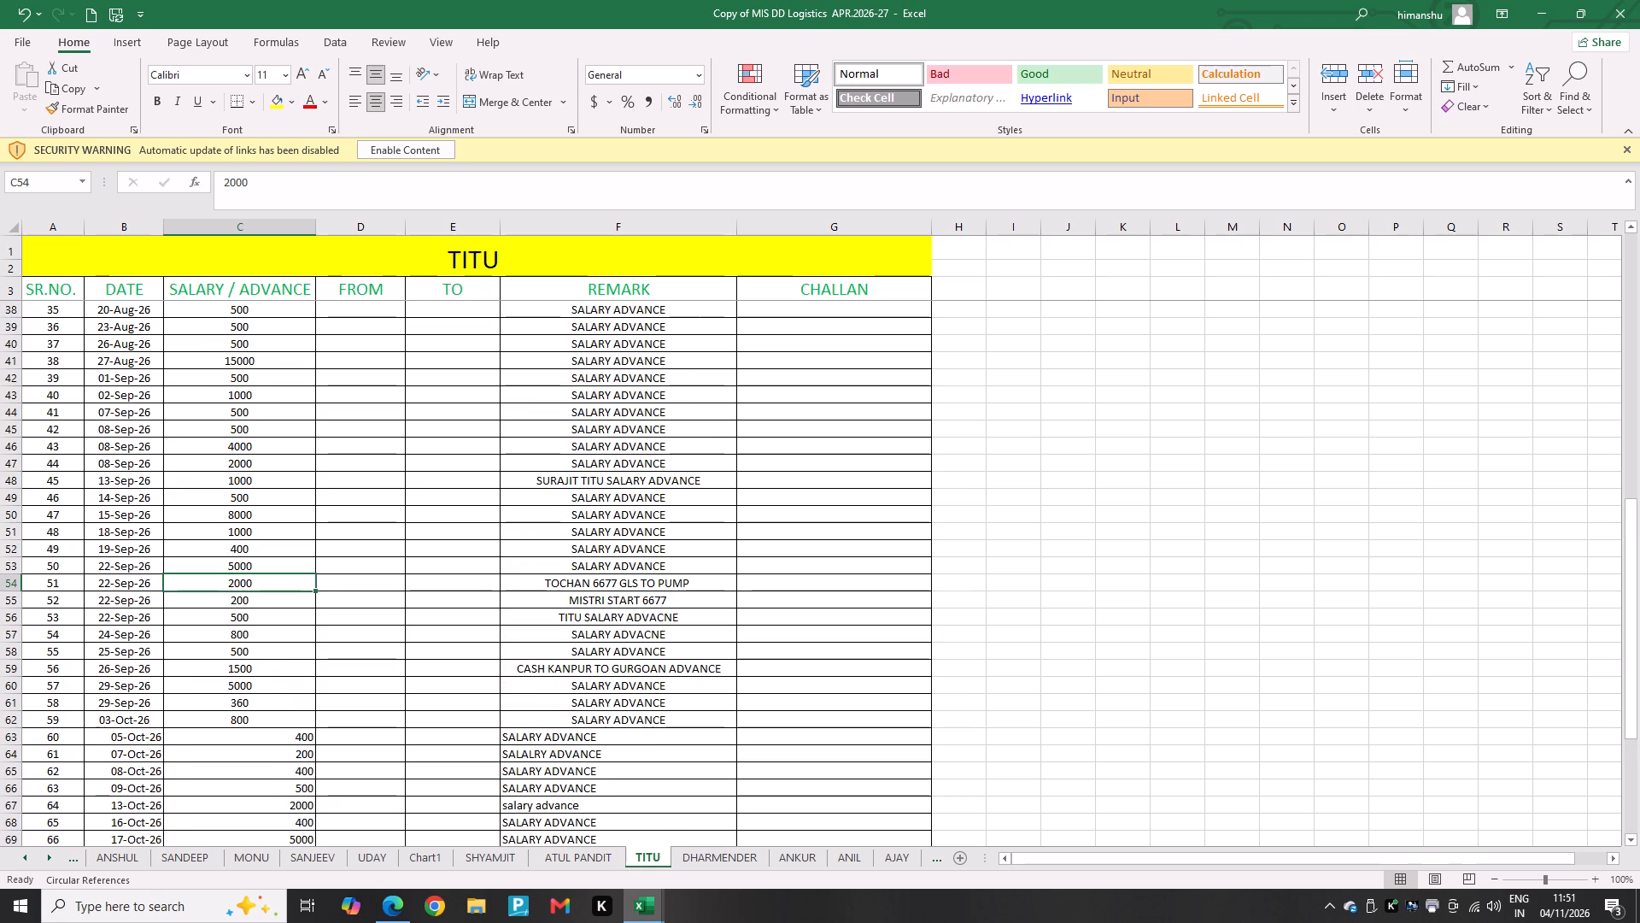
{"action": "left_click", "coordinate": [271, 457]}
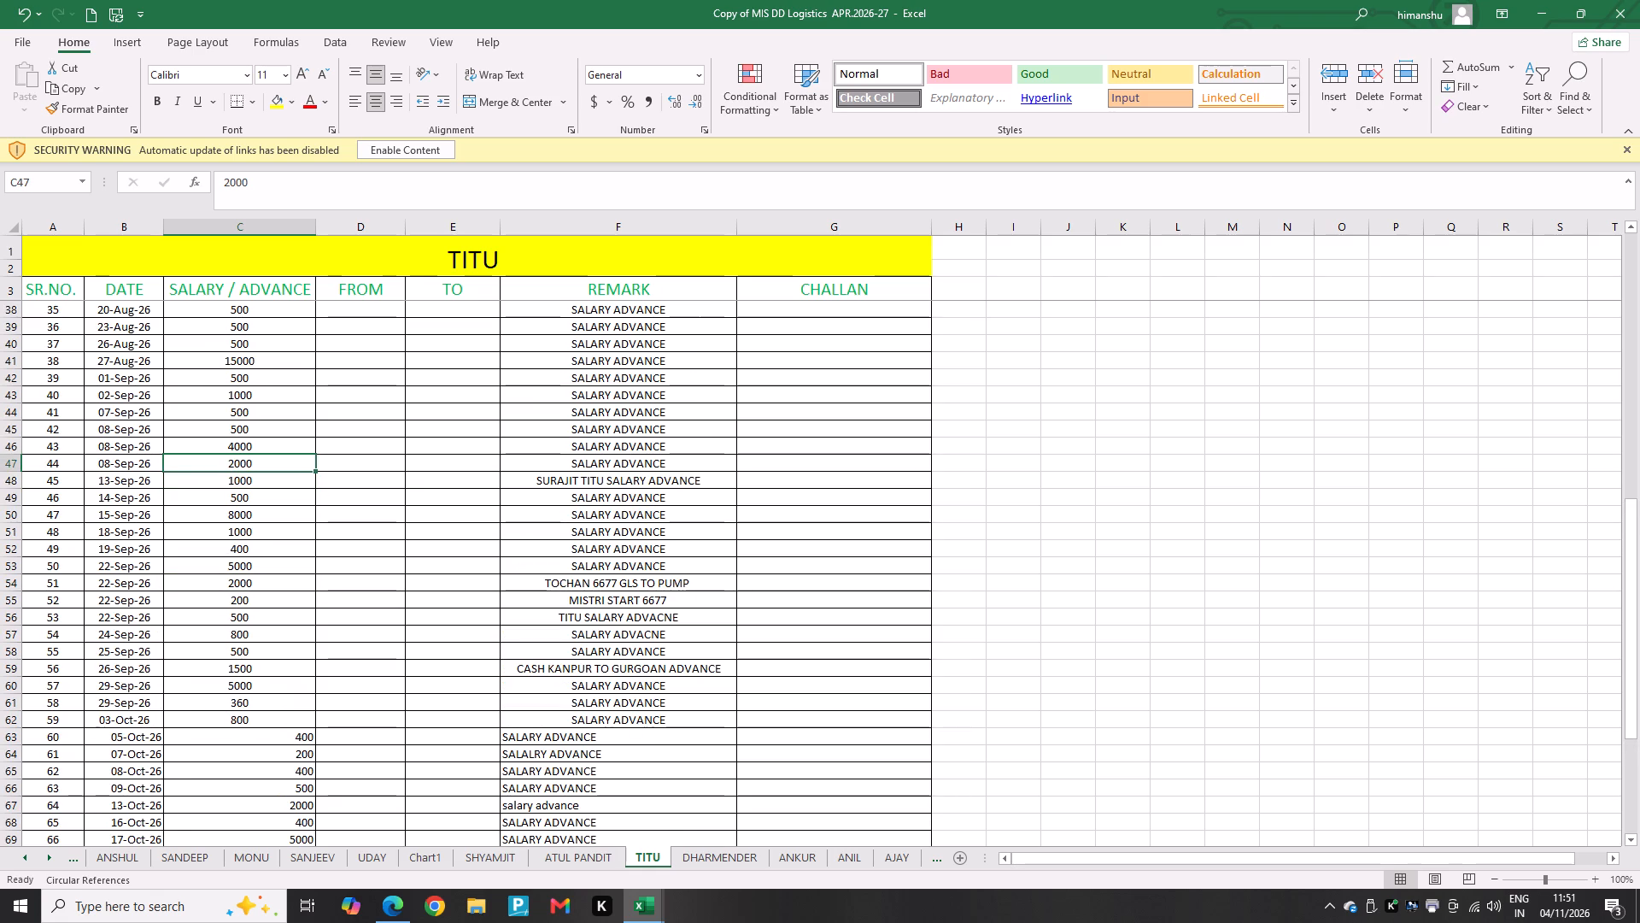
{"action": "scroll", "coordinate": [275, 465], "scroll_direction": "down", "scroll_amount": 5}
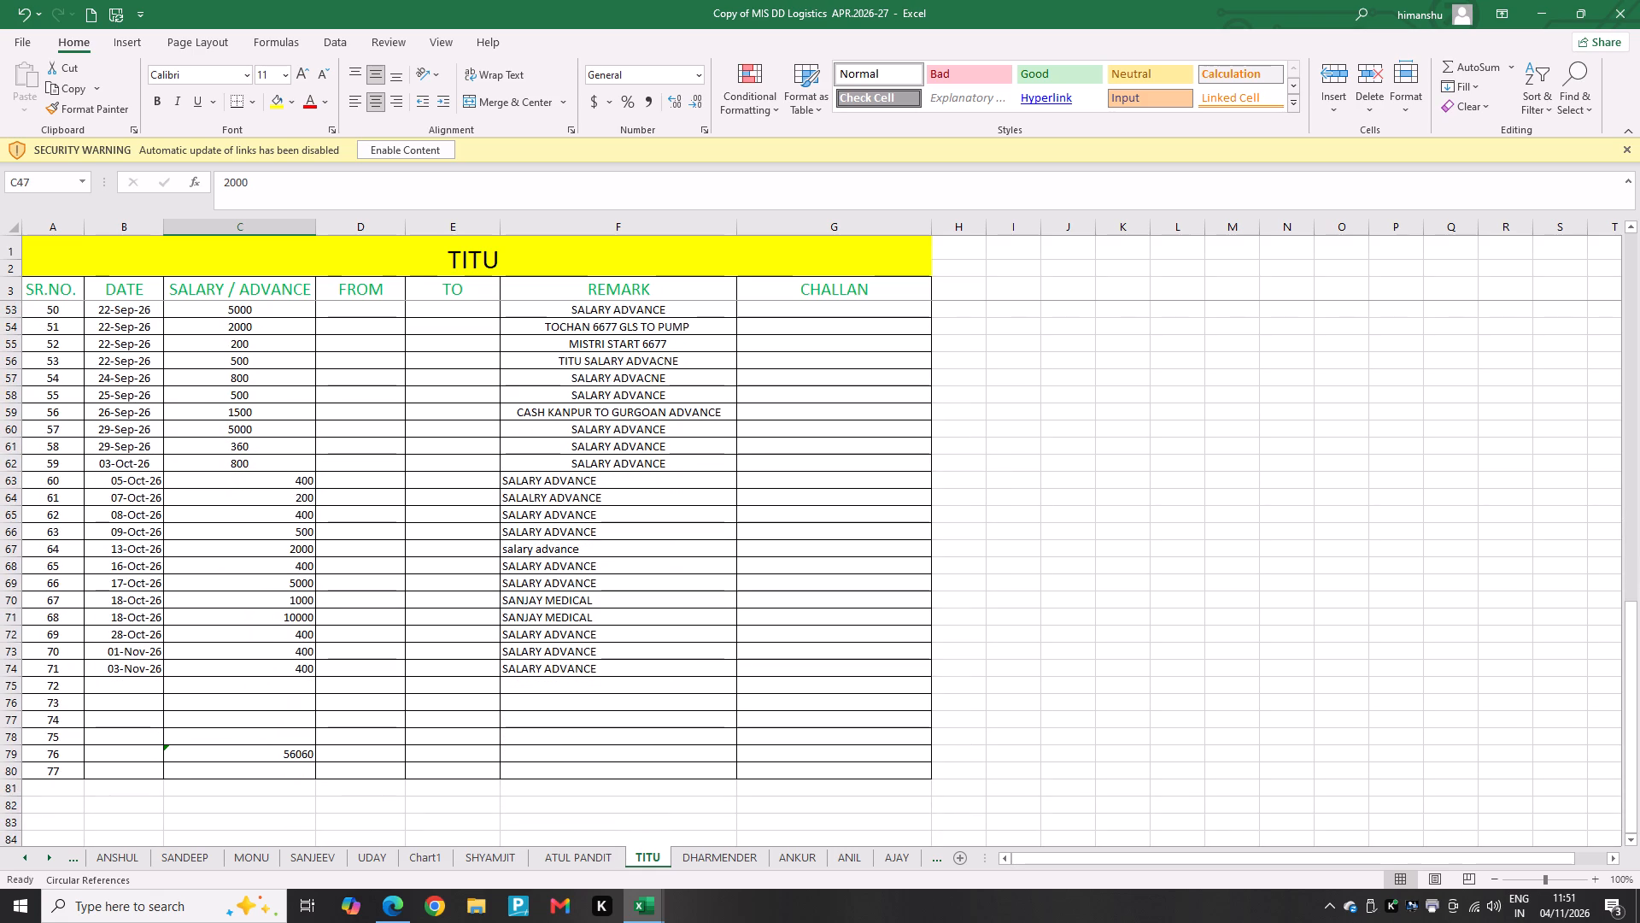
Set up the TITU sheet's printout to Fit Sheet on One Page with the Last Custom Margins Setting.
{"action": "key", "text": "ctrl+p"}
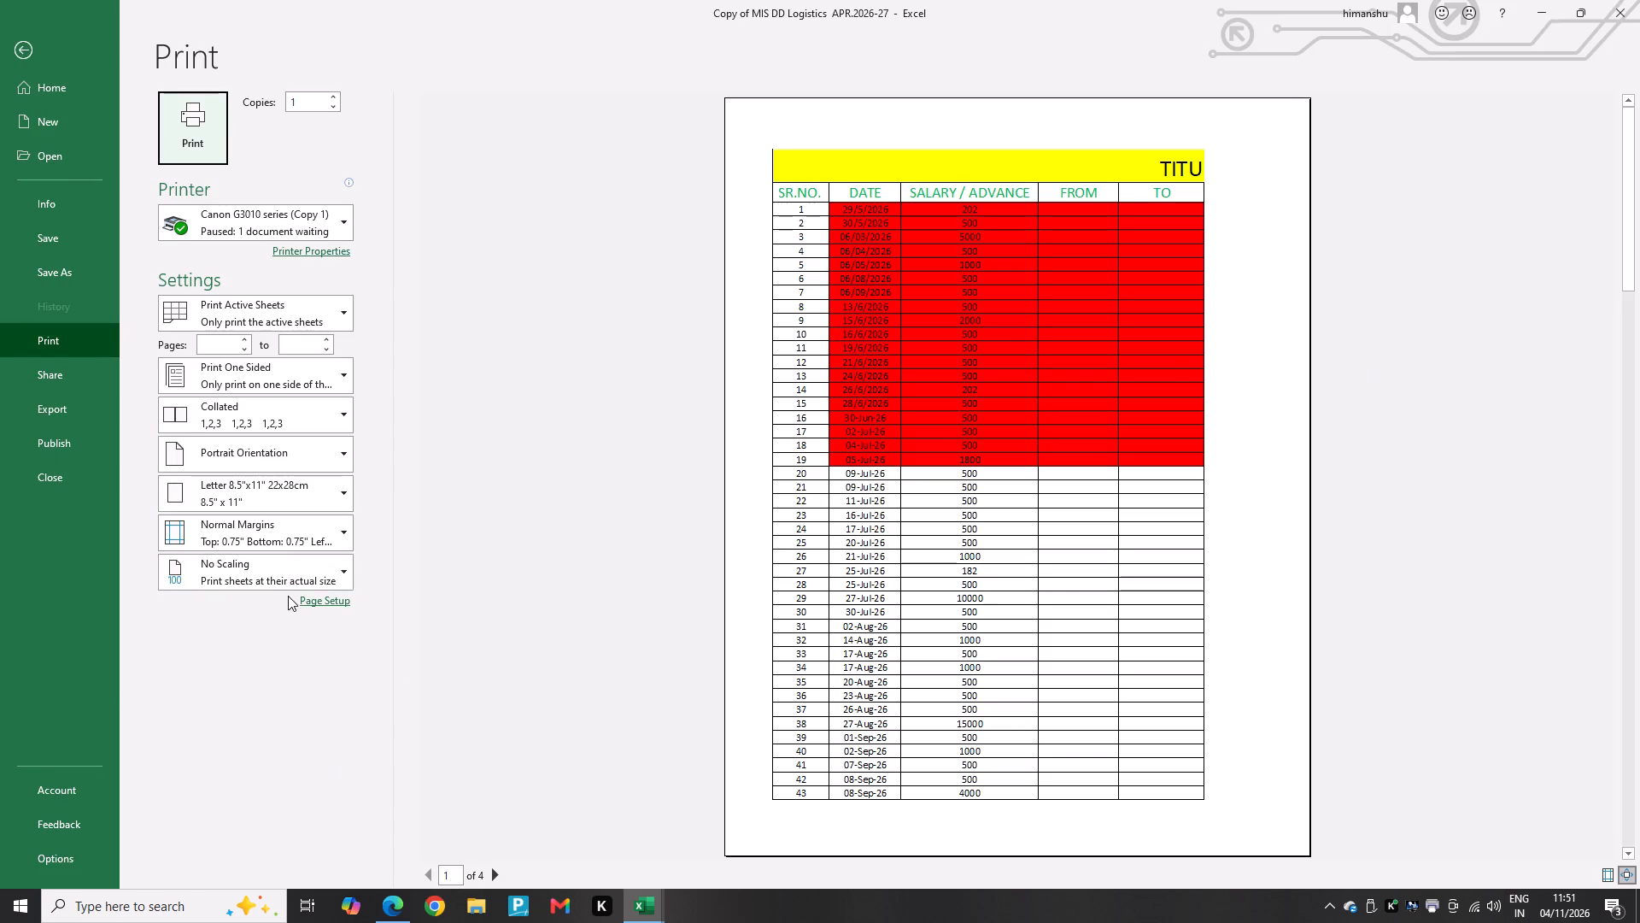
{"action": "left_click", "coordinate": [289, 578]}
{"action": "left_click", "coordinate": [303, 667]}
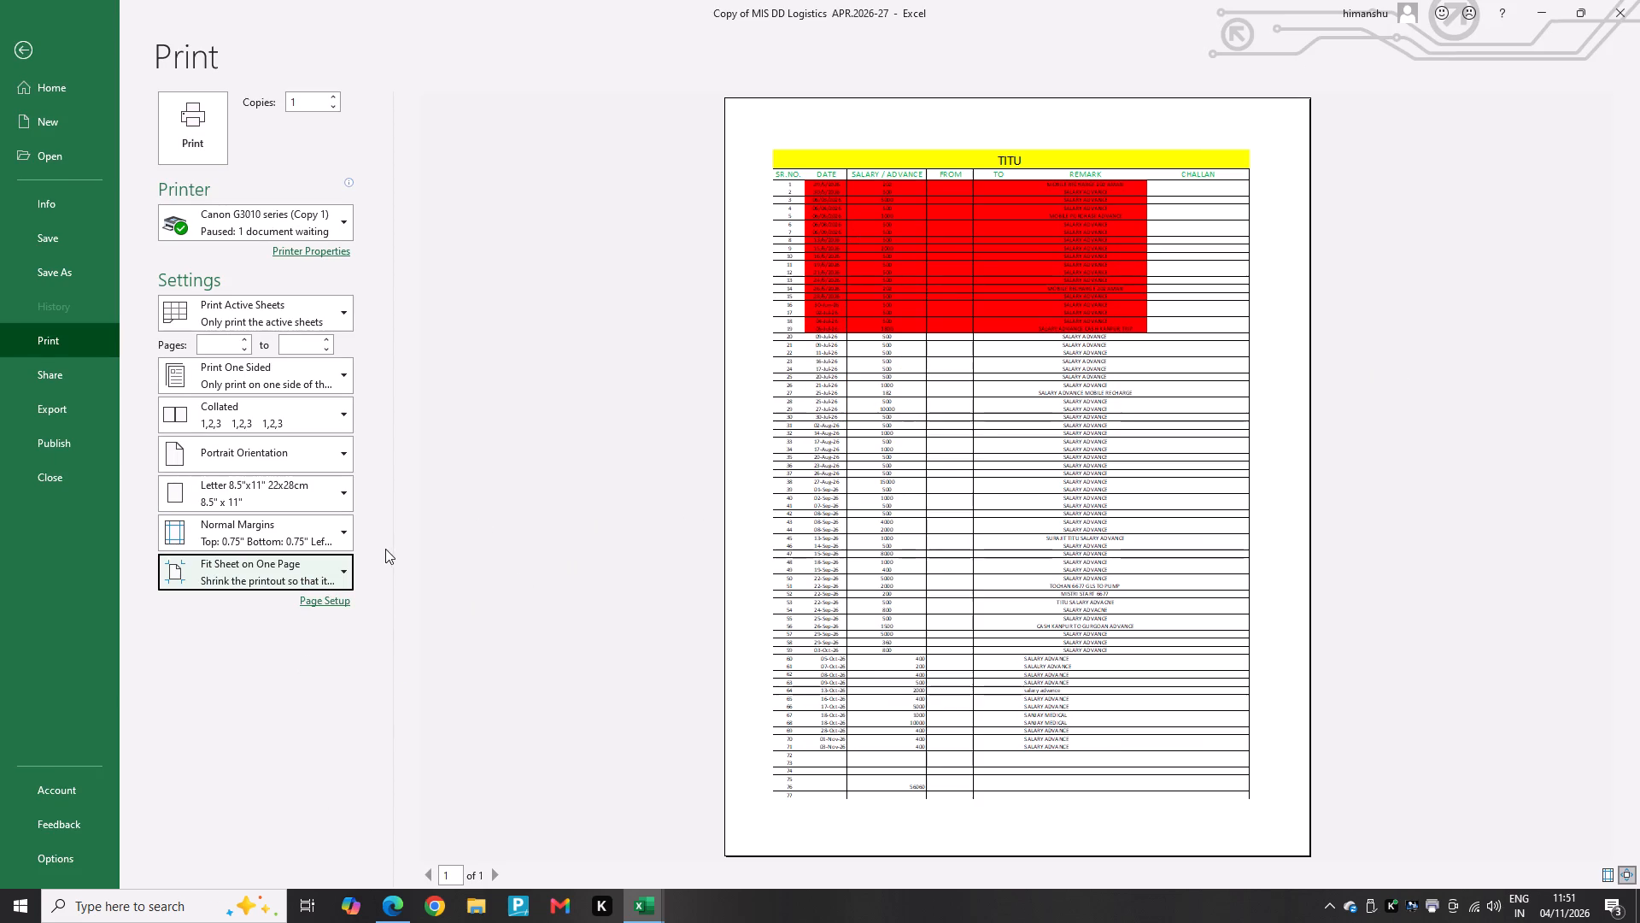
{"action": "scroll", "coordinate": [841, 404], "scroll_direction": "up", "scroll_amount": 2}
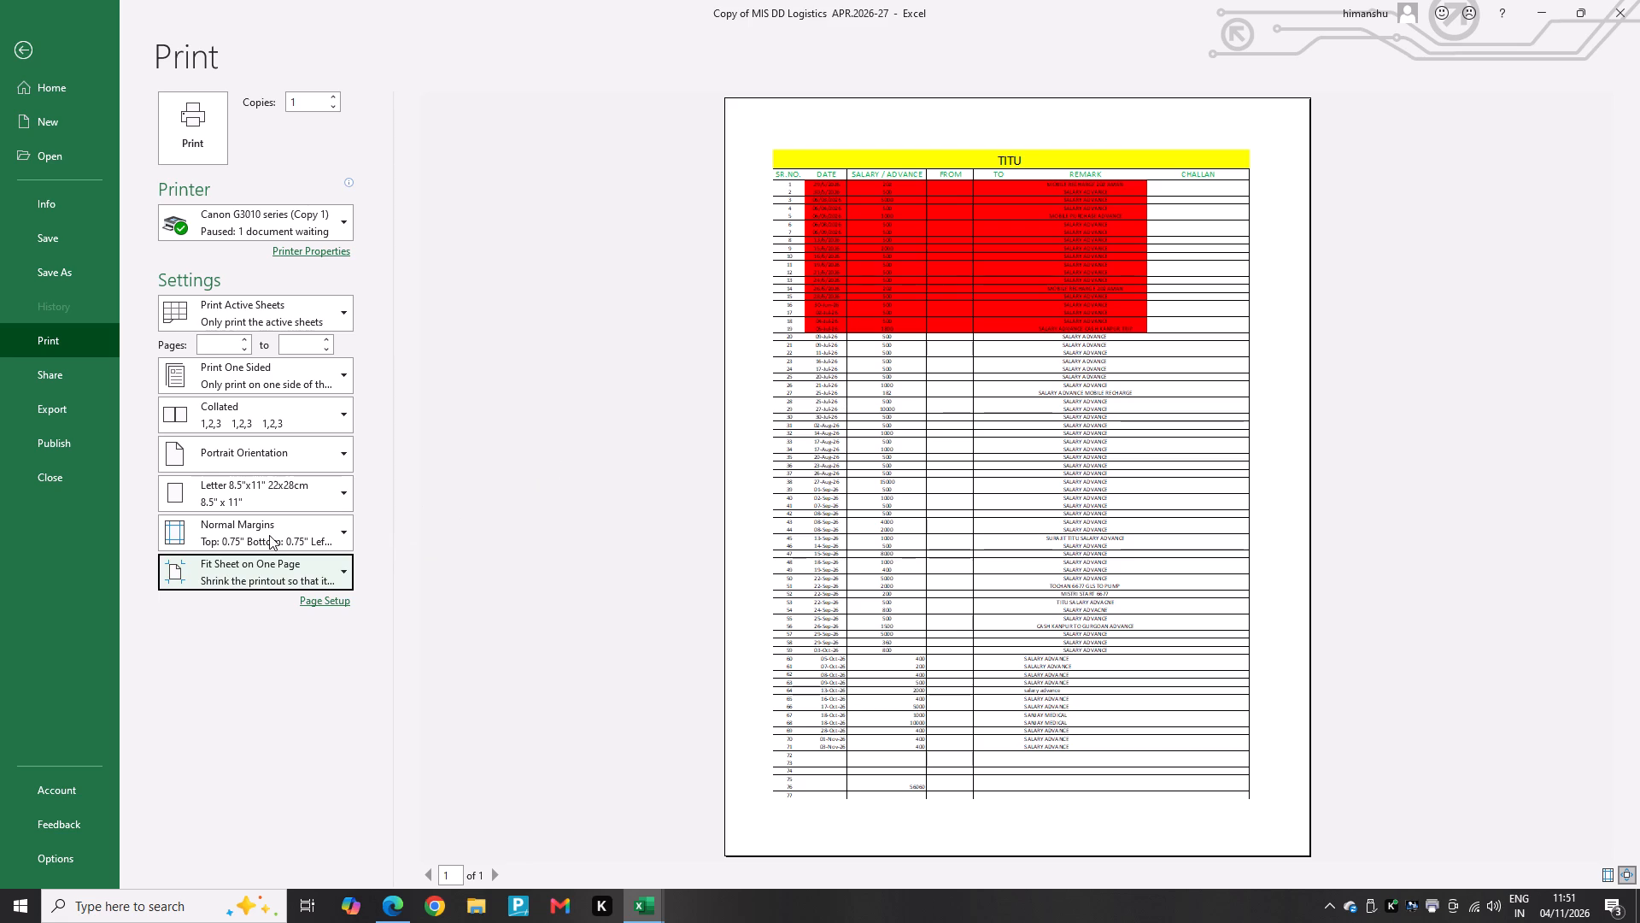
{"action": "left_click", "coordinate": [268, 535]}
{"action": "left_click", "coordinate": [285, 582]}
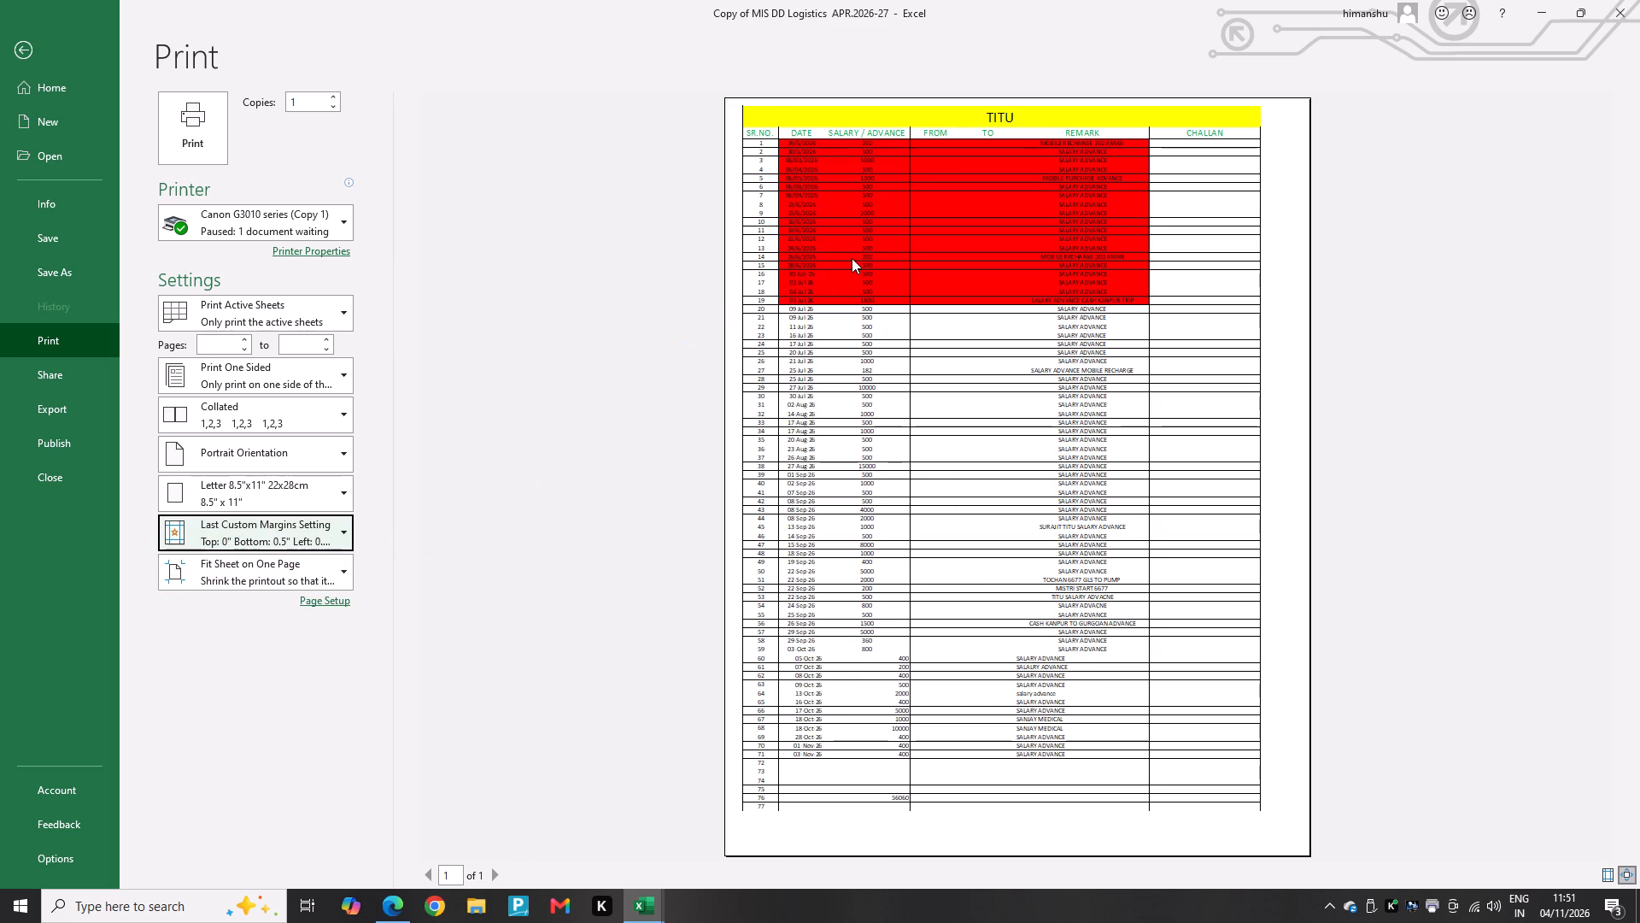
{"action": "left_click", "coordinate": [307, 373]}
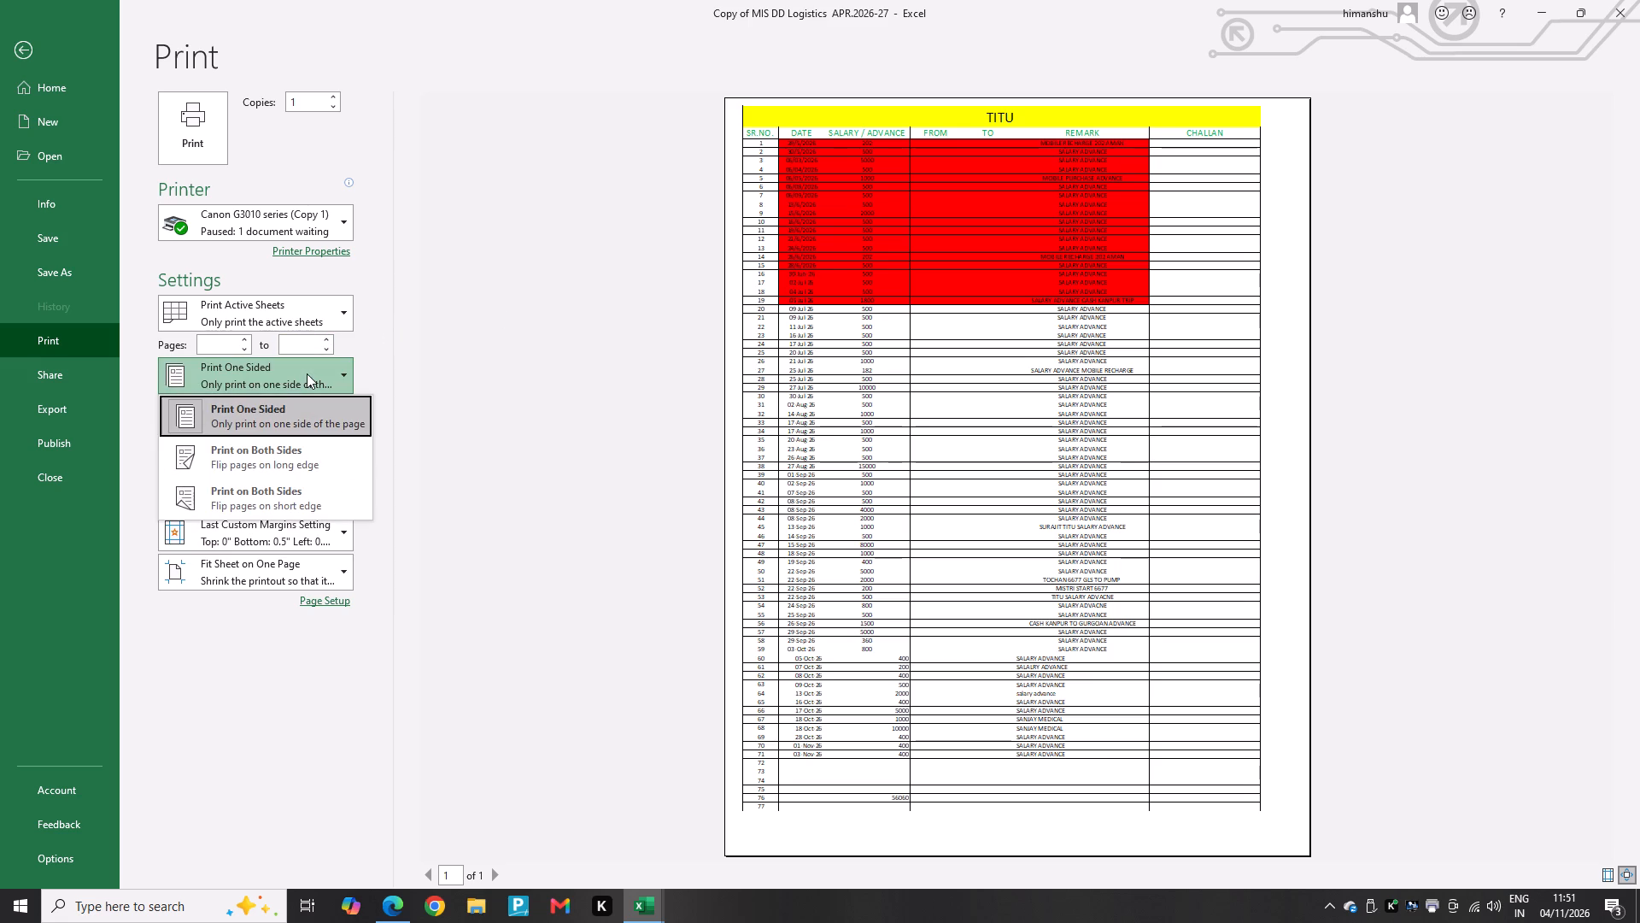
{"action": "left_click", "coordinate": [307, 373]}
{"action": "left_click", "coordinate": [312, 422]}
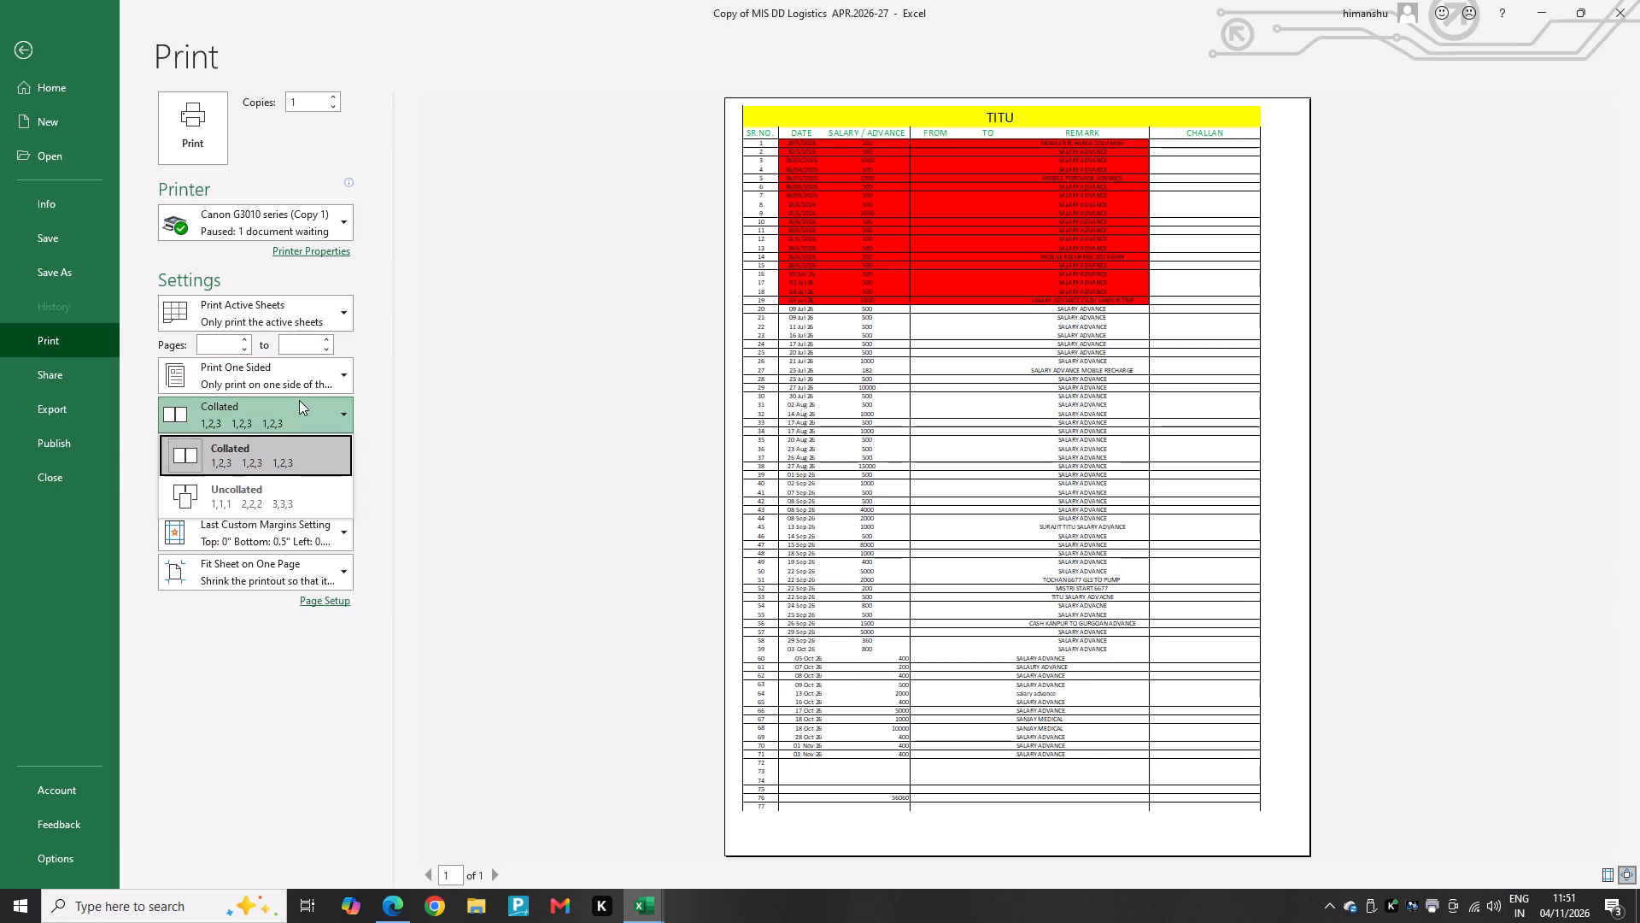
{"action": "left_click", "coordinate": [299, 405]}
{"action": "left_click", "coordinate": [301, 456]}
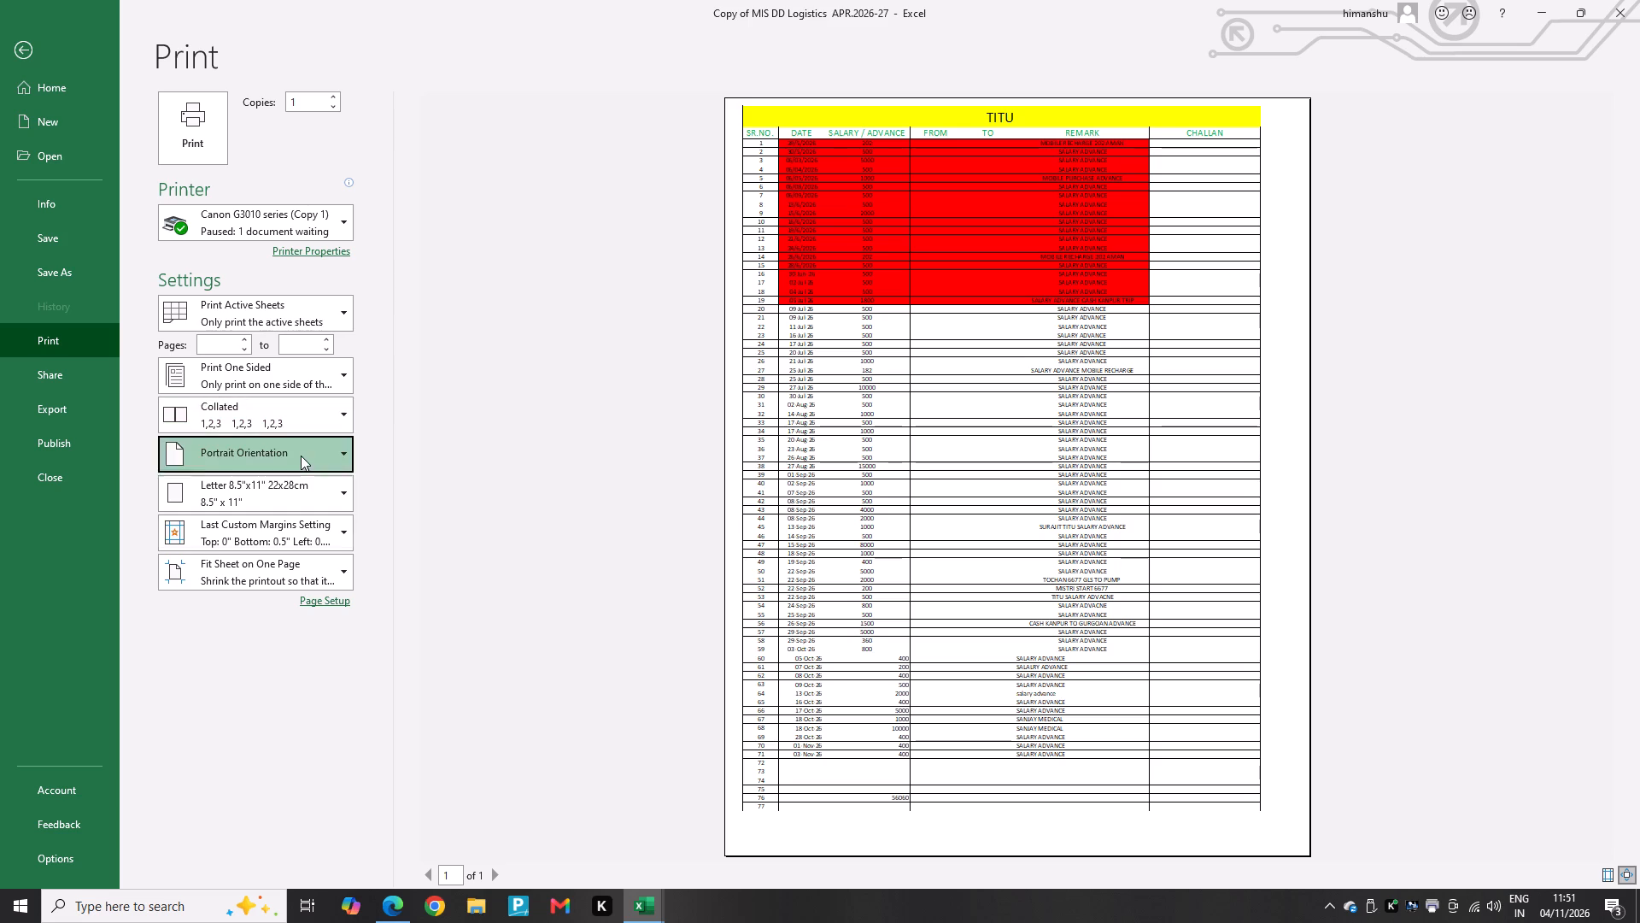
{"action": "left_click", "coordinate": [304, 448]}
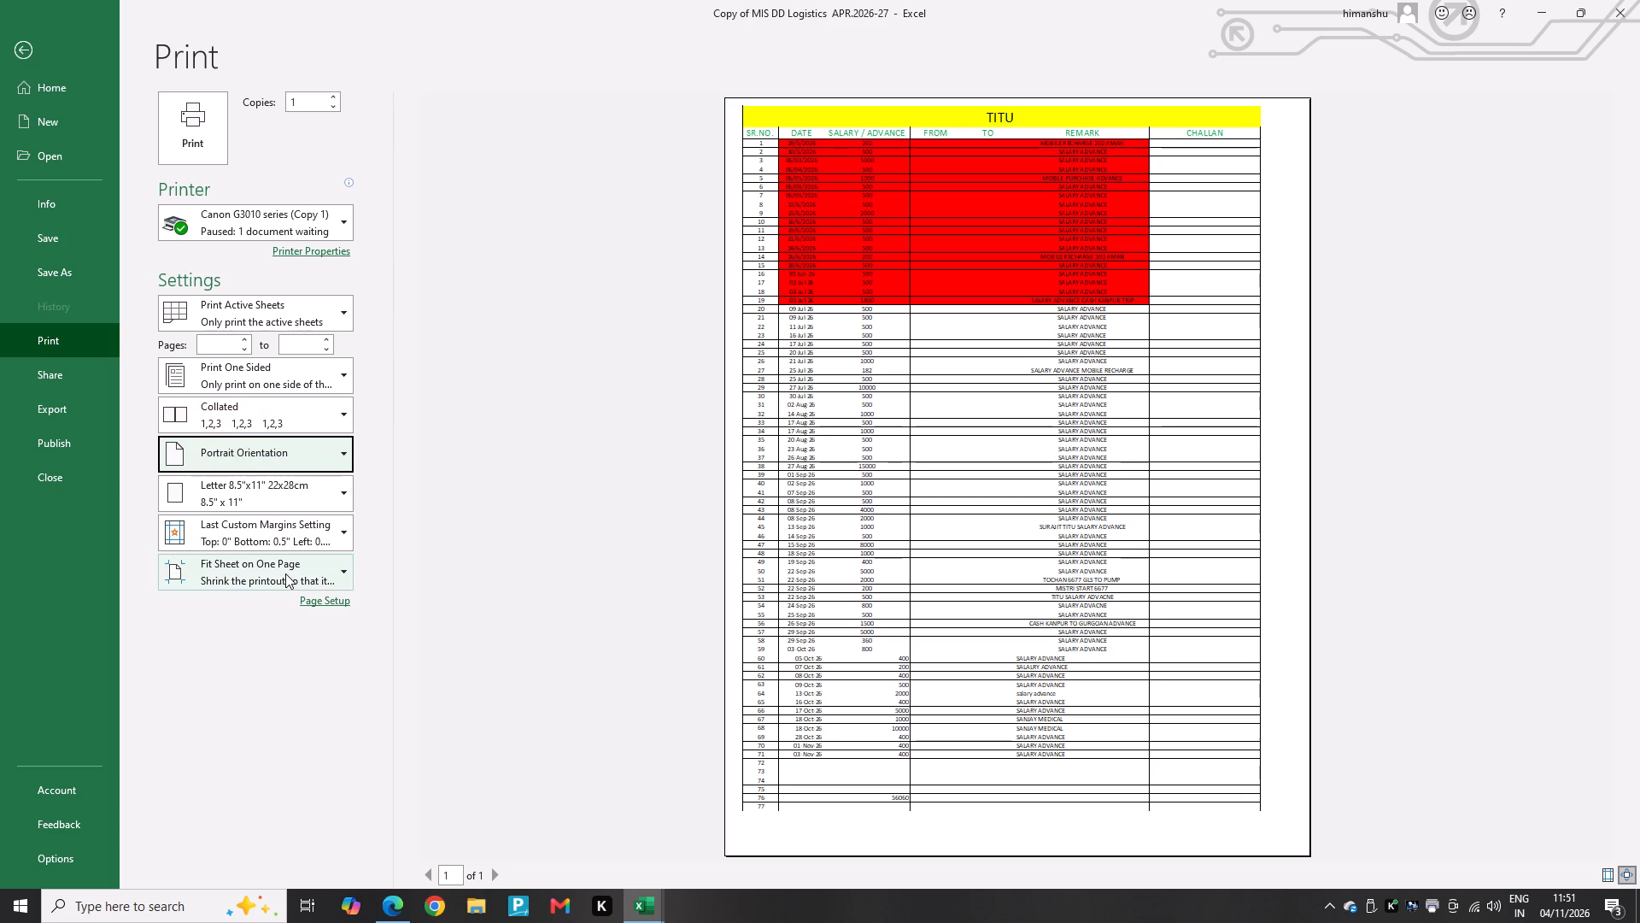
Change the page setup scaling to fit 2 pages wide by 1 tall.
{"action": "left_click", "coordinate": [317, 602]}
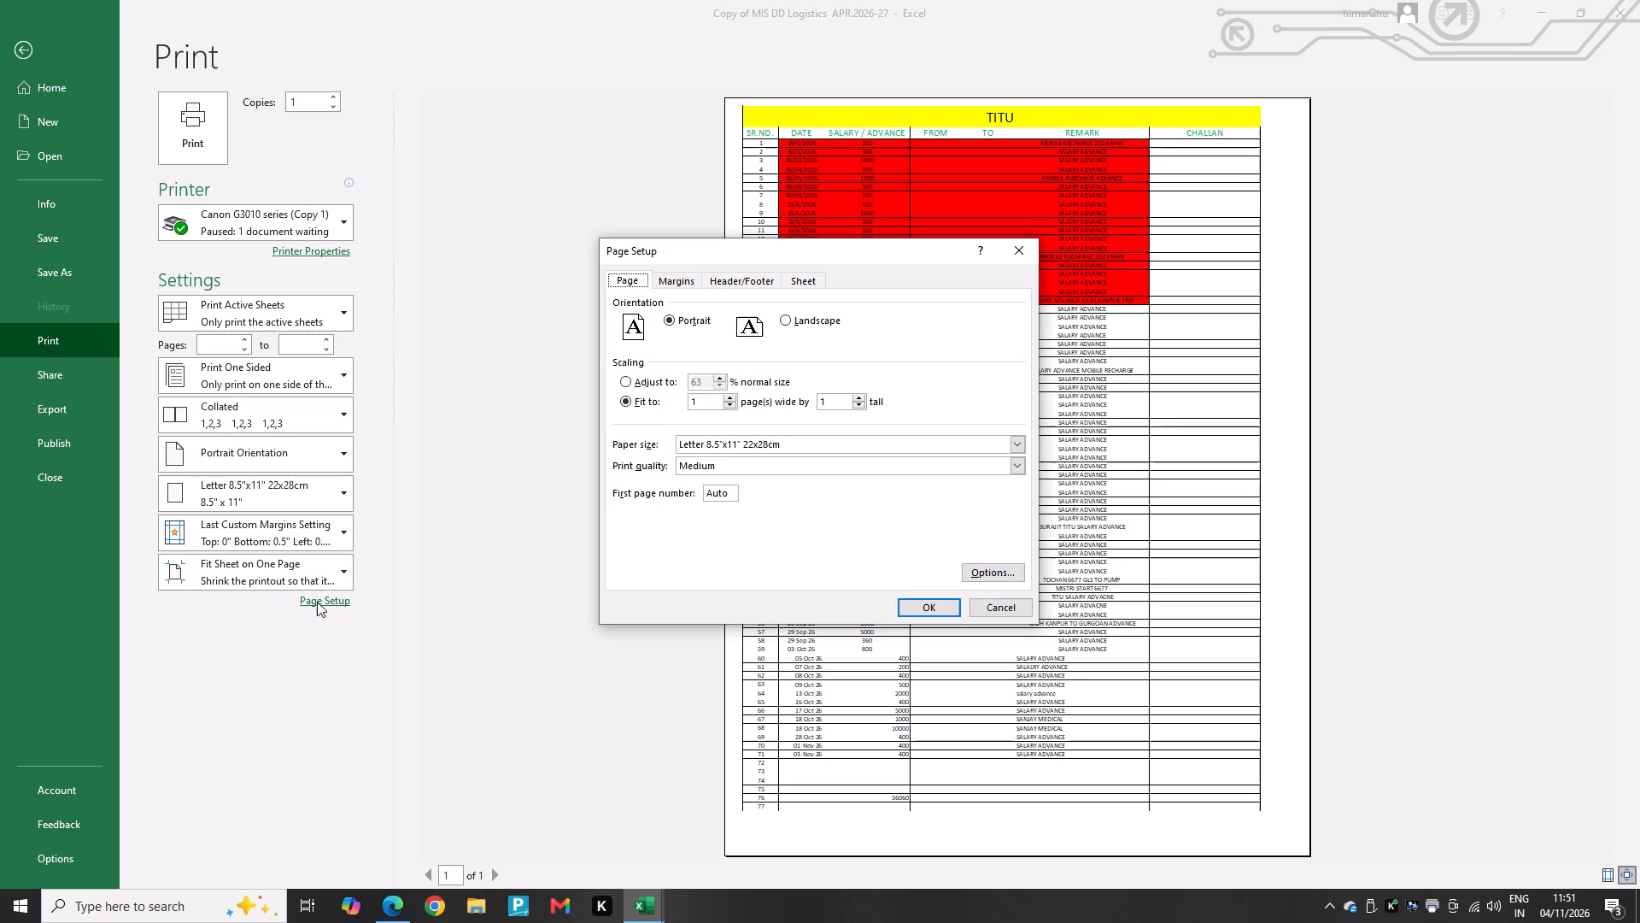
{"action": "left_click", "coordinate": [729, 403]}
{"action": "left_click", "coordinate": [729, 404]}
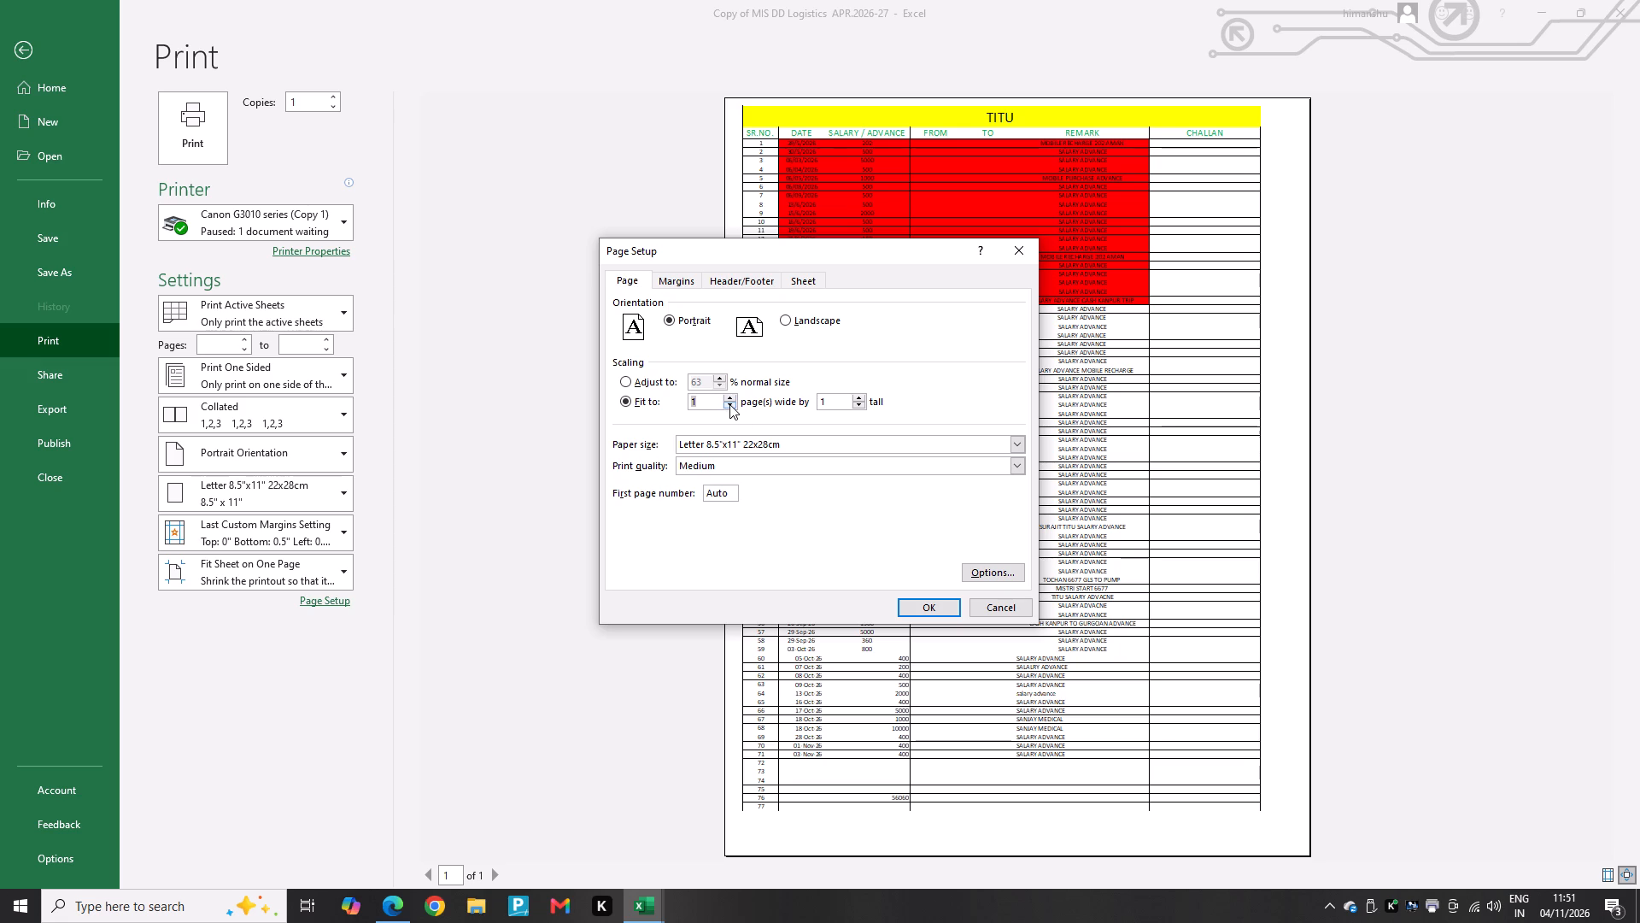
{"action": "left_click", "coordinate": [731, 395]}
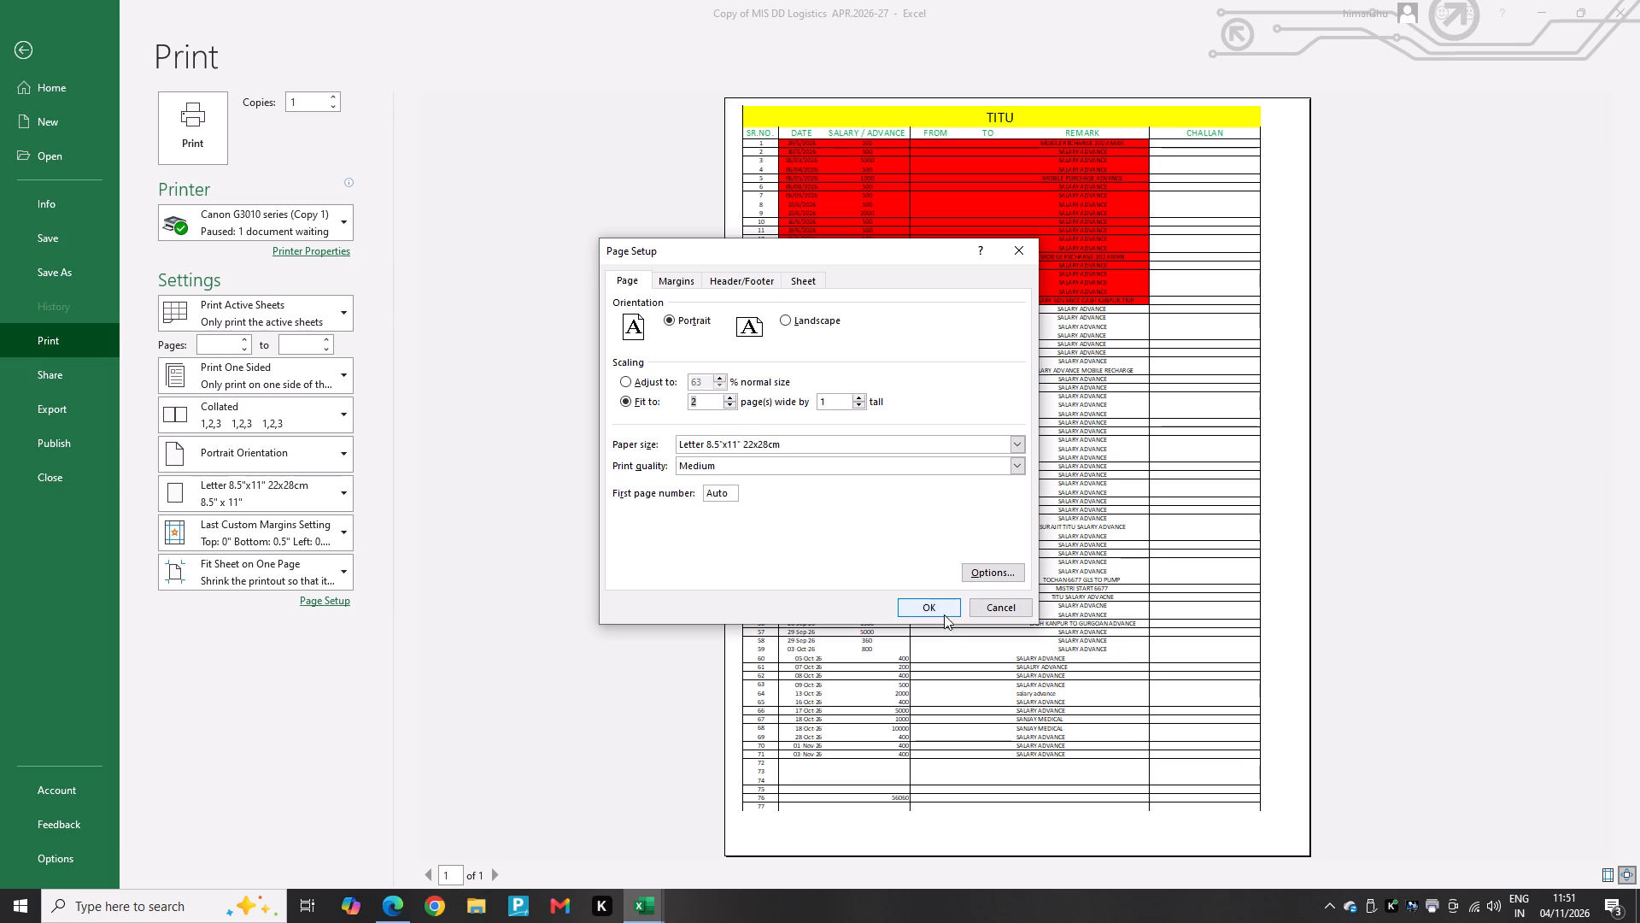
{"action": "left_click", "coordinate": [930, 602]}
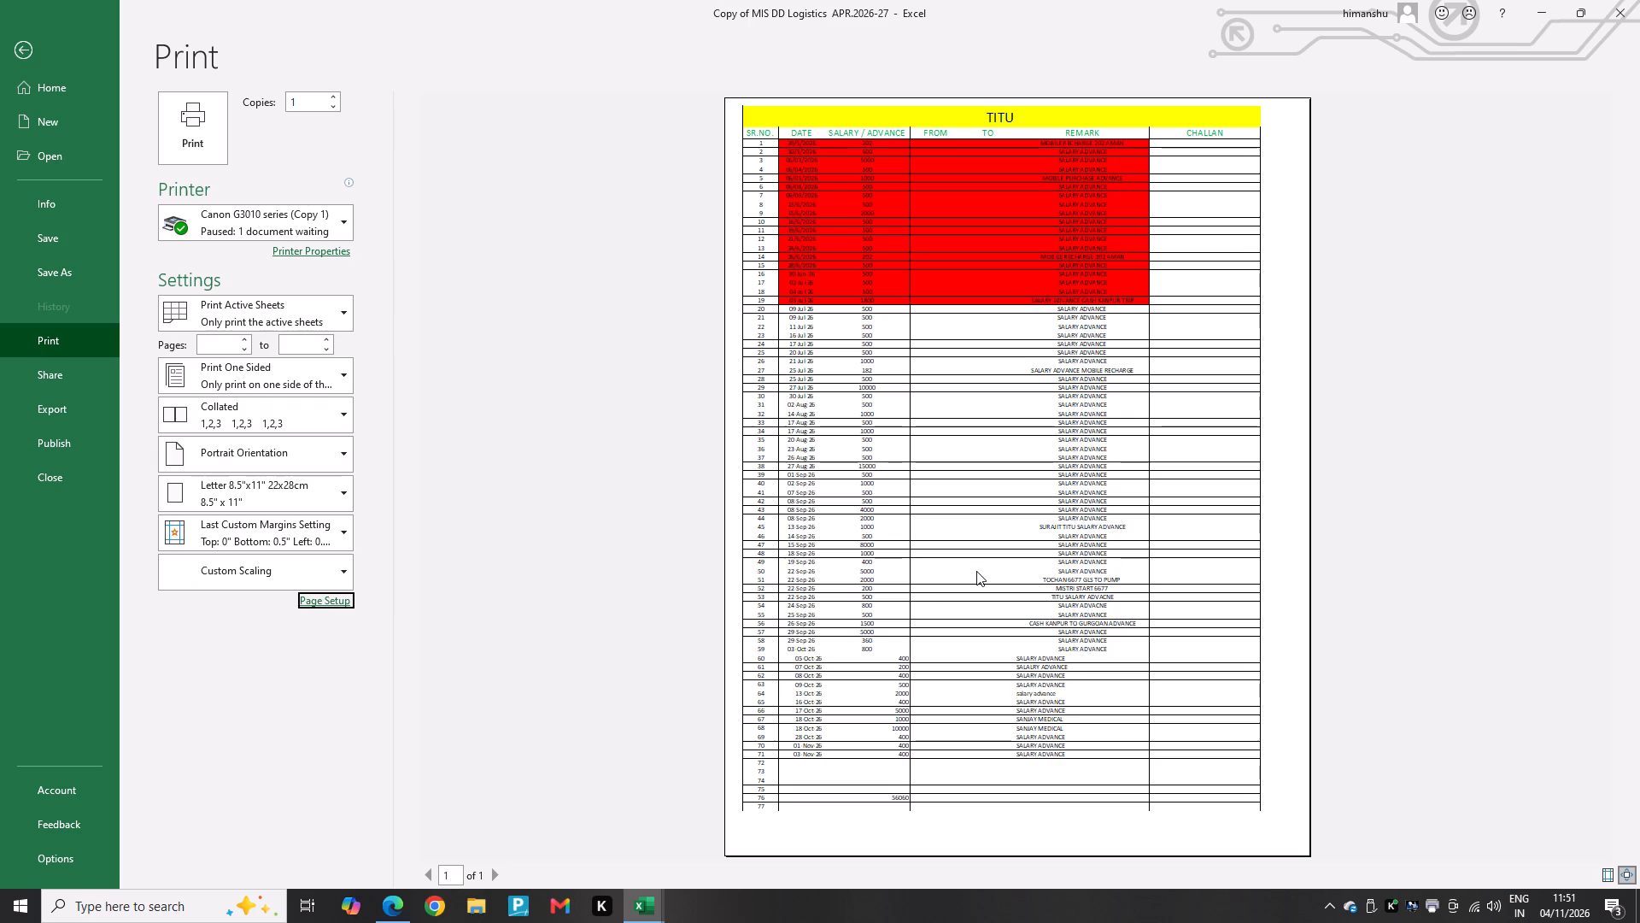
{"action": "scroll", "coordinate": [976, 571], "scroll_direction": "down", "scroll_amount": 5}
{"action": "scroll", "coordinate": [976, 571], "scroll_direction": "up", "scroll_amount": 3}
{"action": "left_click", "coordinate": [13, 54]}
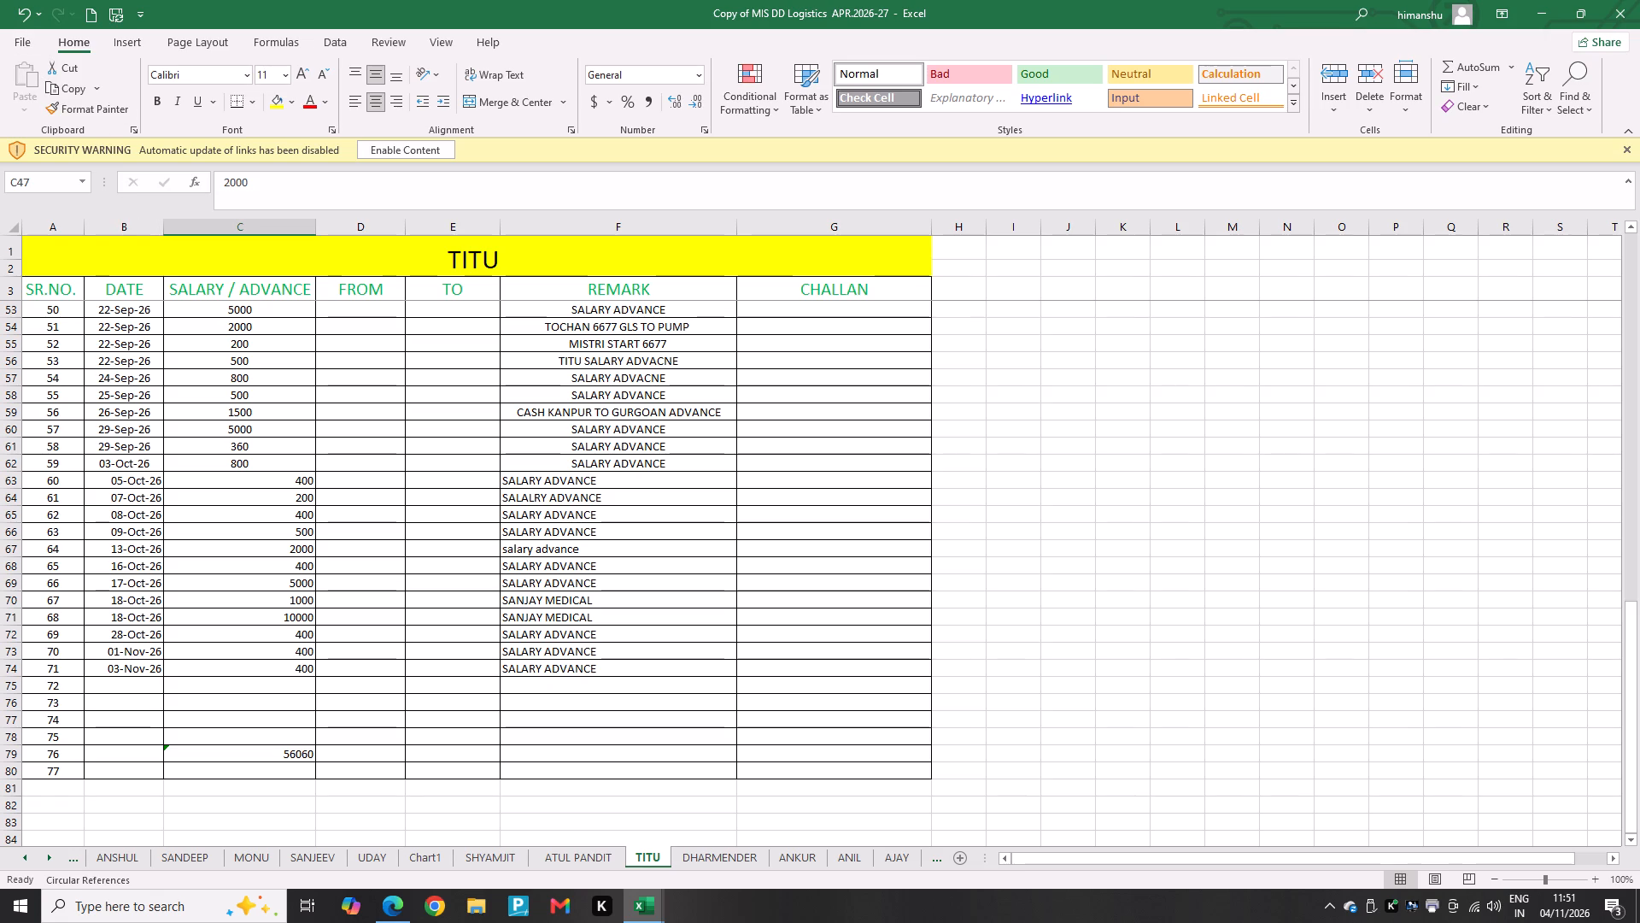
Check the available printers for the TITU printout and the computer's Wi-Fi connection.
{"action": "key", "text": "ctrl+p"}
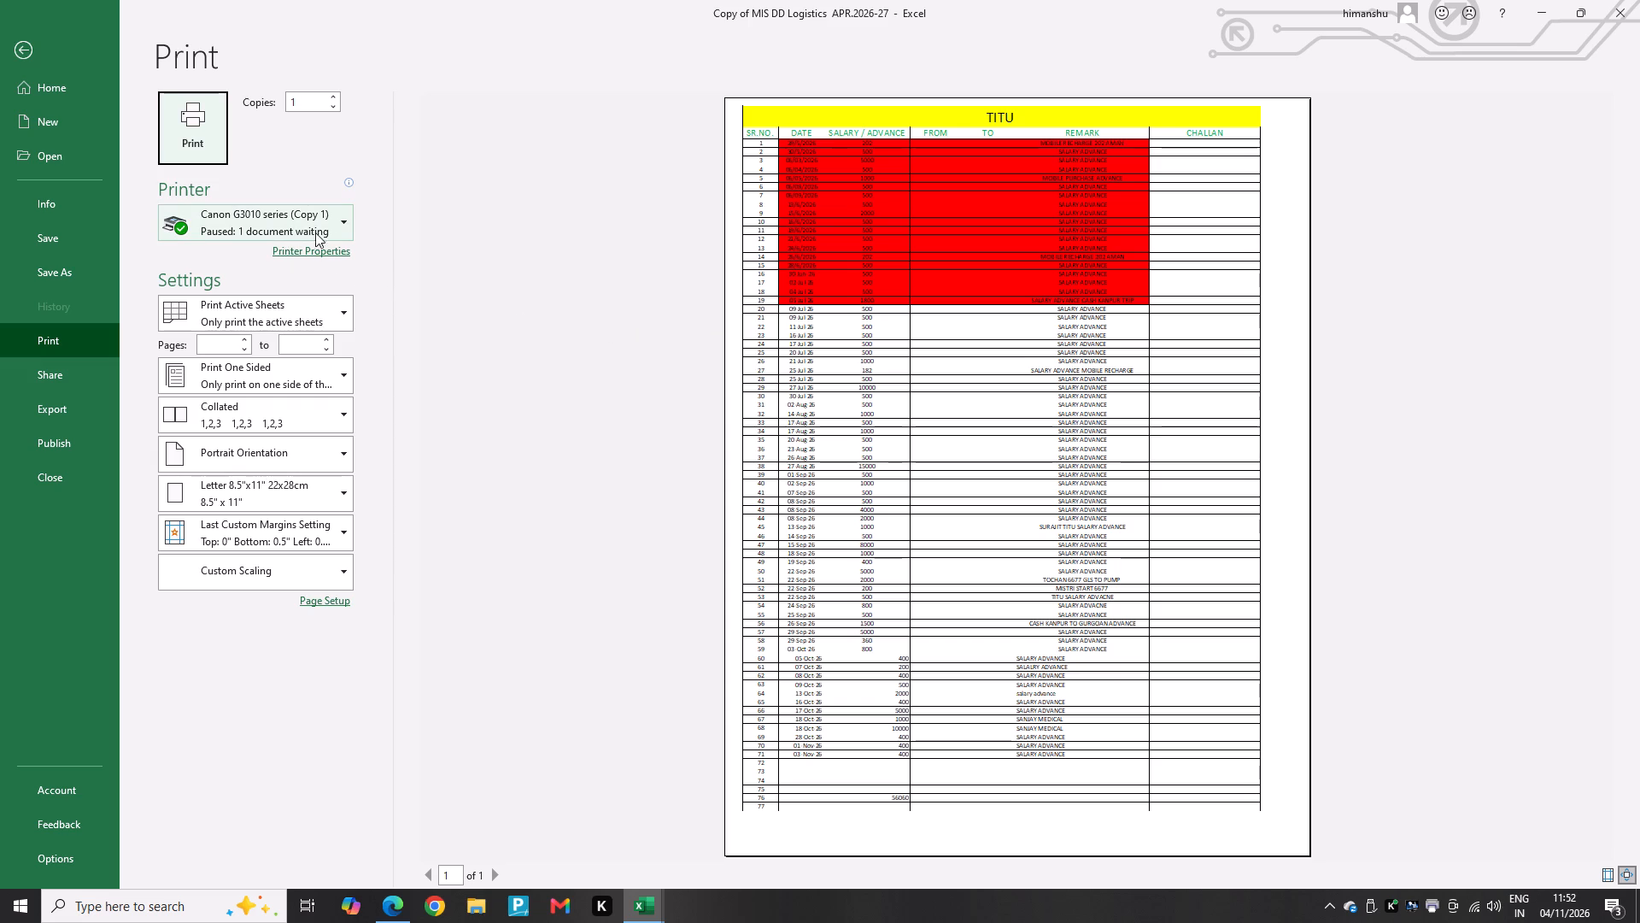
{"action": "left_click", "coordinate": [339, 226]}
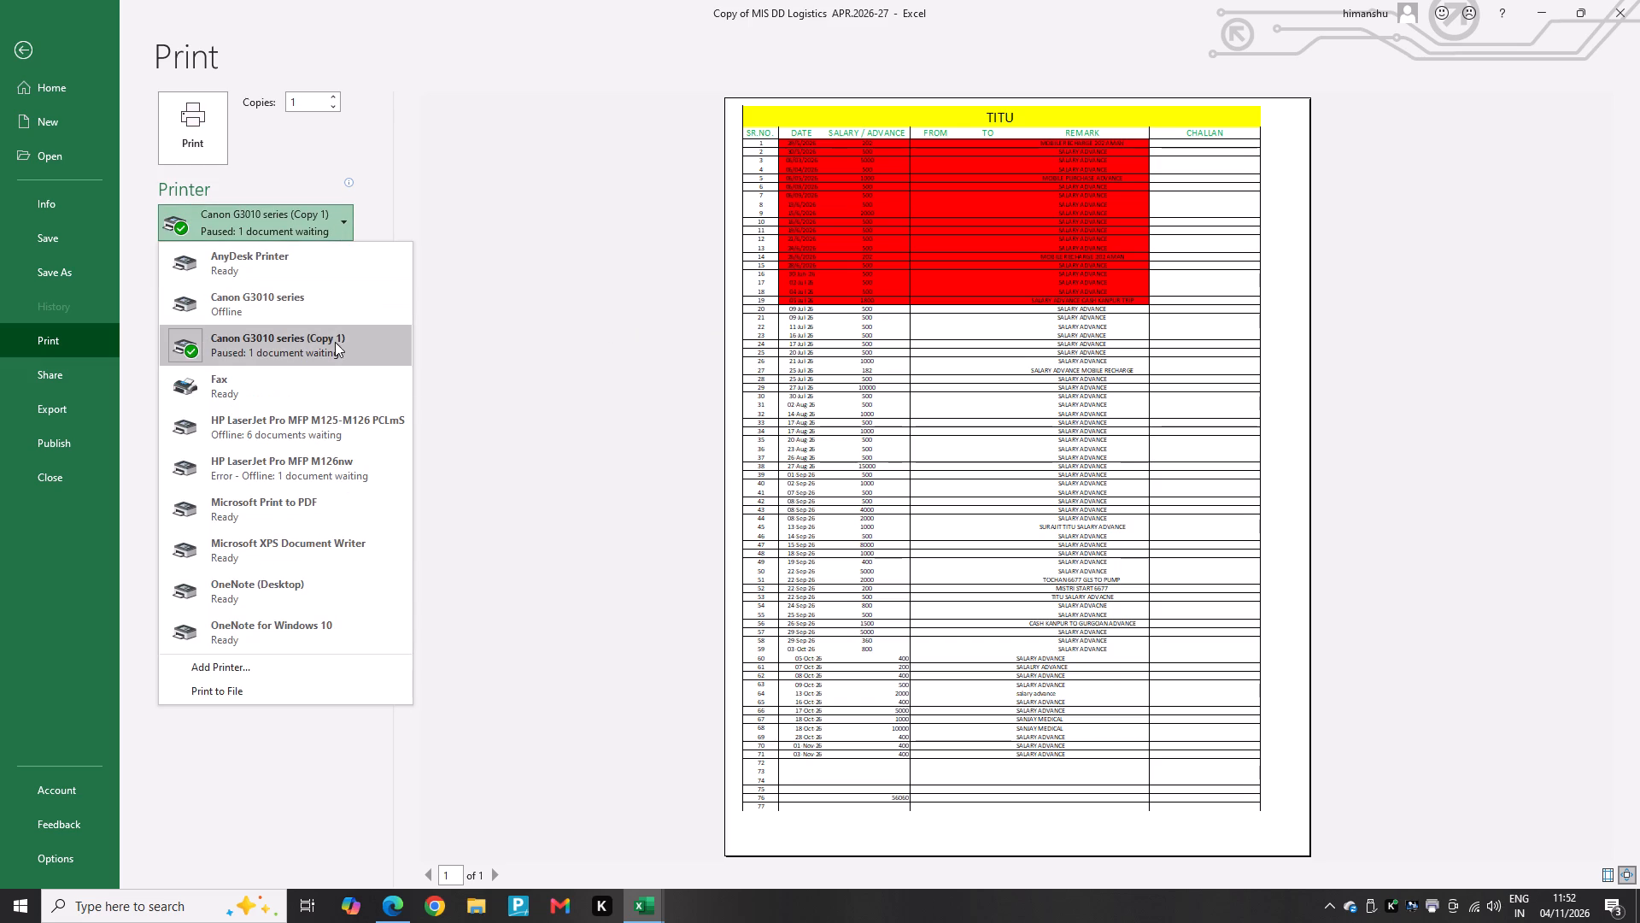
{"action": "left_click", "coordinate": [1467, 914]}
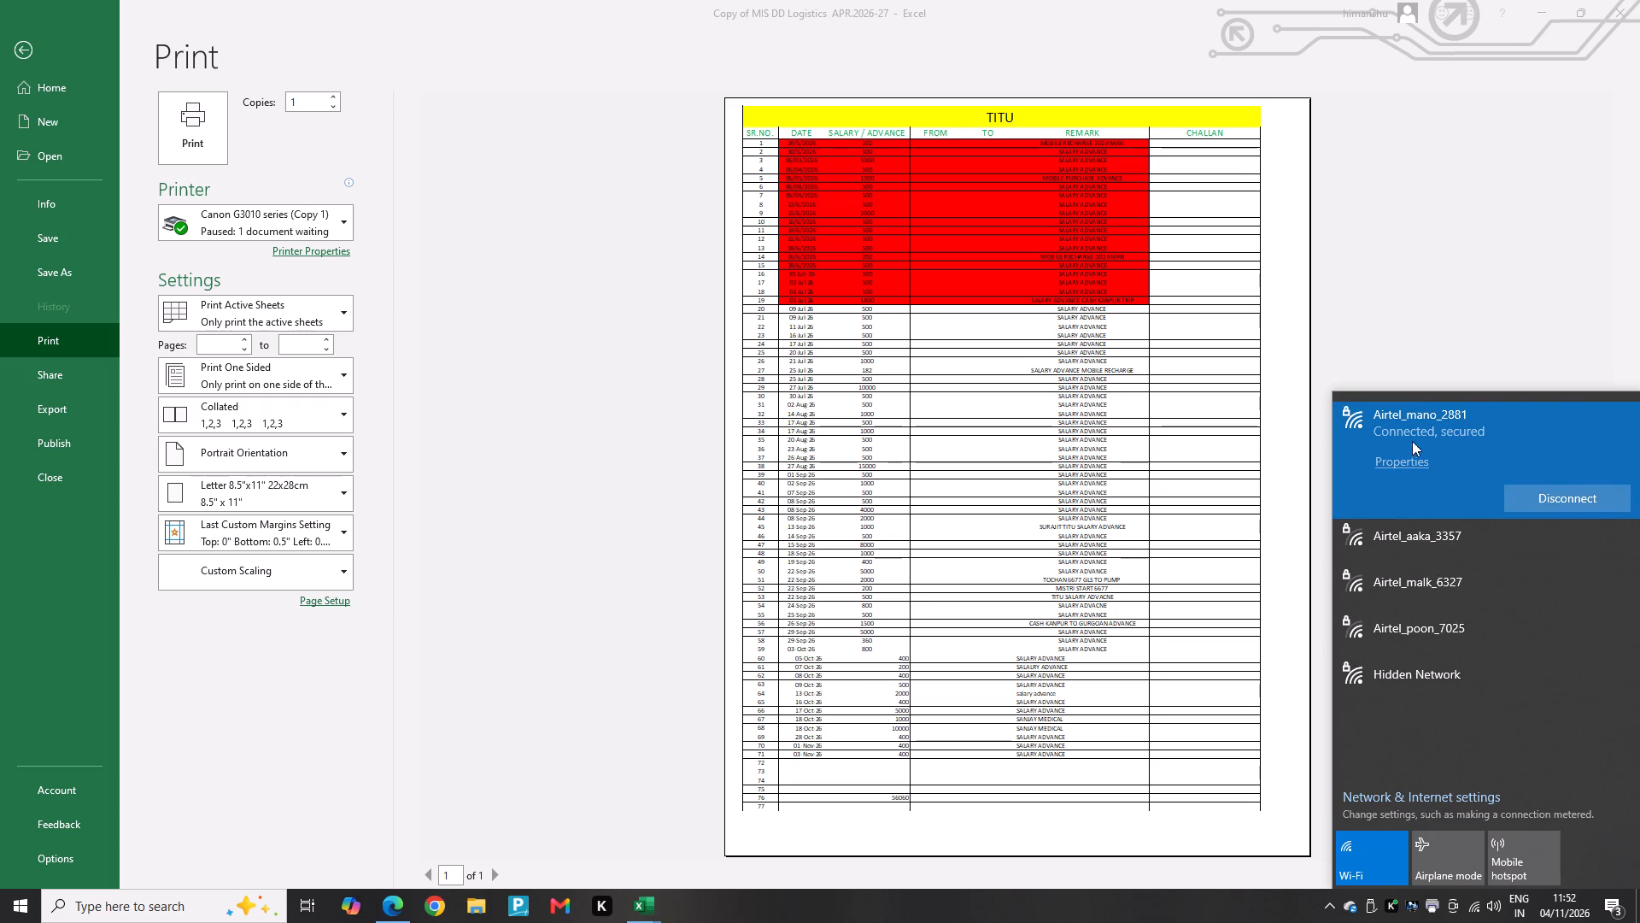
{"action": "left_click", "coordinate": [1476, 337]}
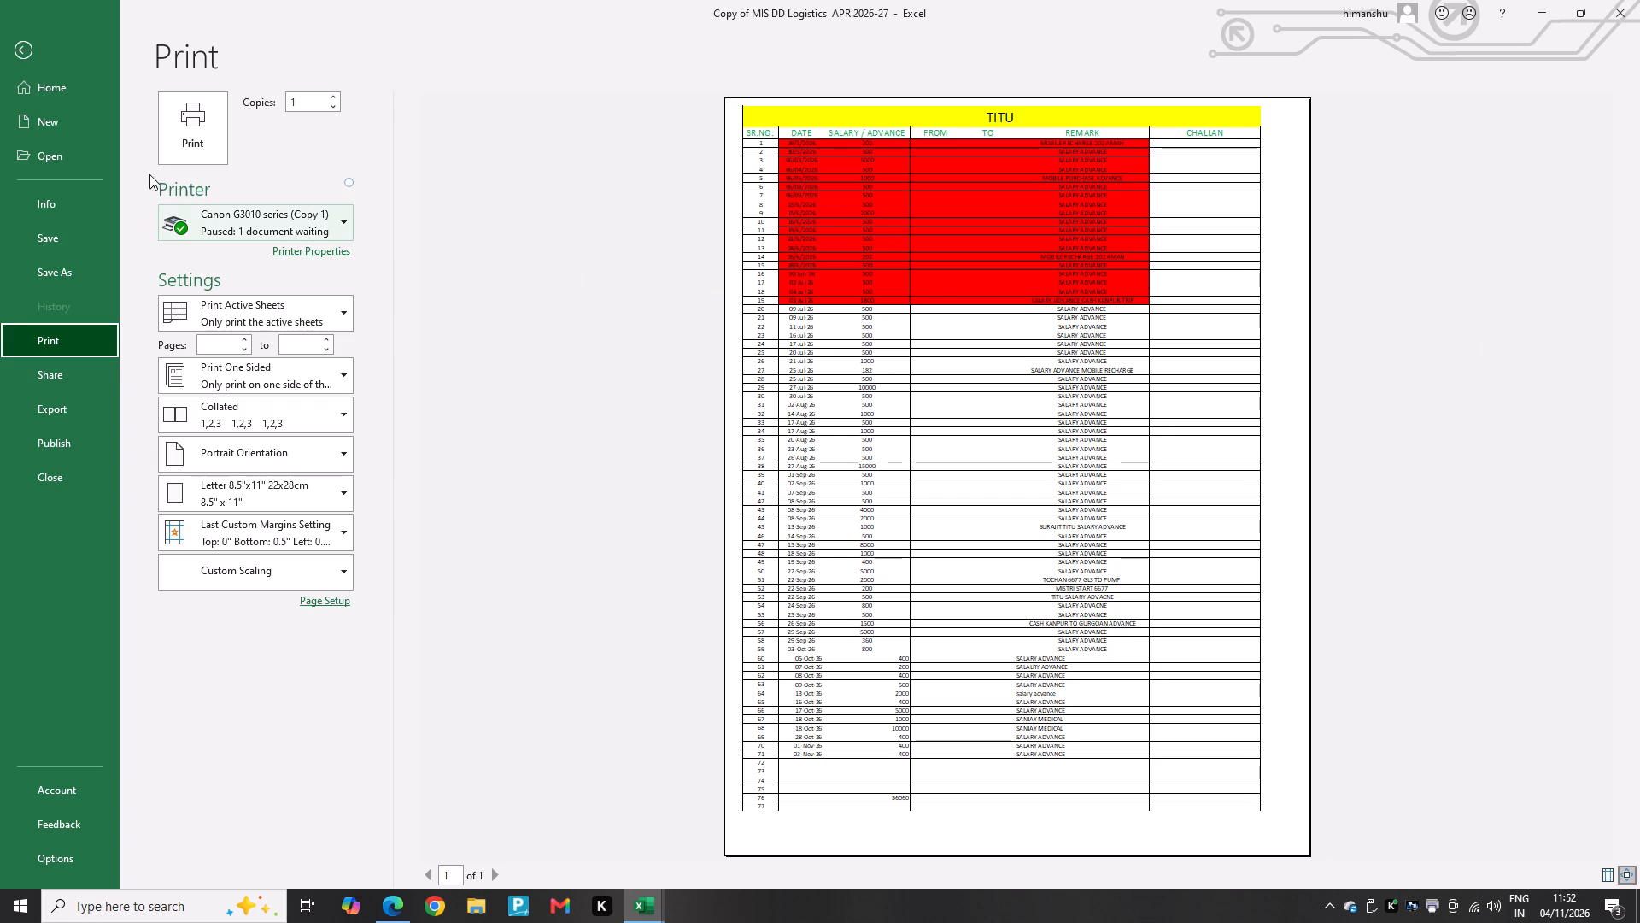
Print the active TITU sheet with the Print to File option, using the Canon G3010 series (Copy 1) printer.
{"action": "left_click", "coordinate": [274, 226]}
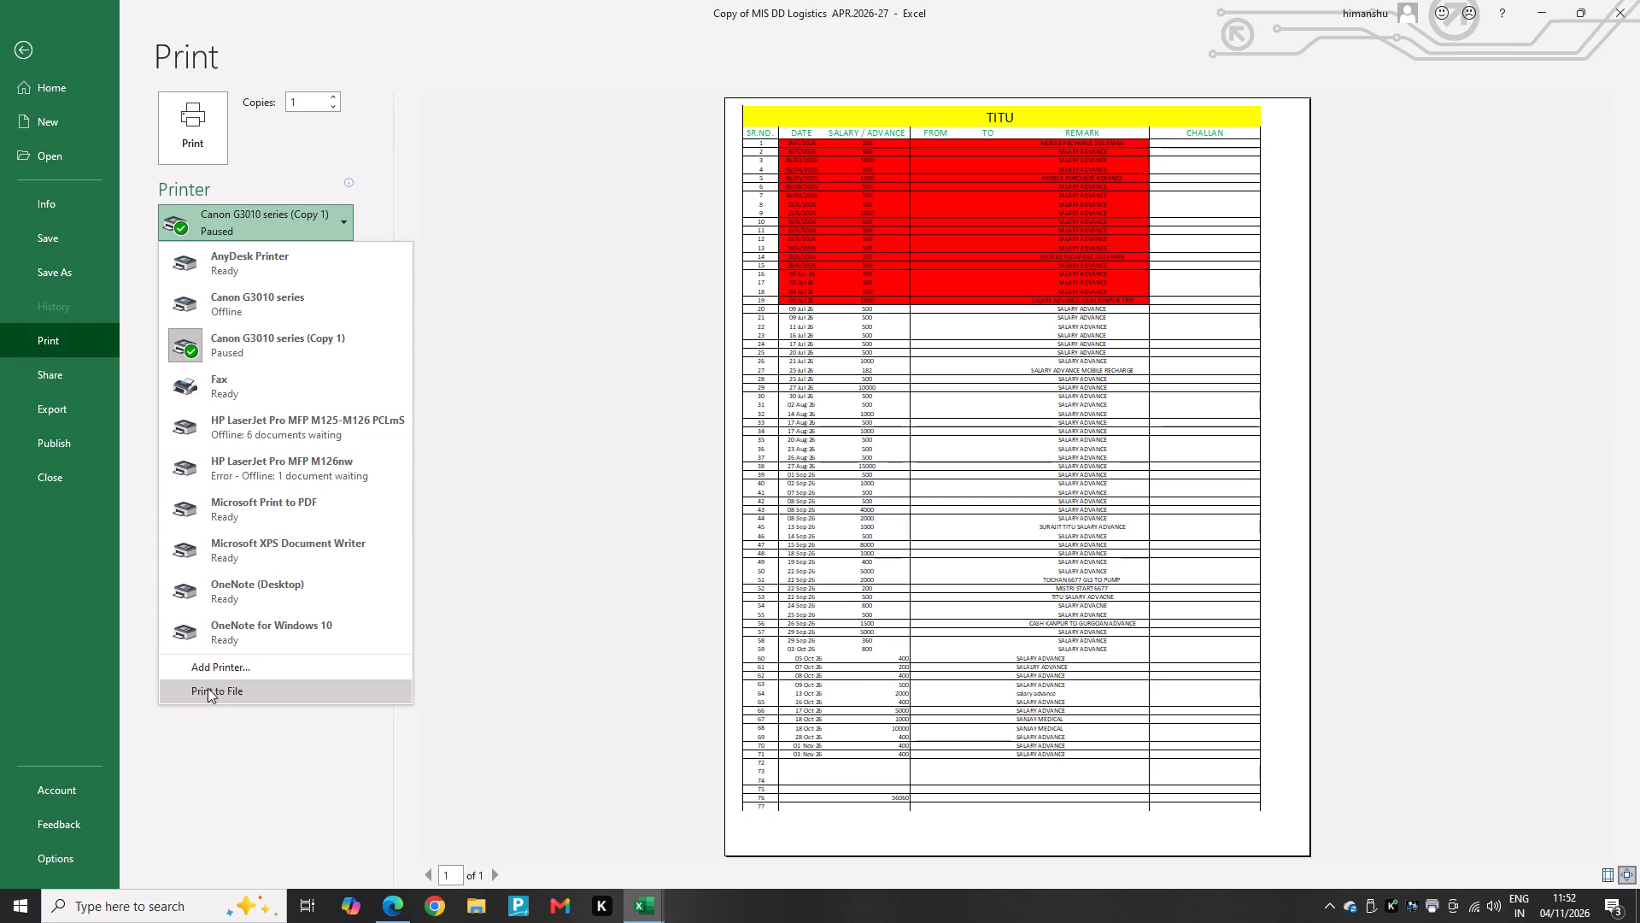
{"action": "left_click", "coordinate": [208, 689]}
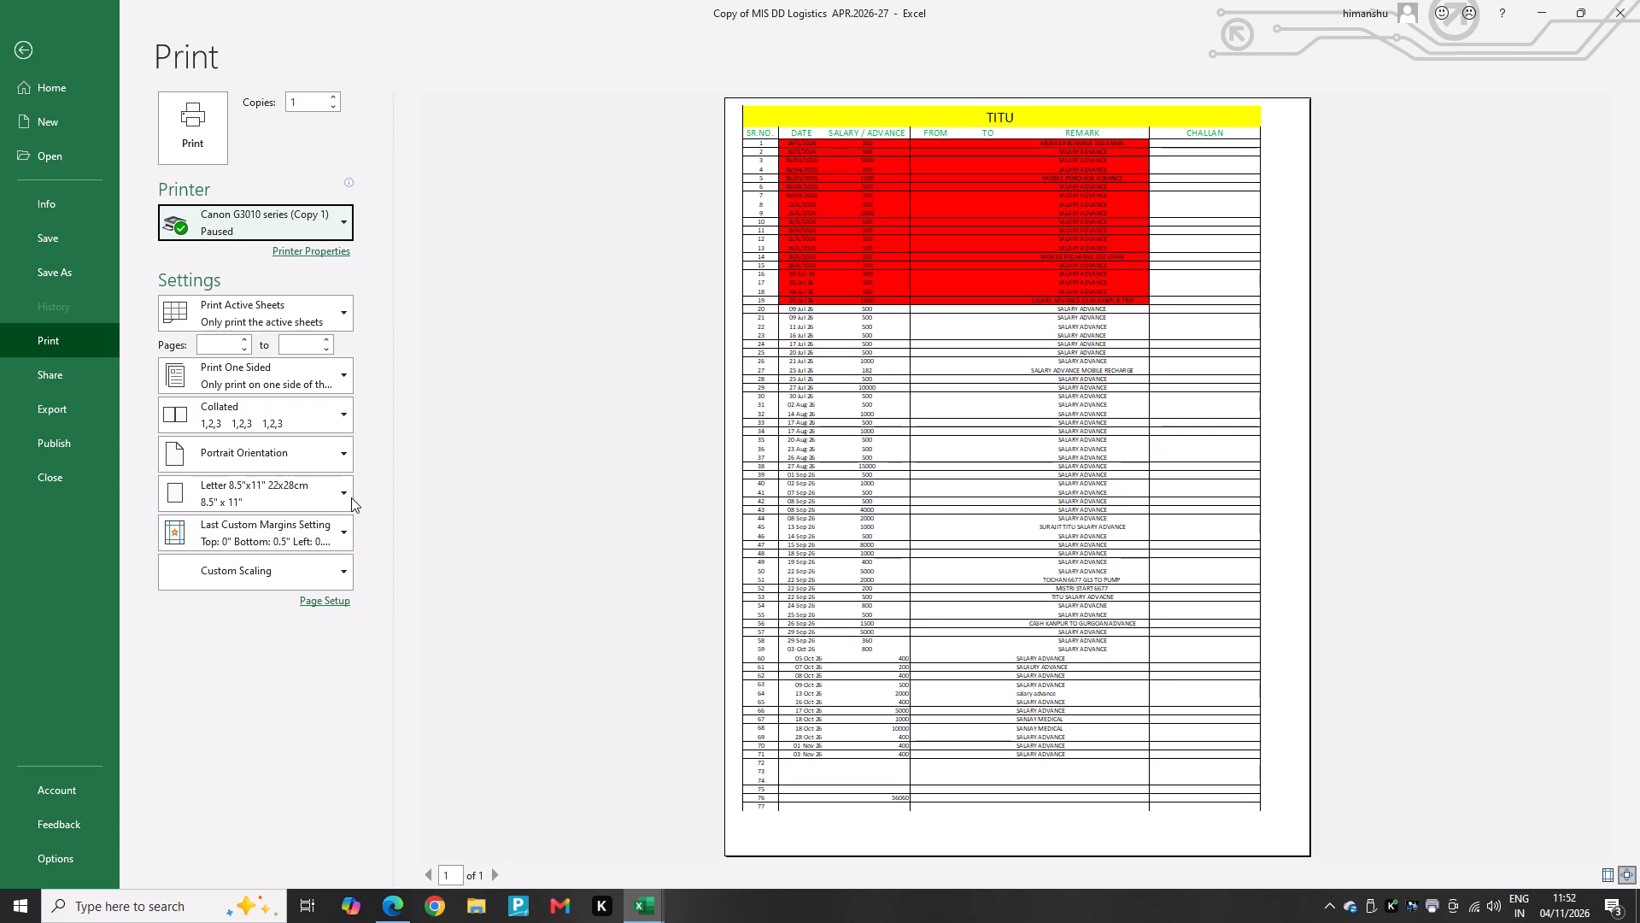
{"action": "left_click", "coordinate": [201, 139]}
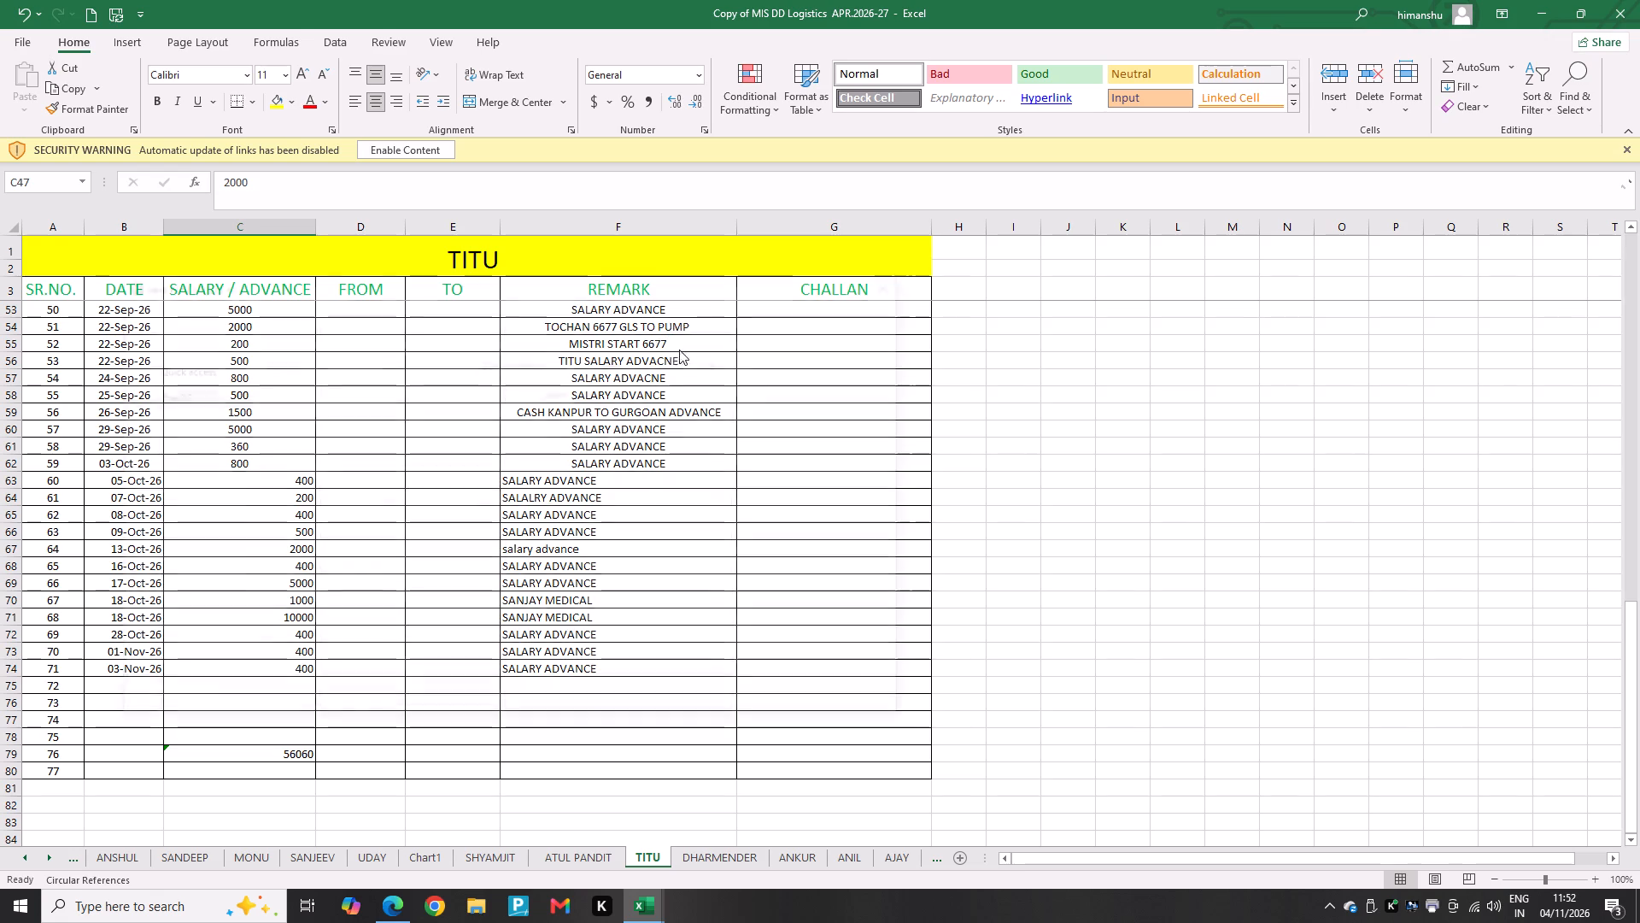
Save the sheet's print output in the Downloads folder as a printer file named TITU ADVANCE.
{"action": "left_click", "coordinate": [165, 523]}
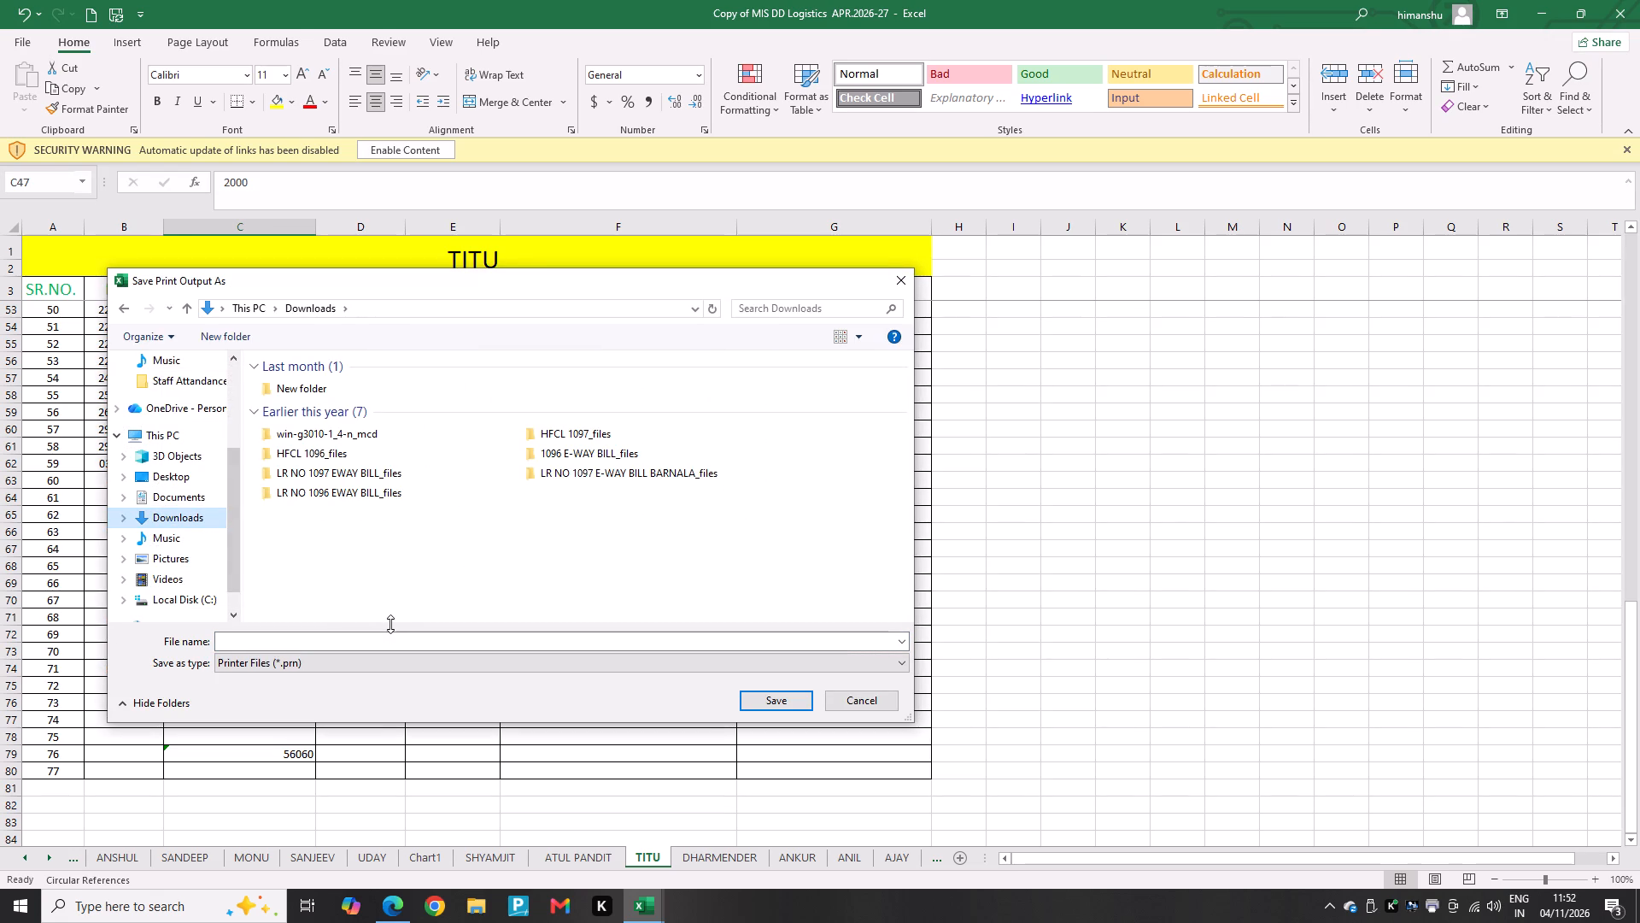
{"action": "type", "text": "TITU ADVANCE"}
{"action": "key", "text": "Return"}
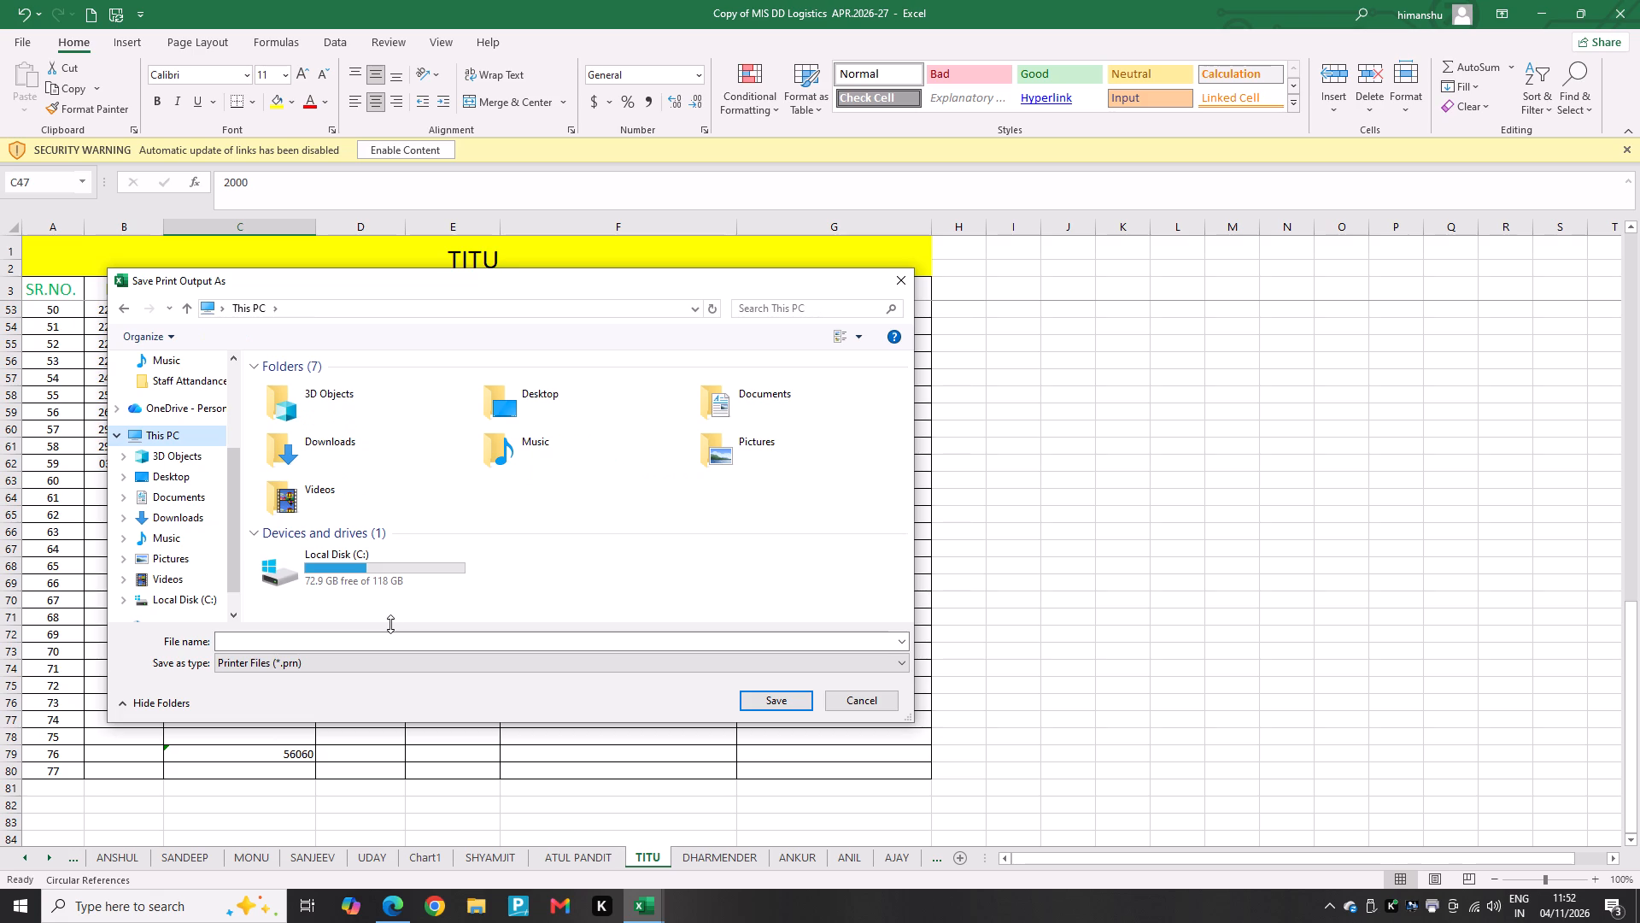
{"action": "double_click", "coordinate": [355, 441]}
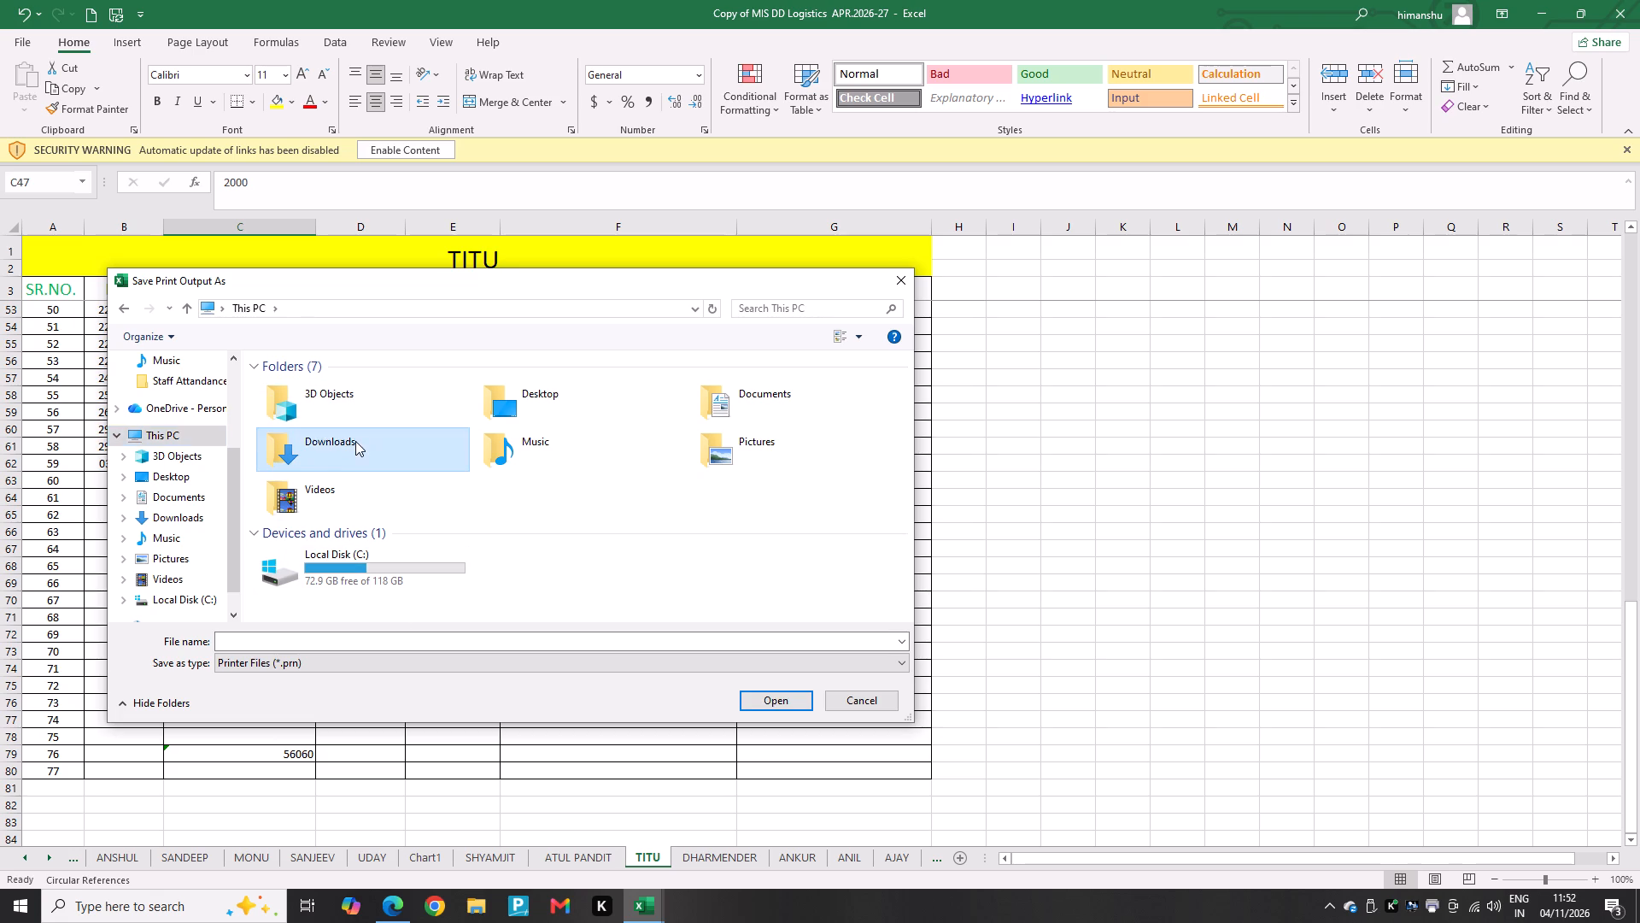
{"action": "left_click", "coordinate": [401, 561]}
{"action": "left_click", "coordinate": [340, 654]}
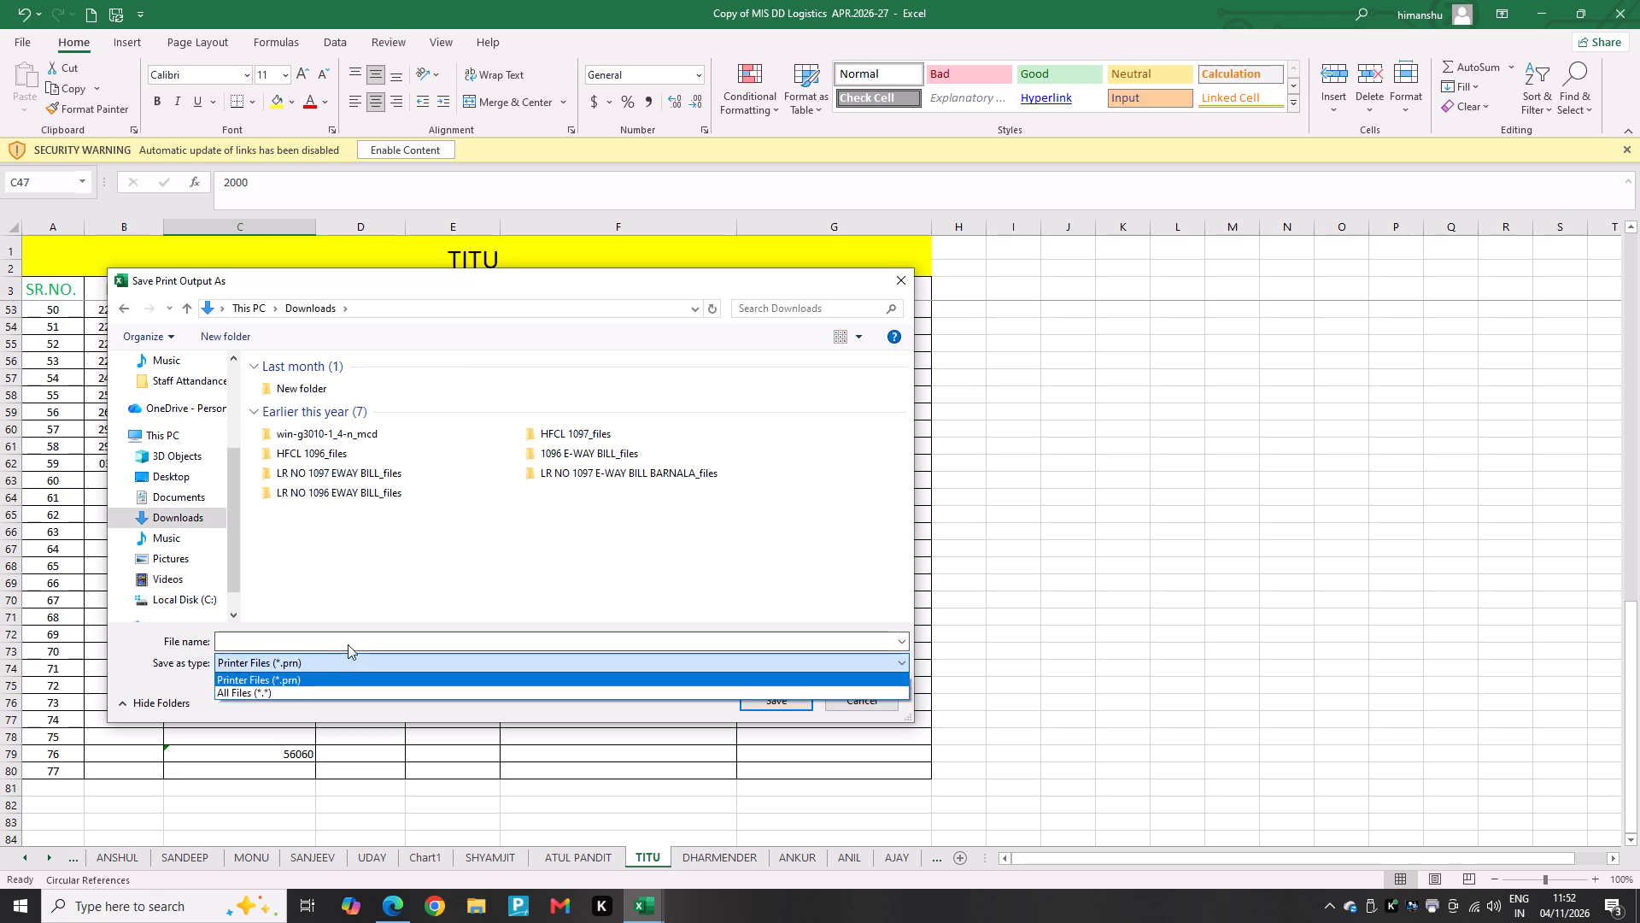
{"action": "left_click", "coordinate": [348, 644]}
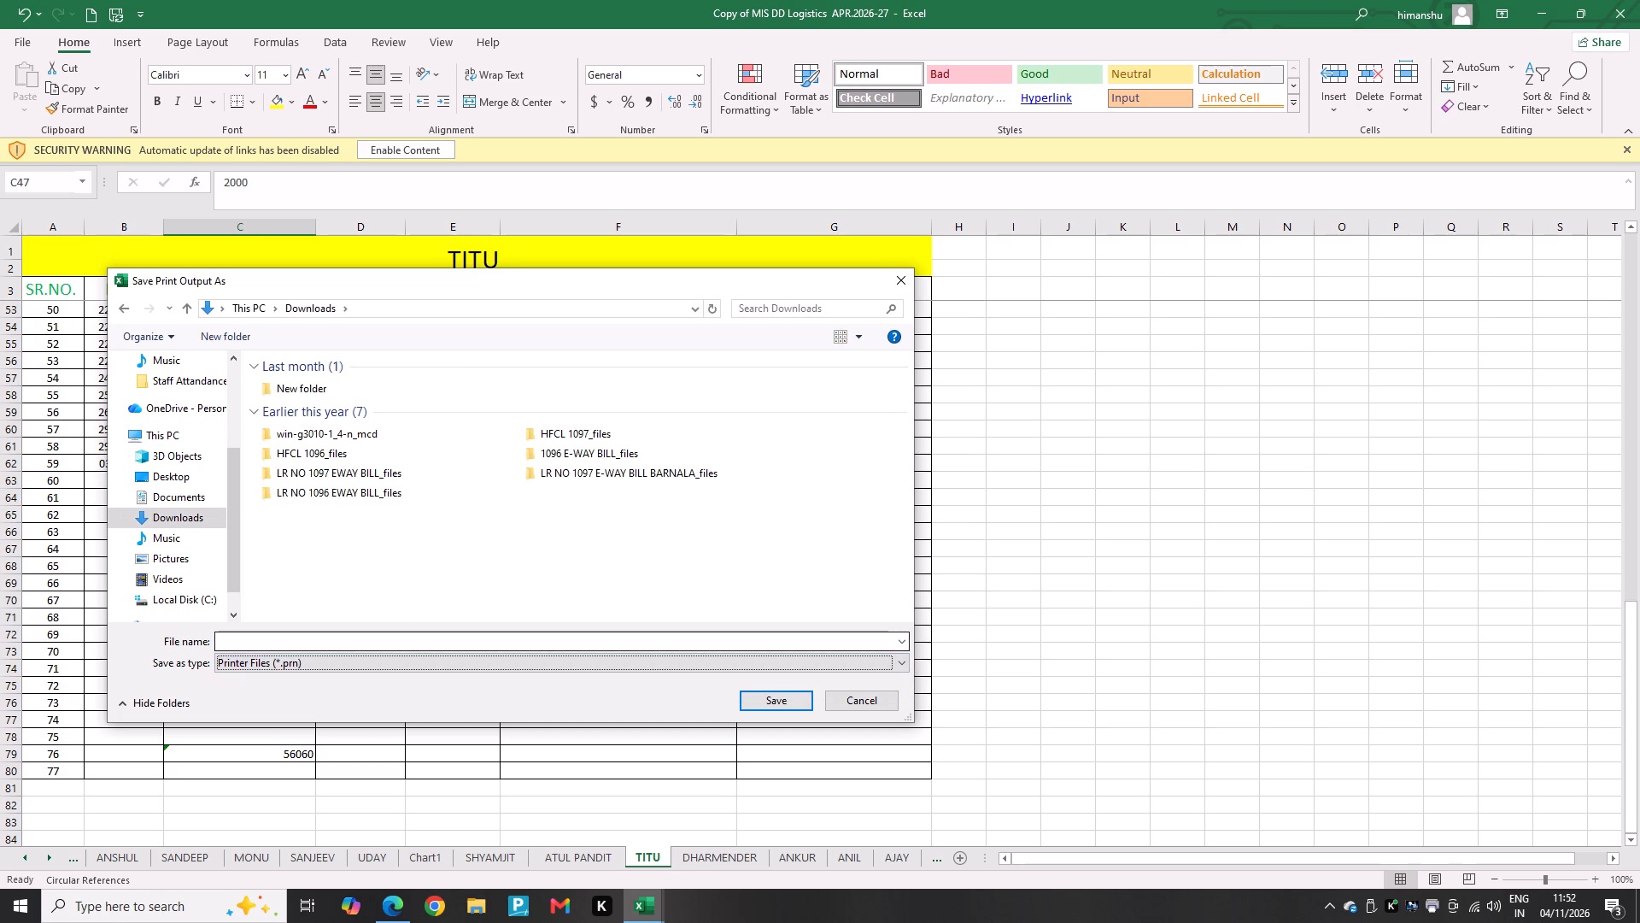
{"action": "left_click", "coordinate": [367, 640]}
{"action": "type", "text": "TITU ADVANCE"}
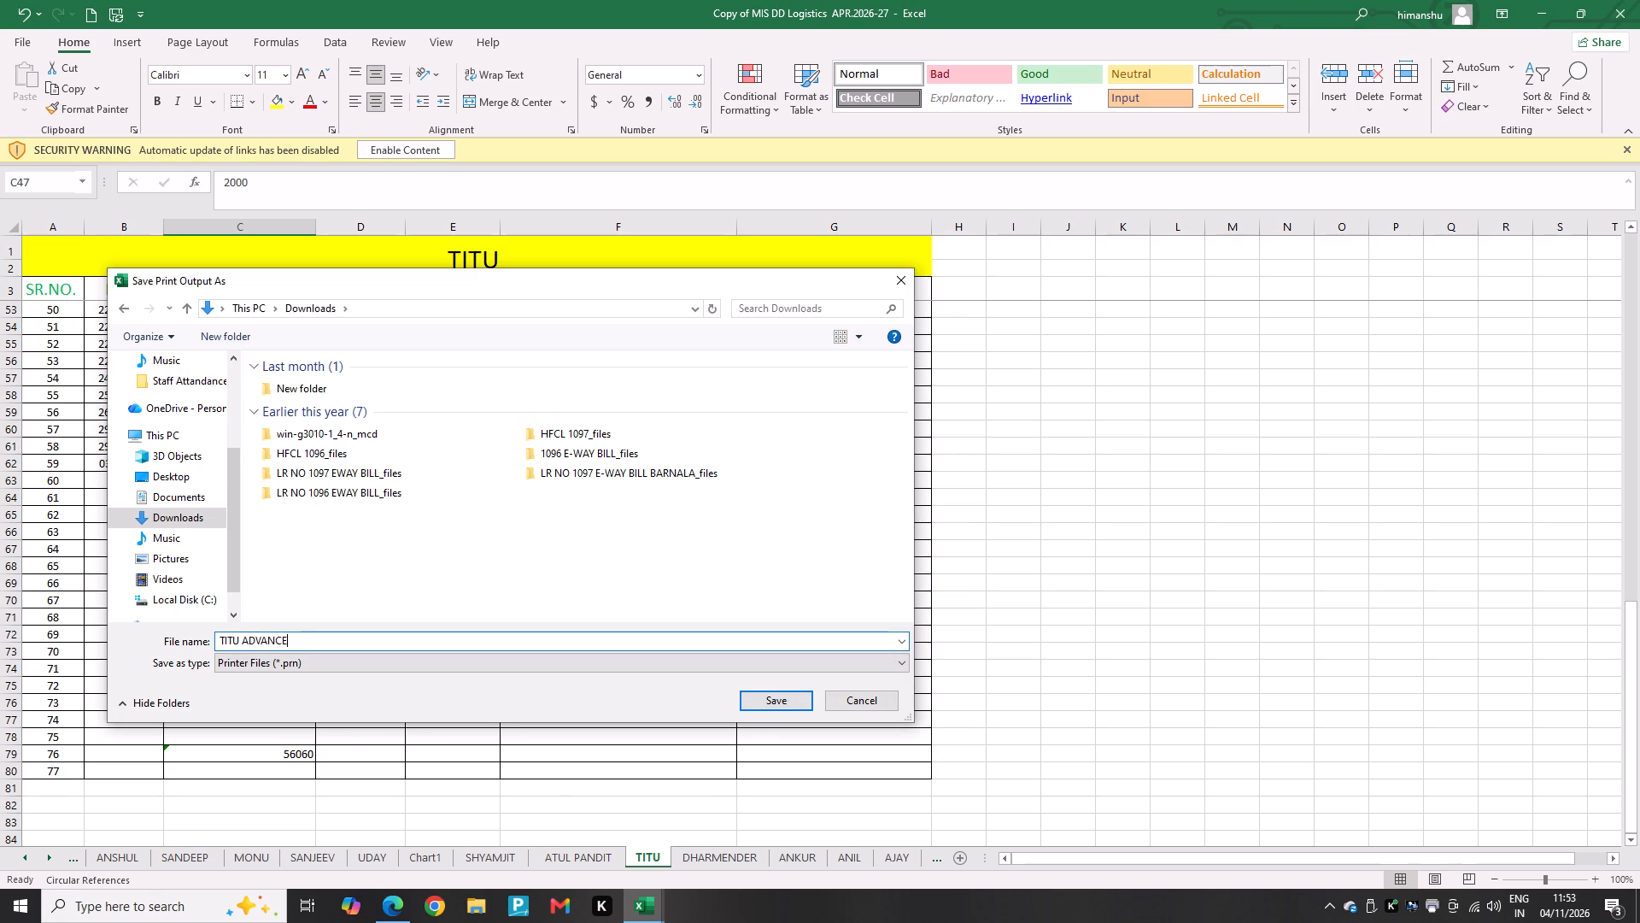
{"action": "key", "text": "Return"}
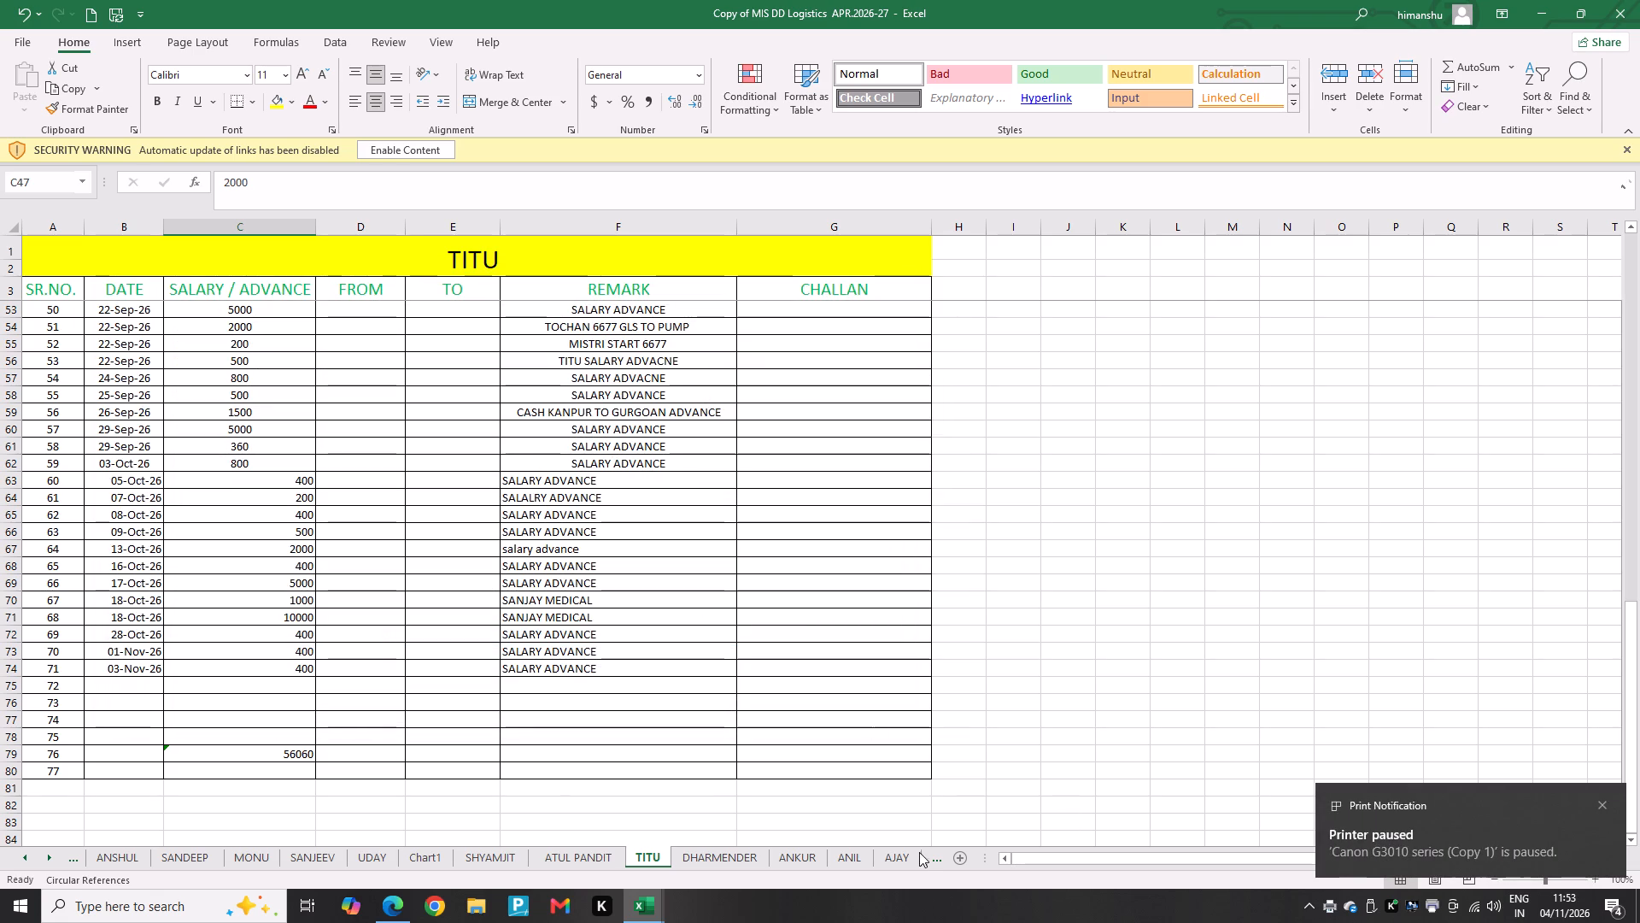
Launch WhatsApp from the installed applications.
{"action": "left_click", "coordinate": [0, 922]}
{"action": "scroll", "coordinate": [706, 802], "scroll_direction": "down", "scroll_amount": 5}
{"action": "scroll", "coordinate": [97, 920], "scroll_direction": "down", "scroll_amount": 5}
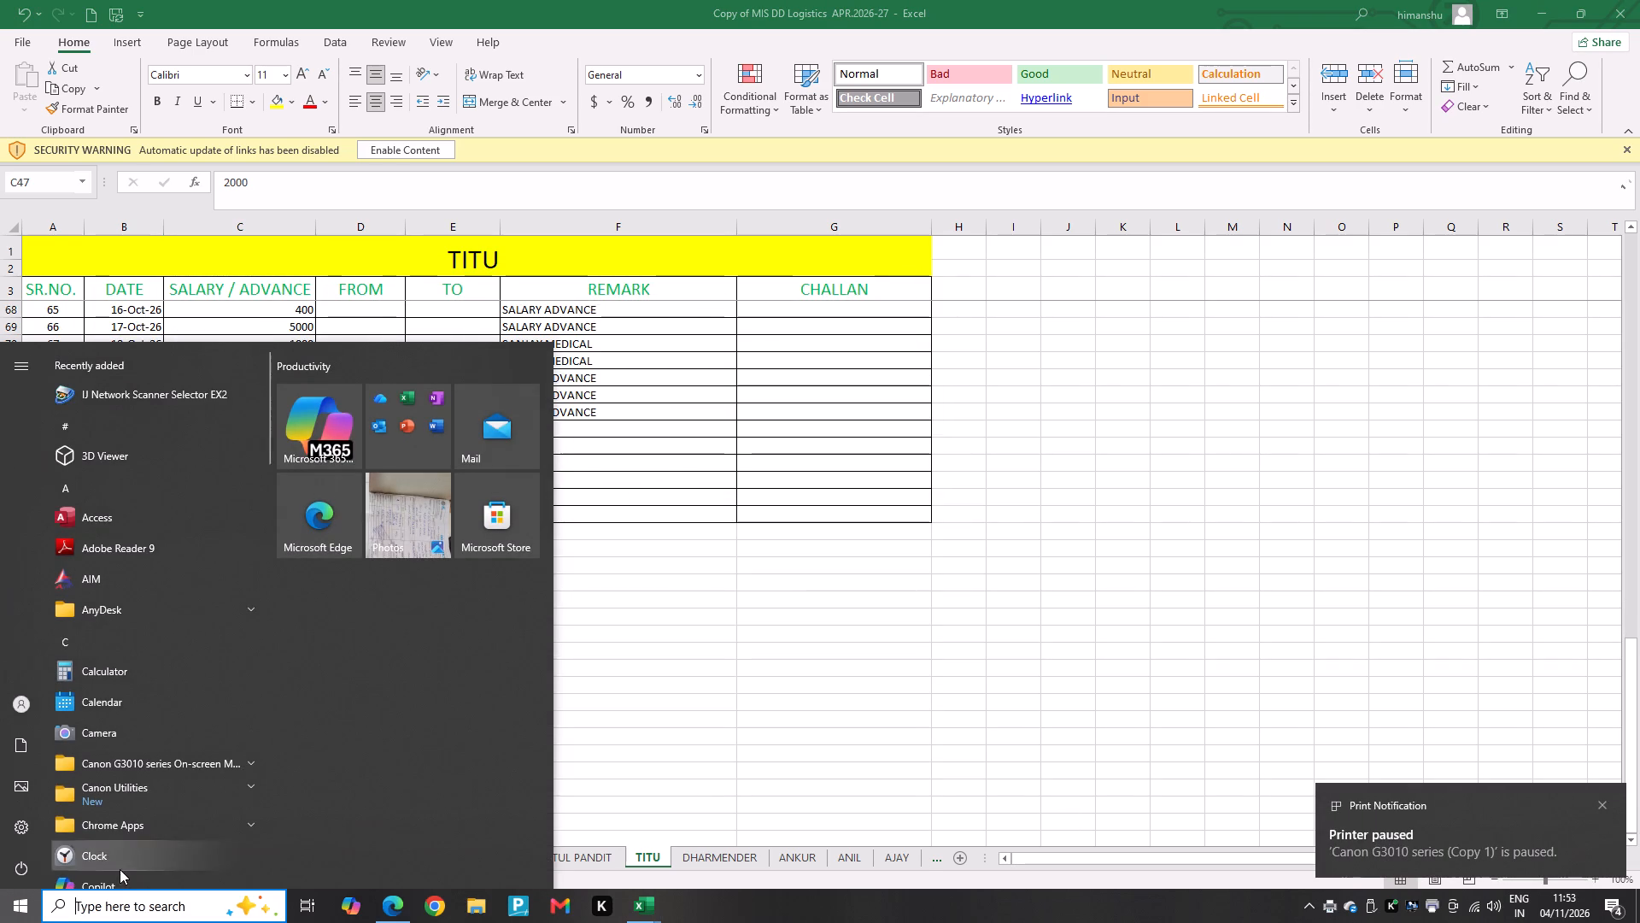
{"action": "scroll", "coordinate": [120, 869], "scroll_direction": "down", "scroll_amount": 20}
{"action": "scroll", "coordinate": [120, 869], "scroll_direction": "down", "scroll_amount": 7}
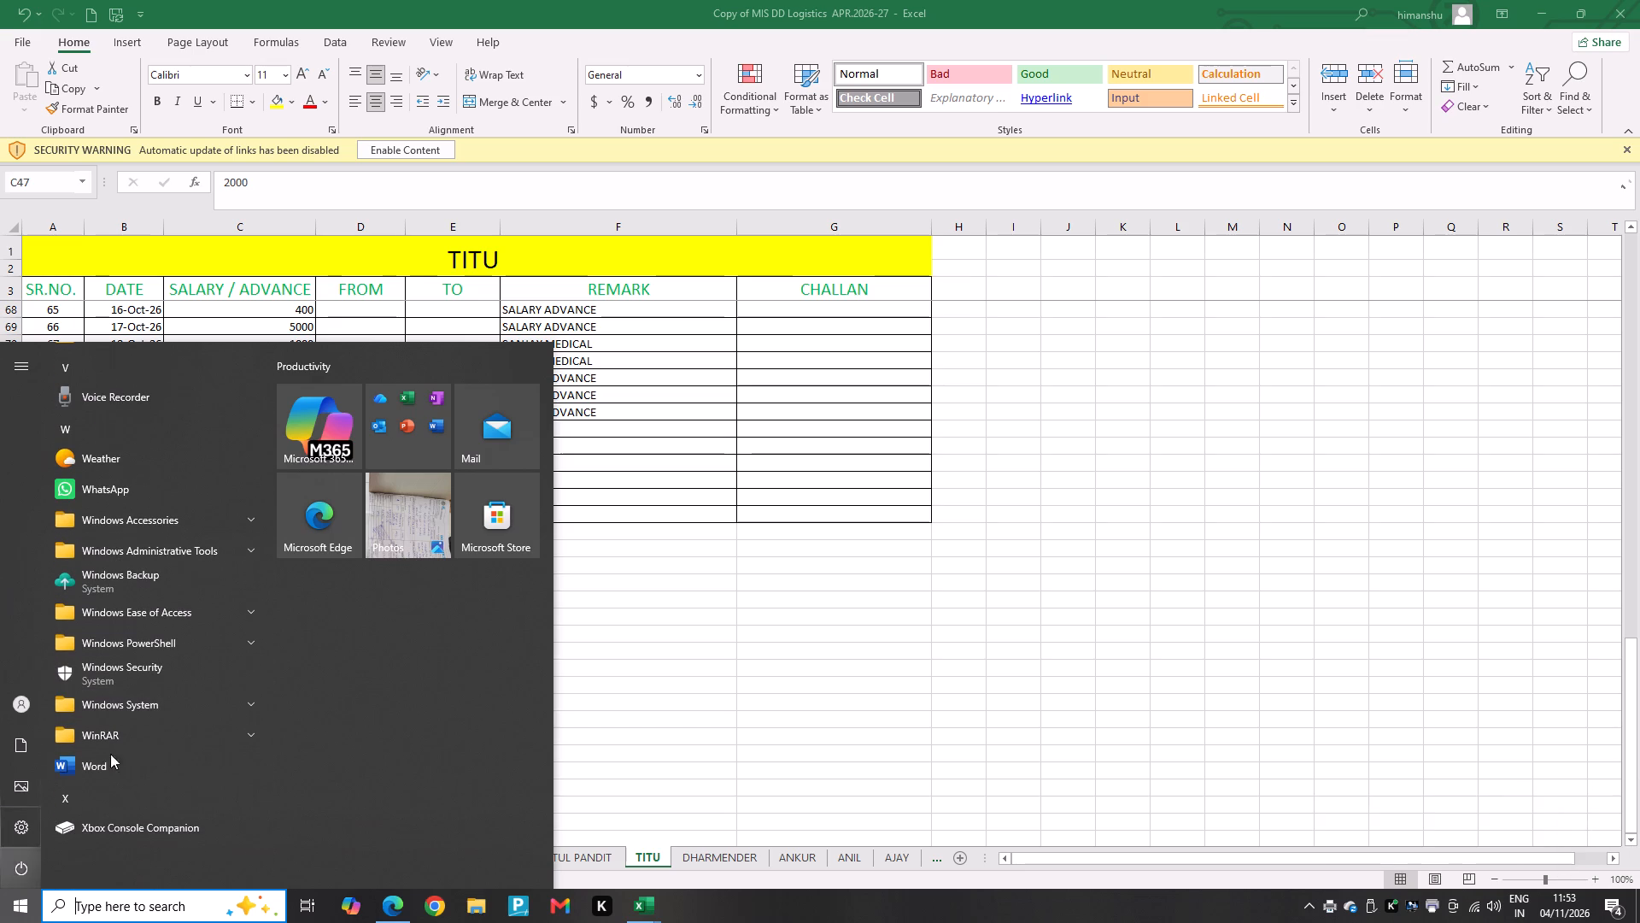
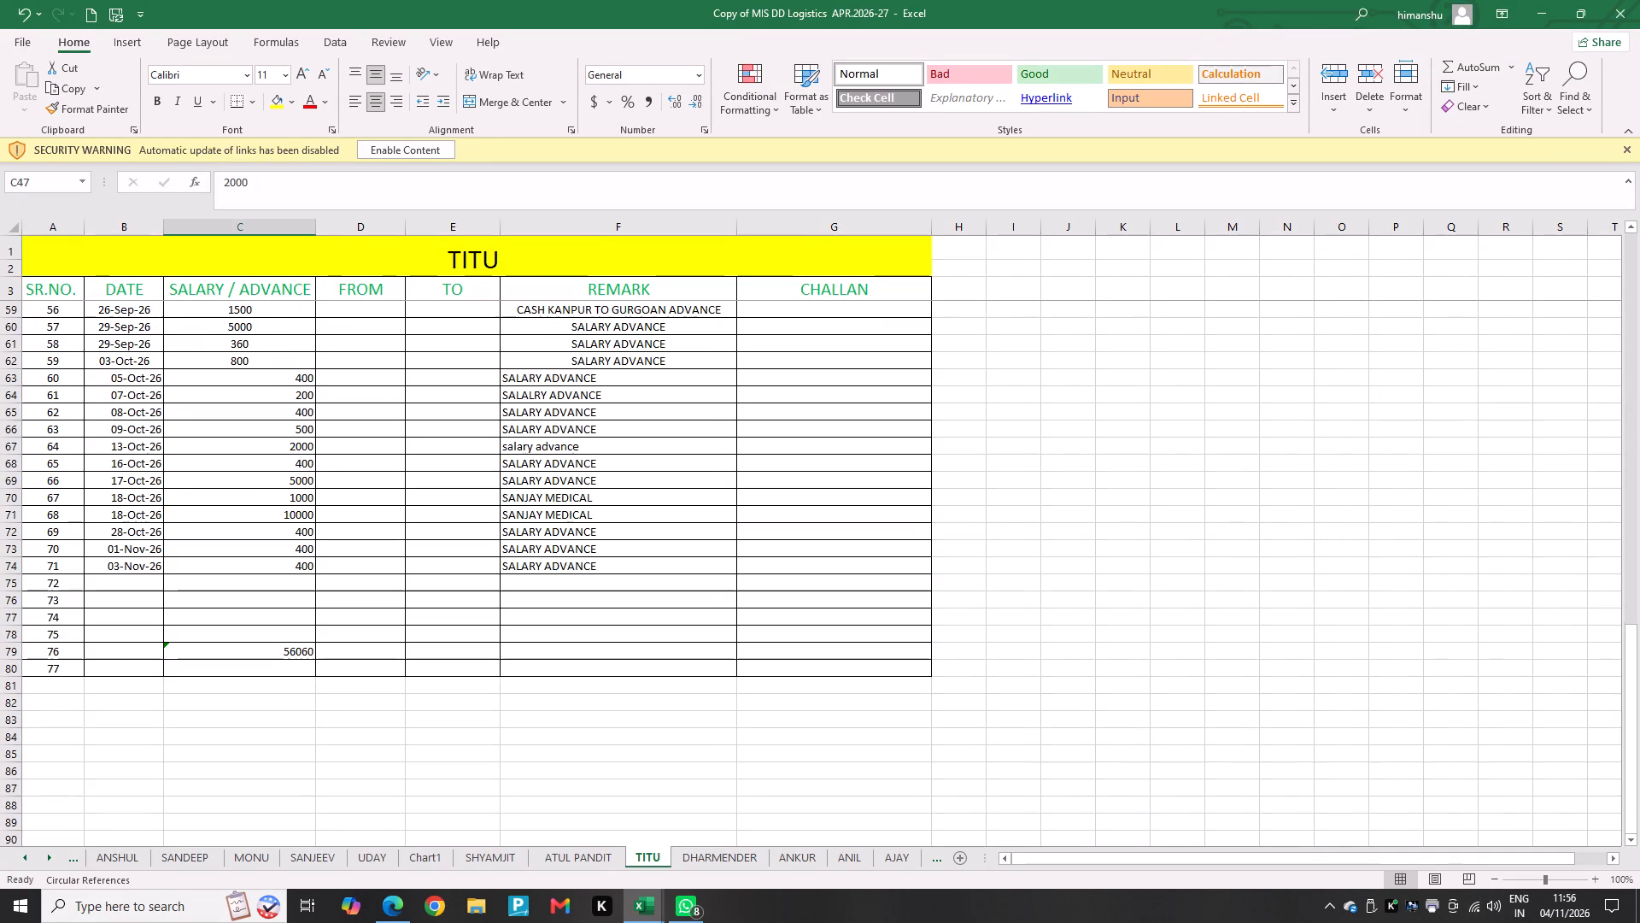
{"action": "left_click", "coordinate": [294, 654]}
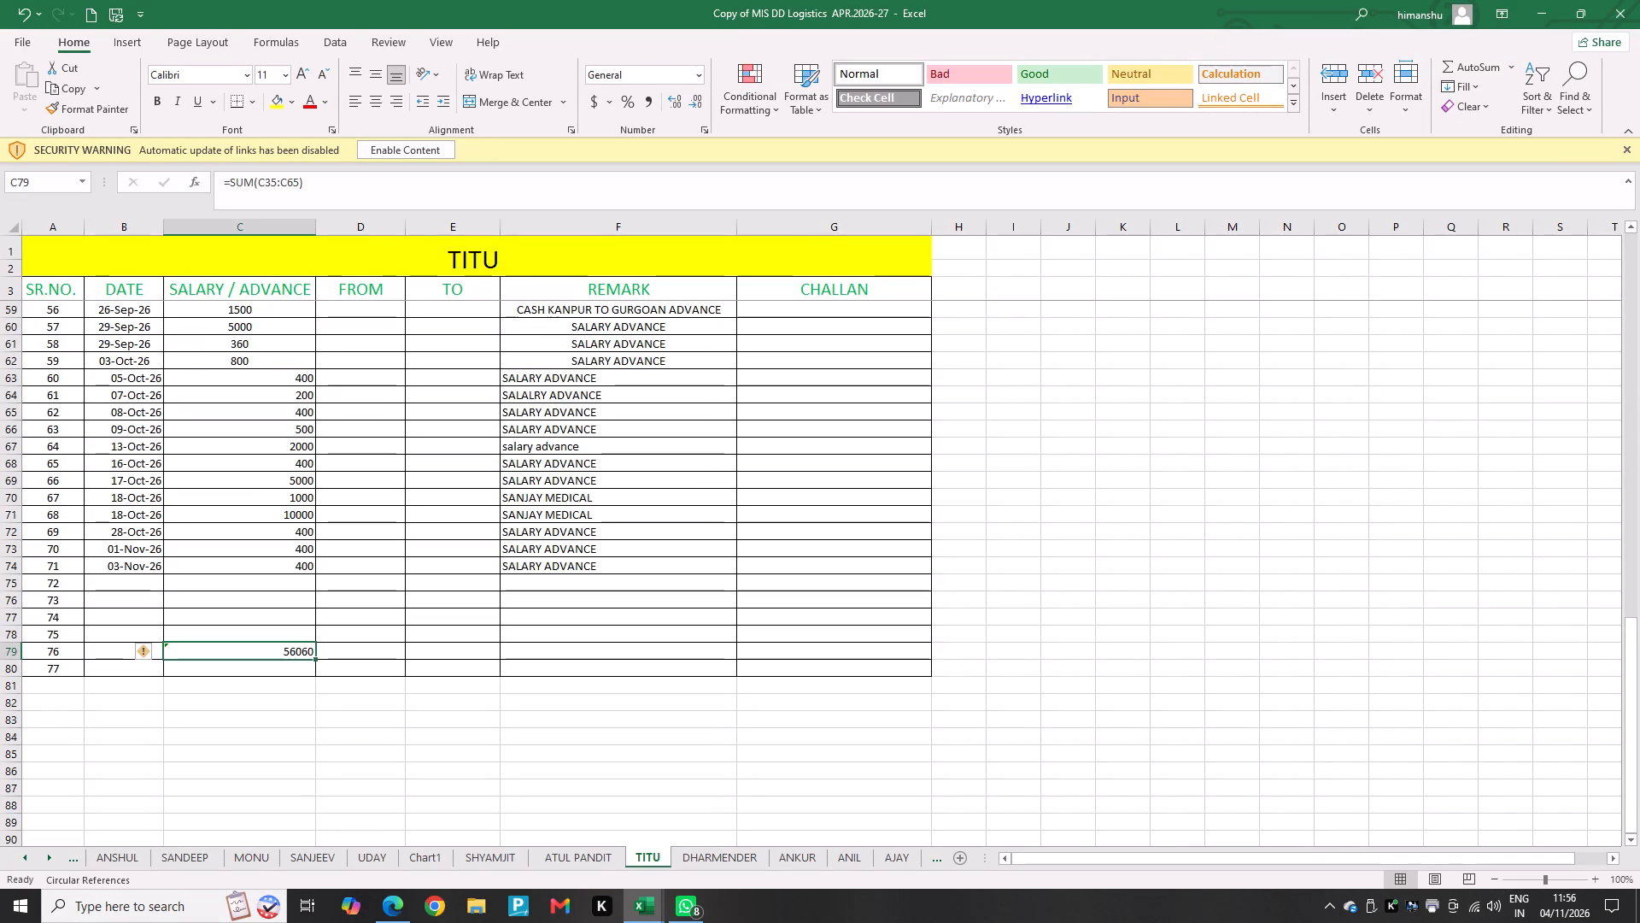
{"action": "key", "text": "BackSpace"}
{"action": "left_click", "coordinate": [320, 589]}
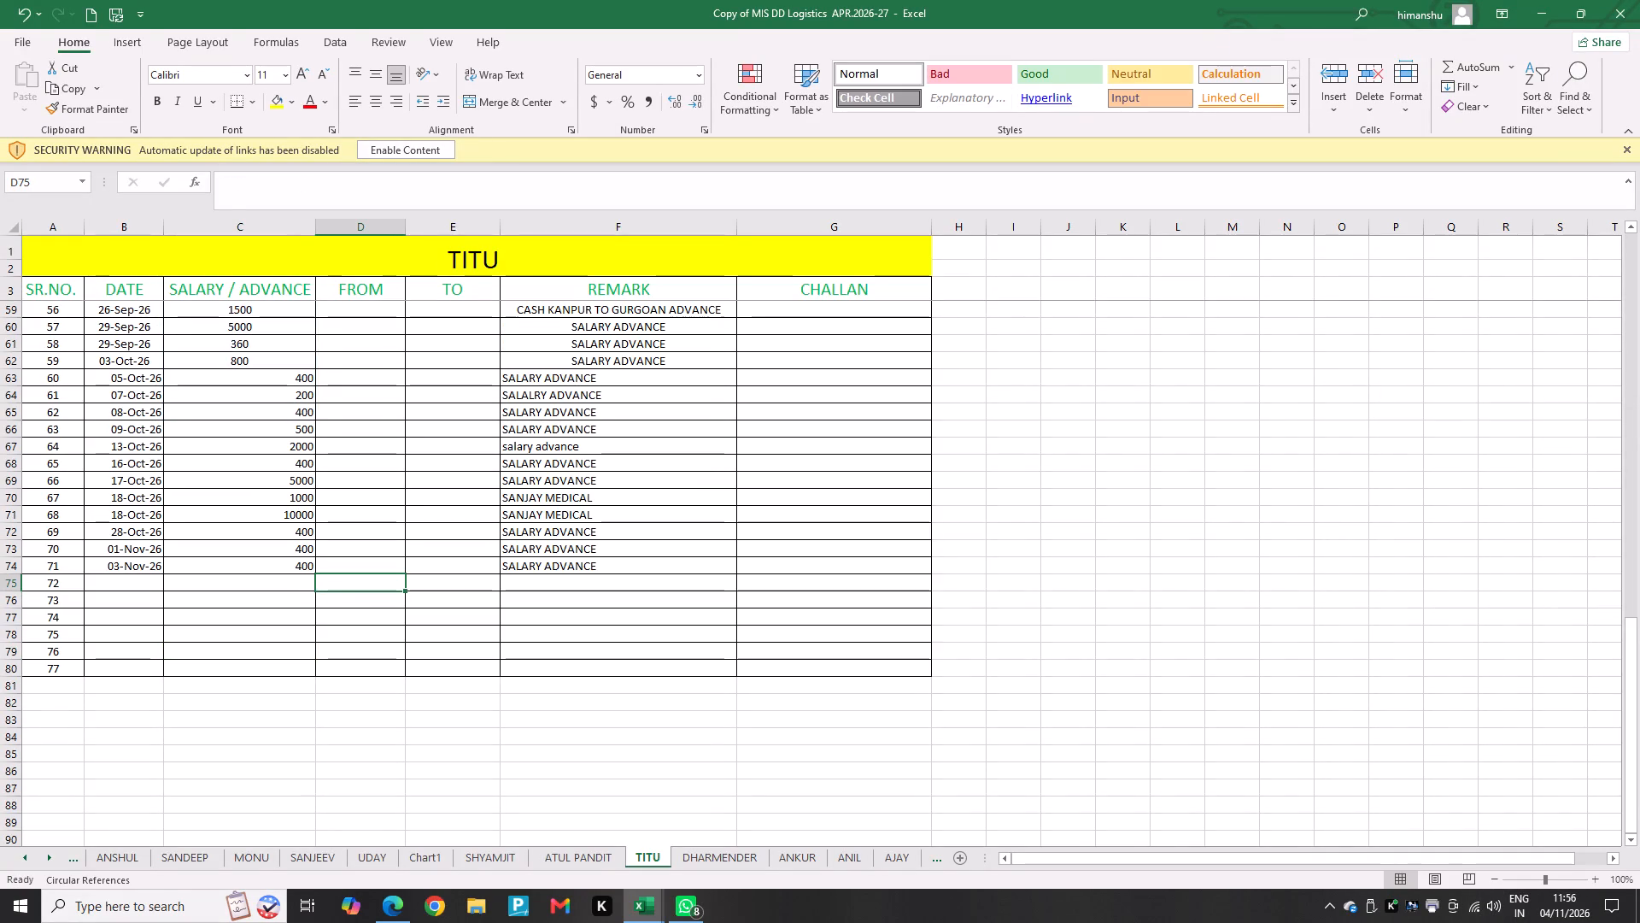
Open the TITU sheet's print settings and bring up the choice of available printers.
{"action": "key", "text": "ctrl+p"}
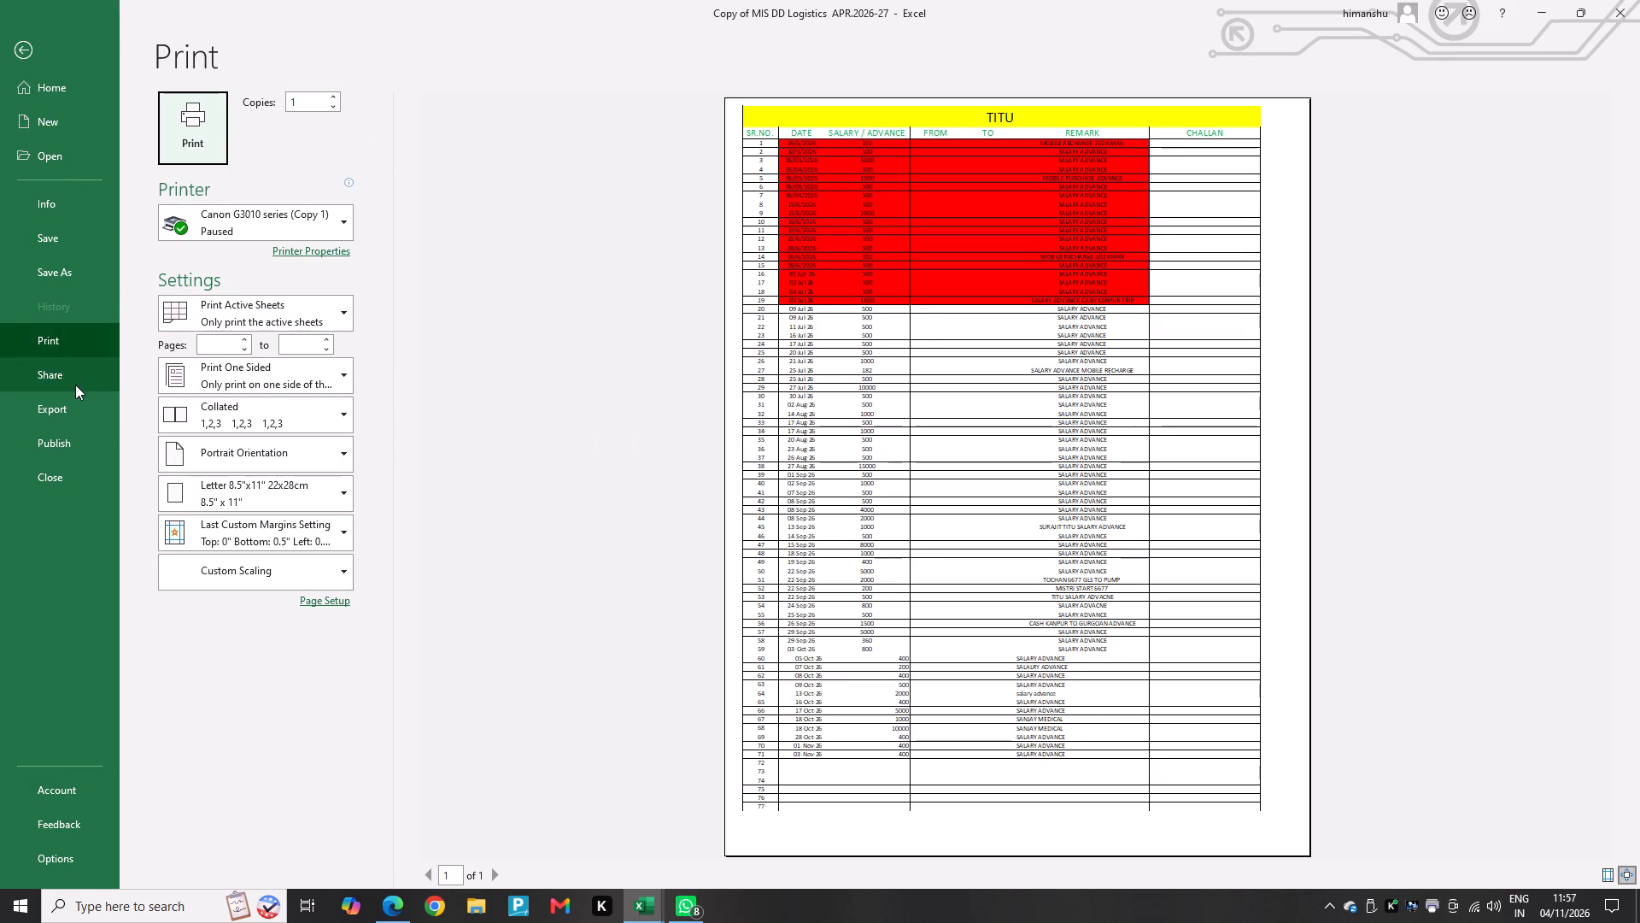
{"action": "left_click", "coordinate": [73, 336]}
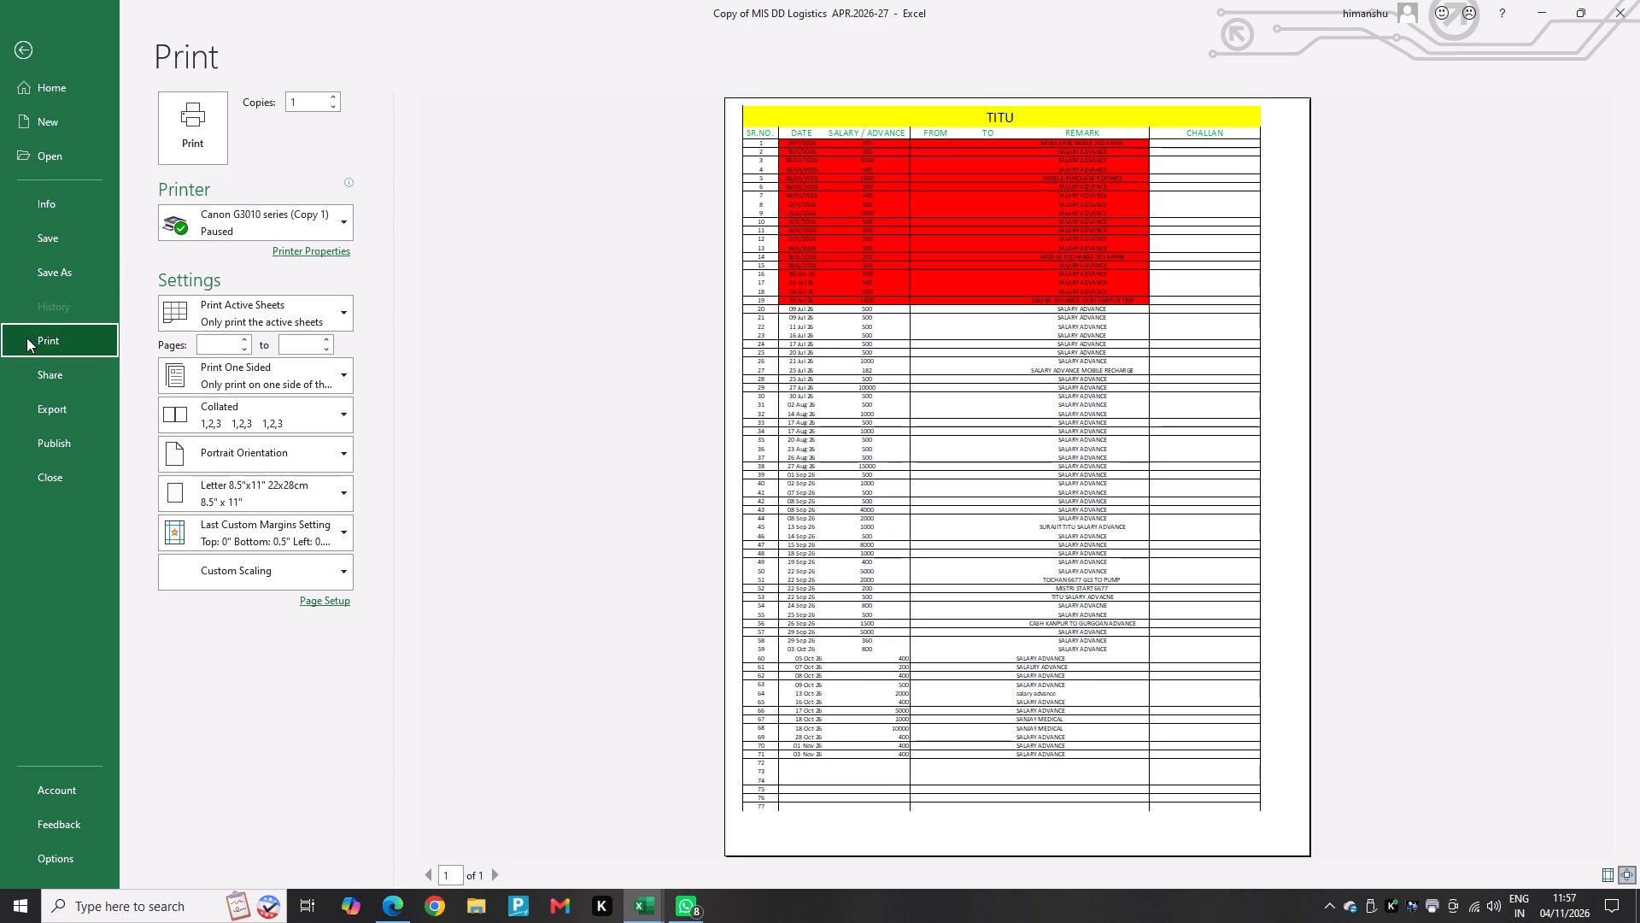
{"action": "left_click", "coordinate": [238, 216]}
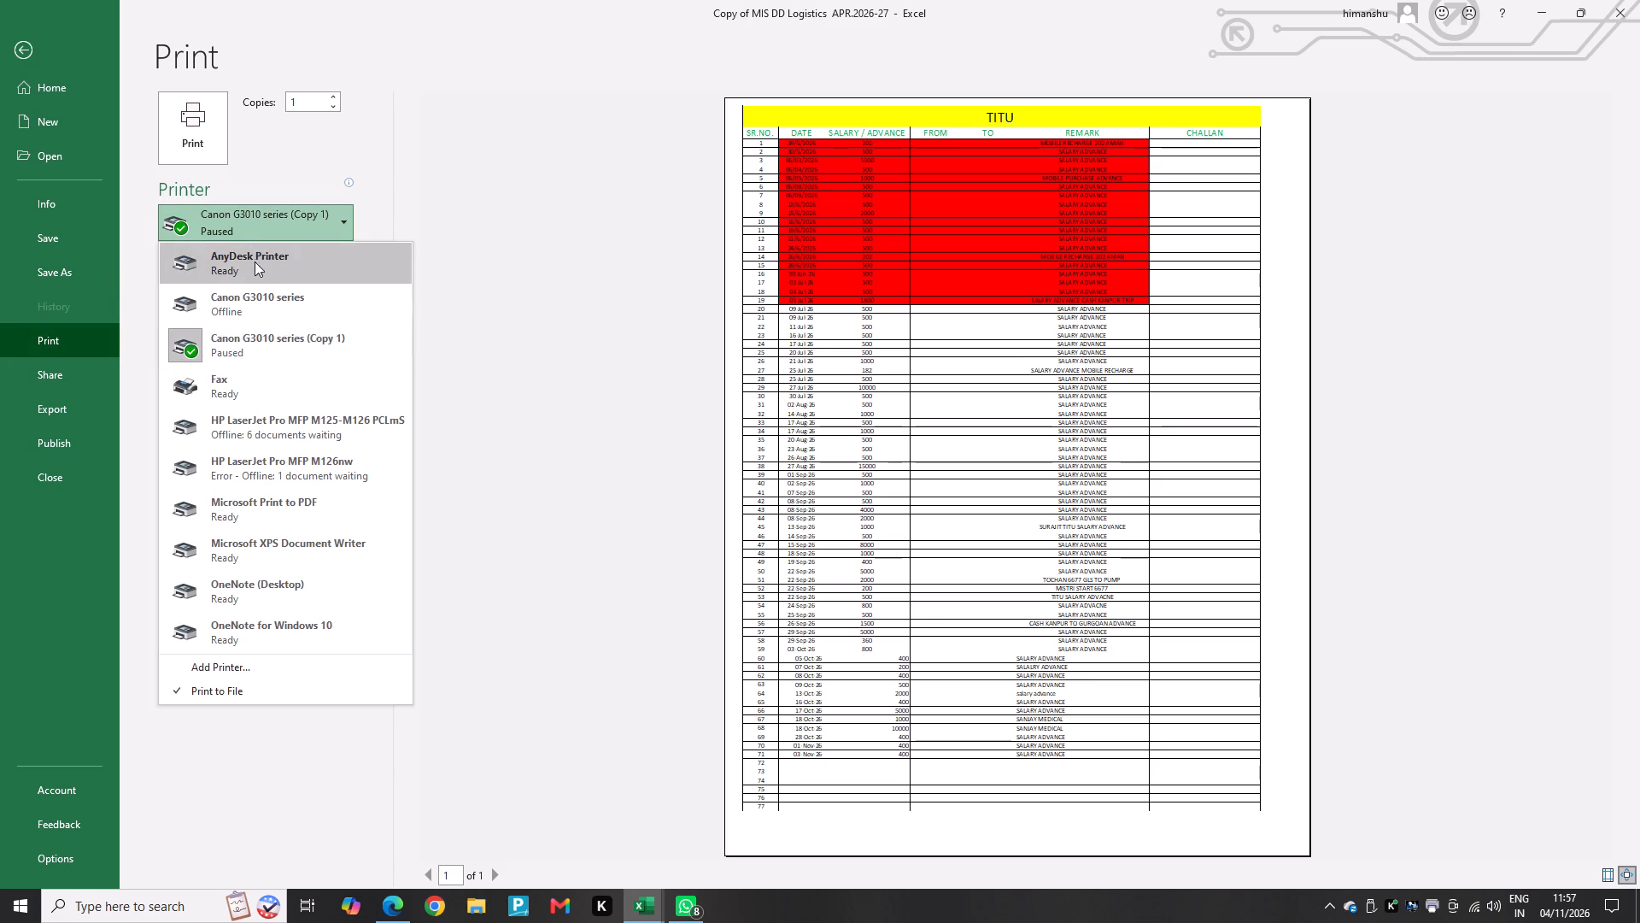
Check the Canon G3010 series (Copy 1) printer's device management page in Windows Settings and its driver properties.
{"action": "left_click", "coordinate": [225, 663]}
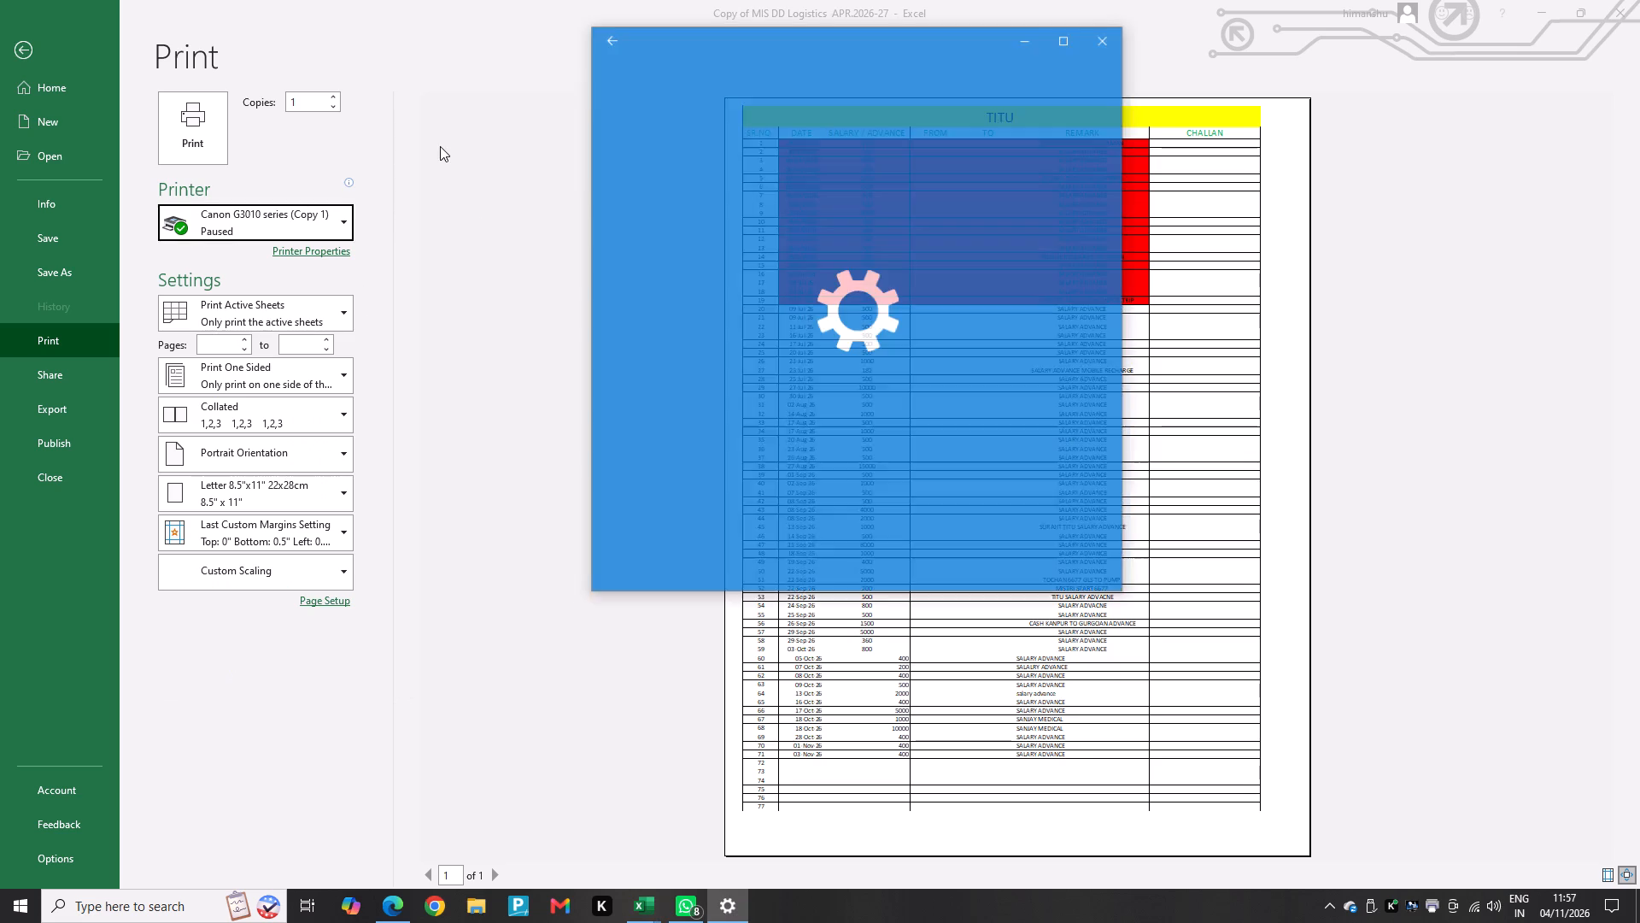
{"action": "left_click", "coordinate": [691, 194]}
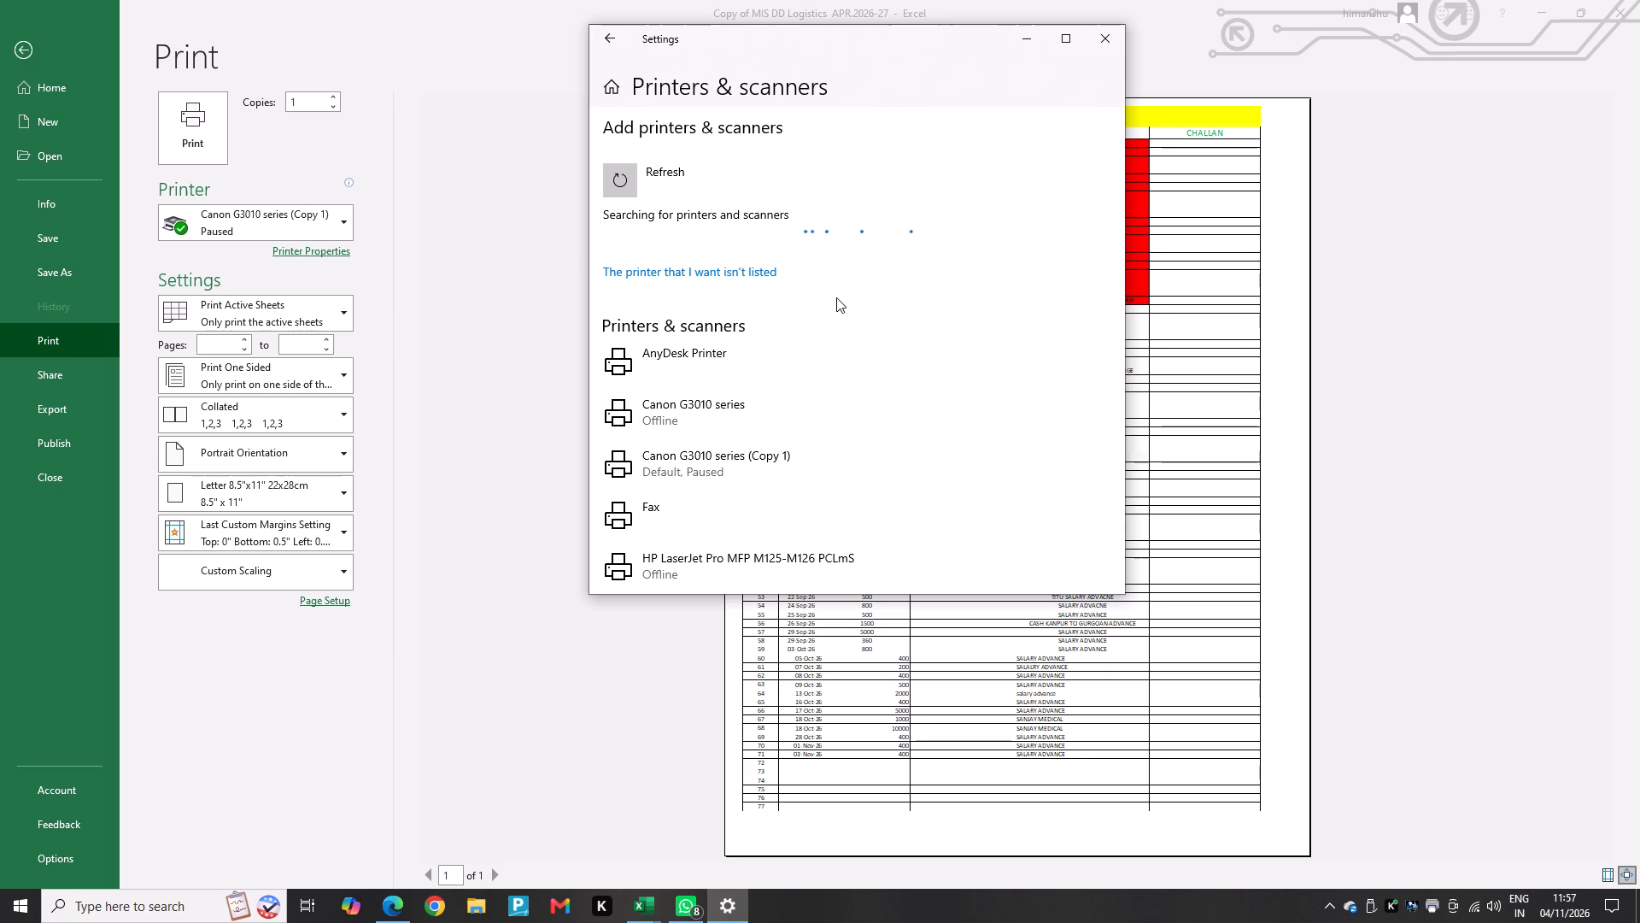
{"action": "left_click", "coordinate": [822, 477]}
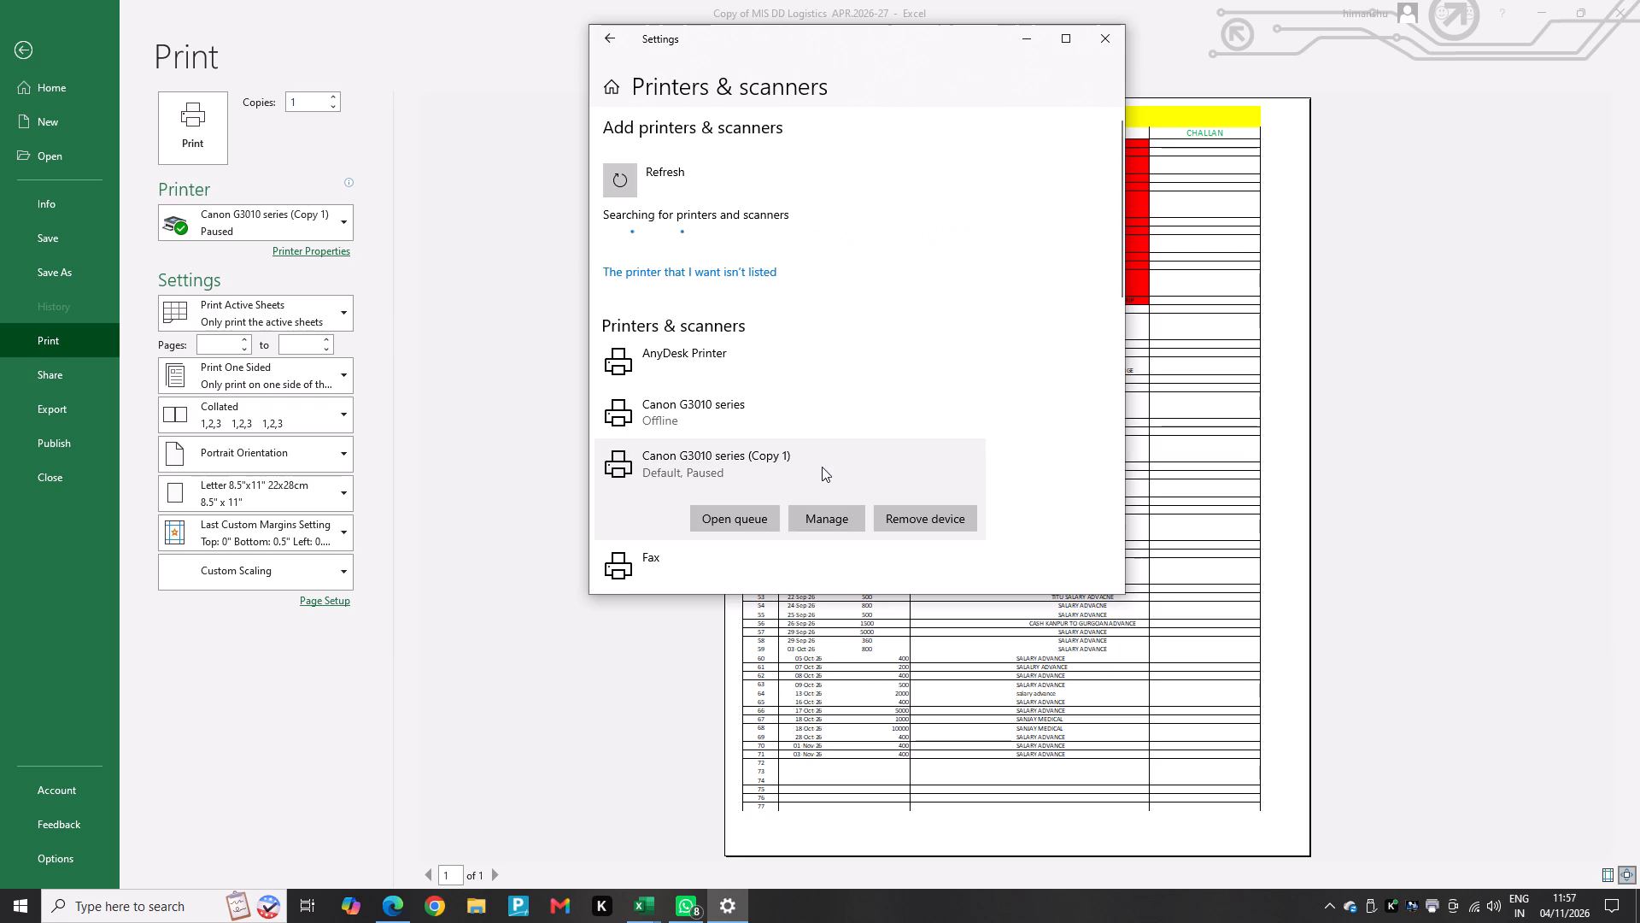
{"action": "left_click", "coordinate": [836, 521]}
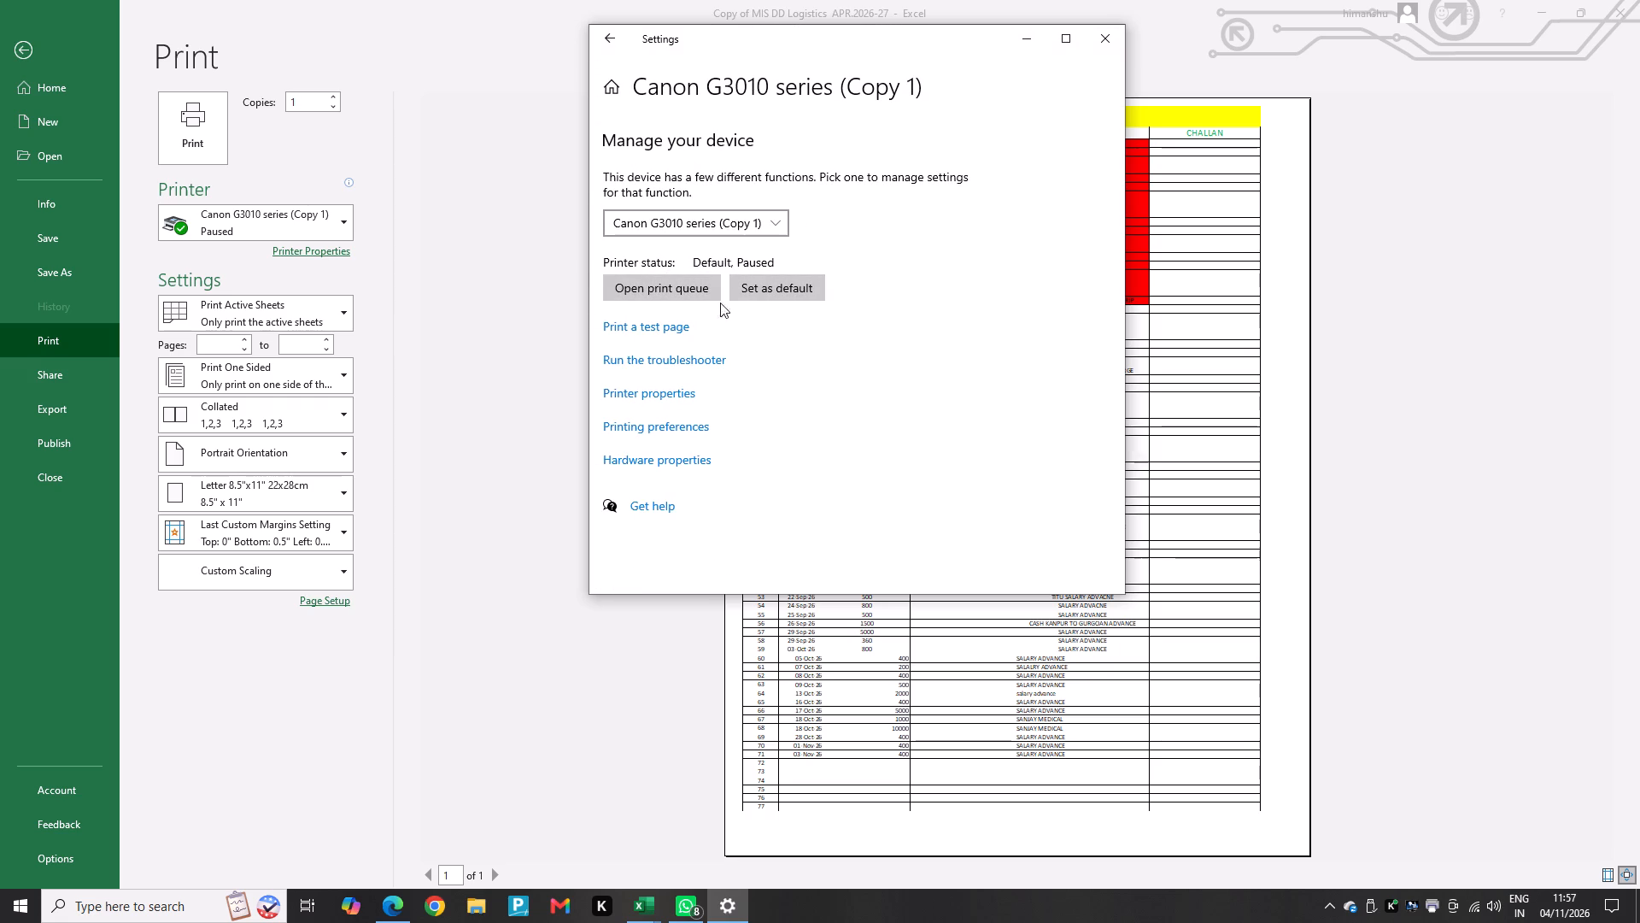
{"action": "left_click", "coordinate": [610, 86]}
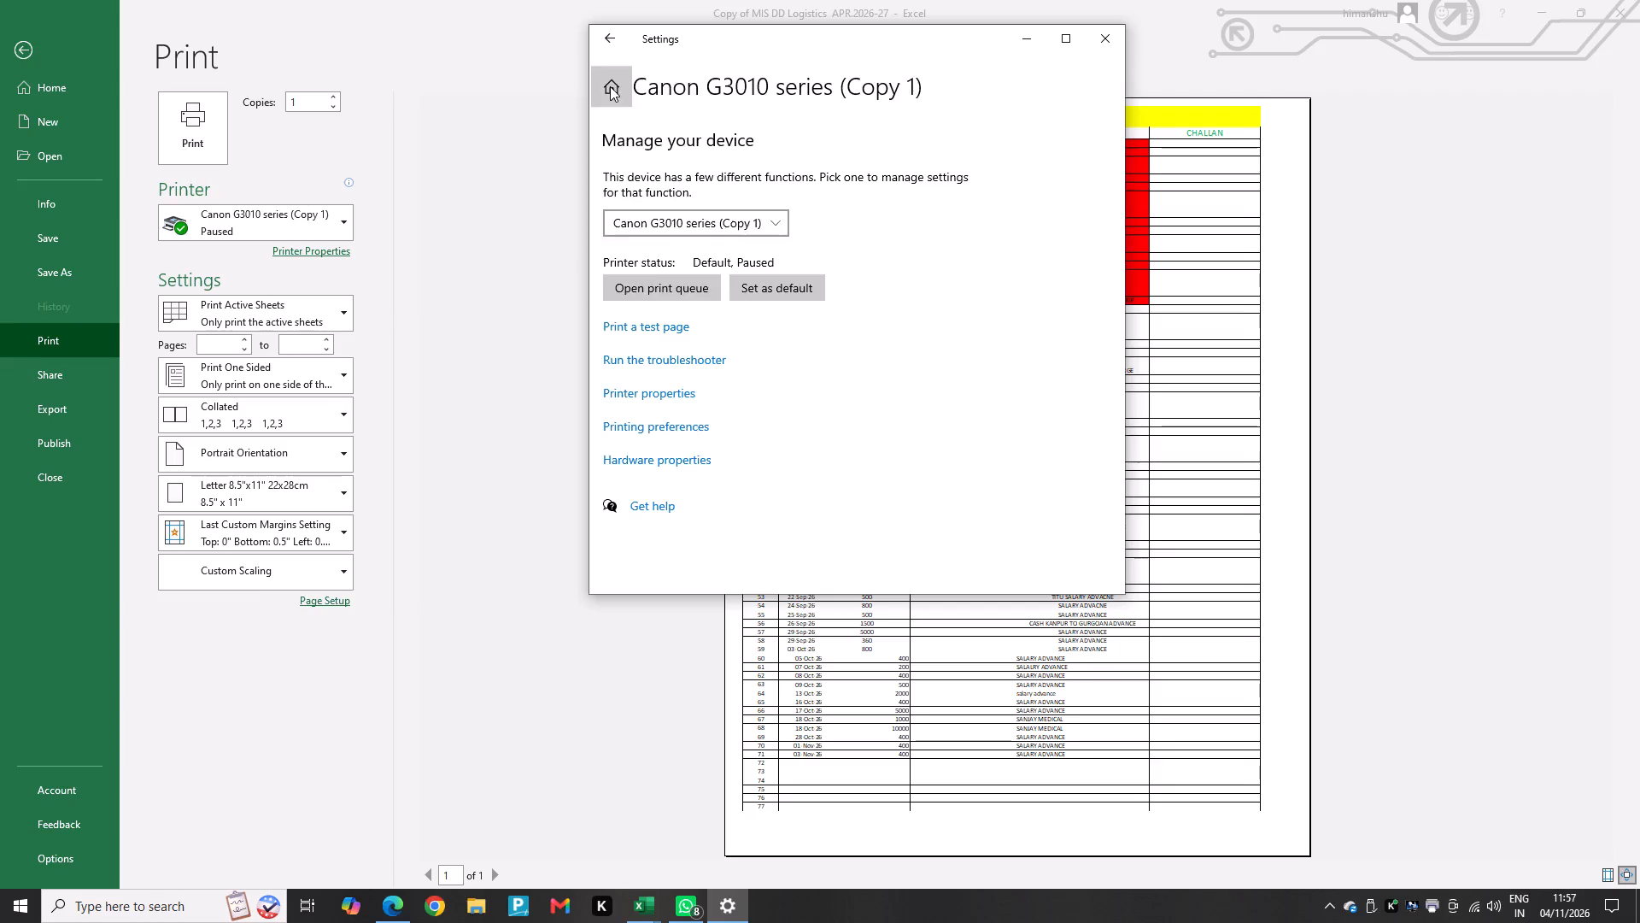
{"action": "left_click", "coordinate": [1100, 38]}
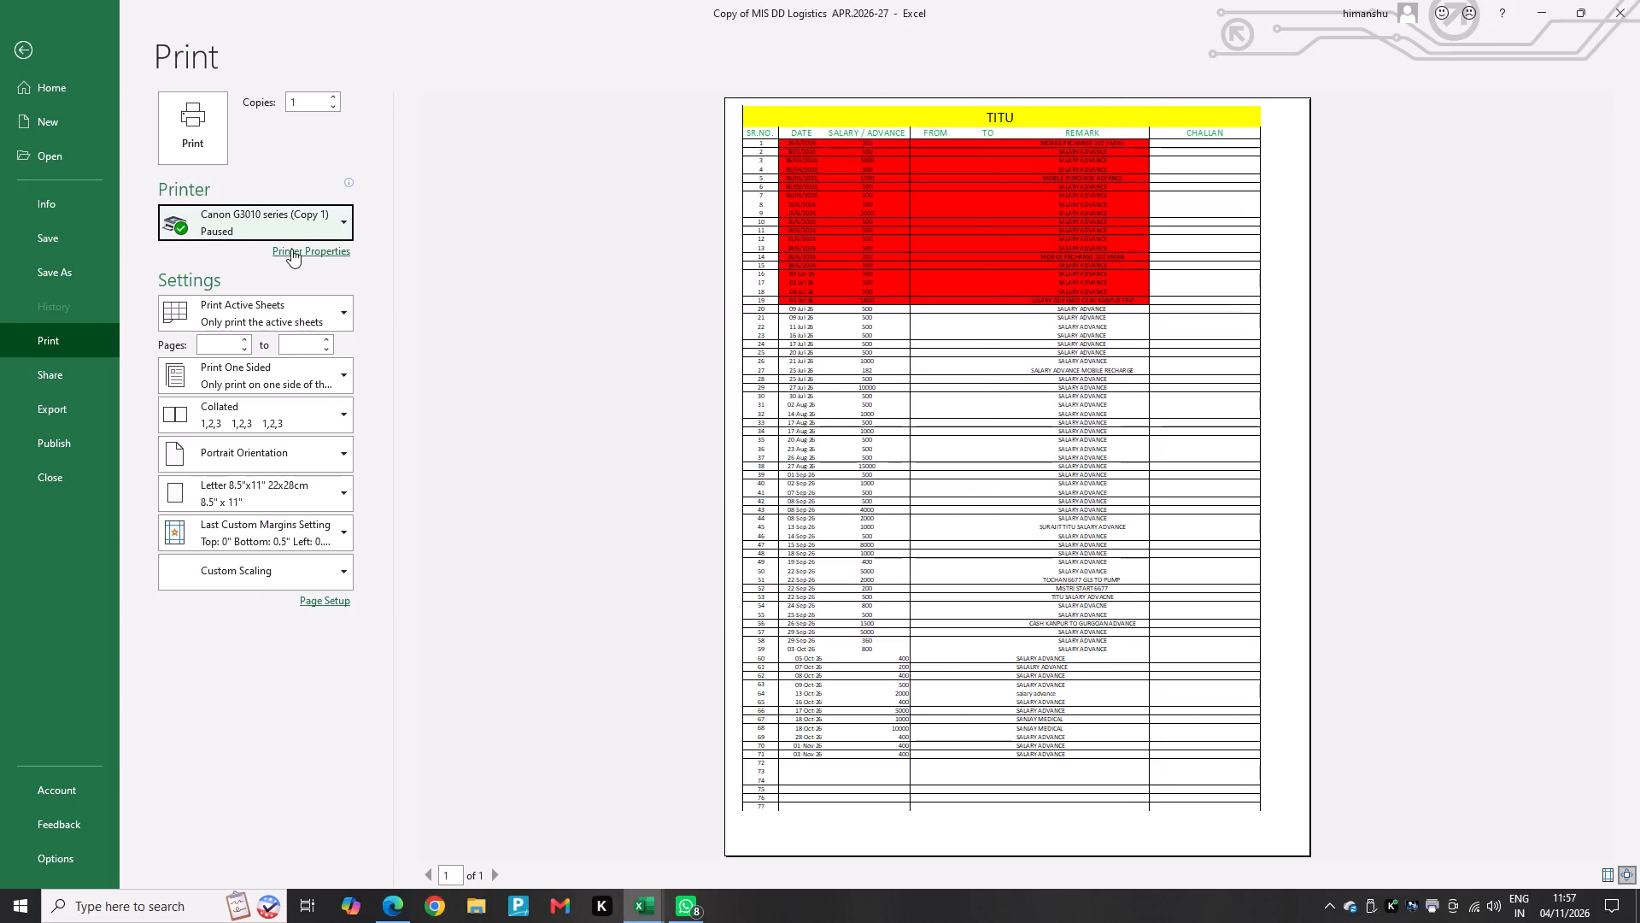
{"action": "left_click", "coordinate": [291, 249]}
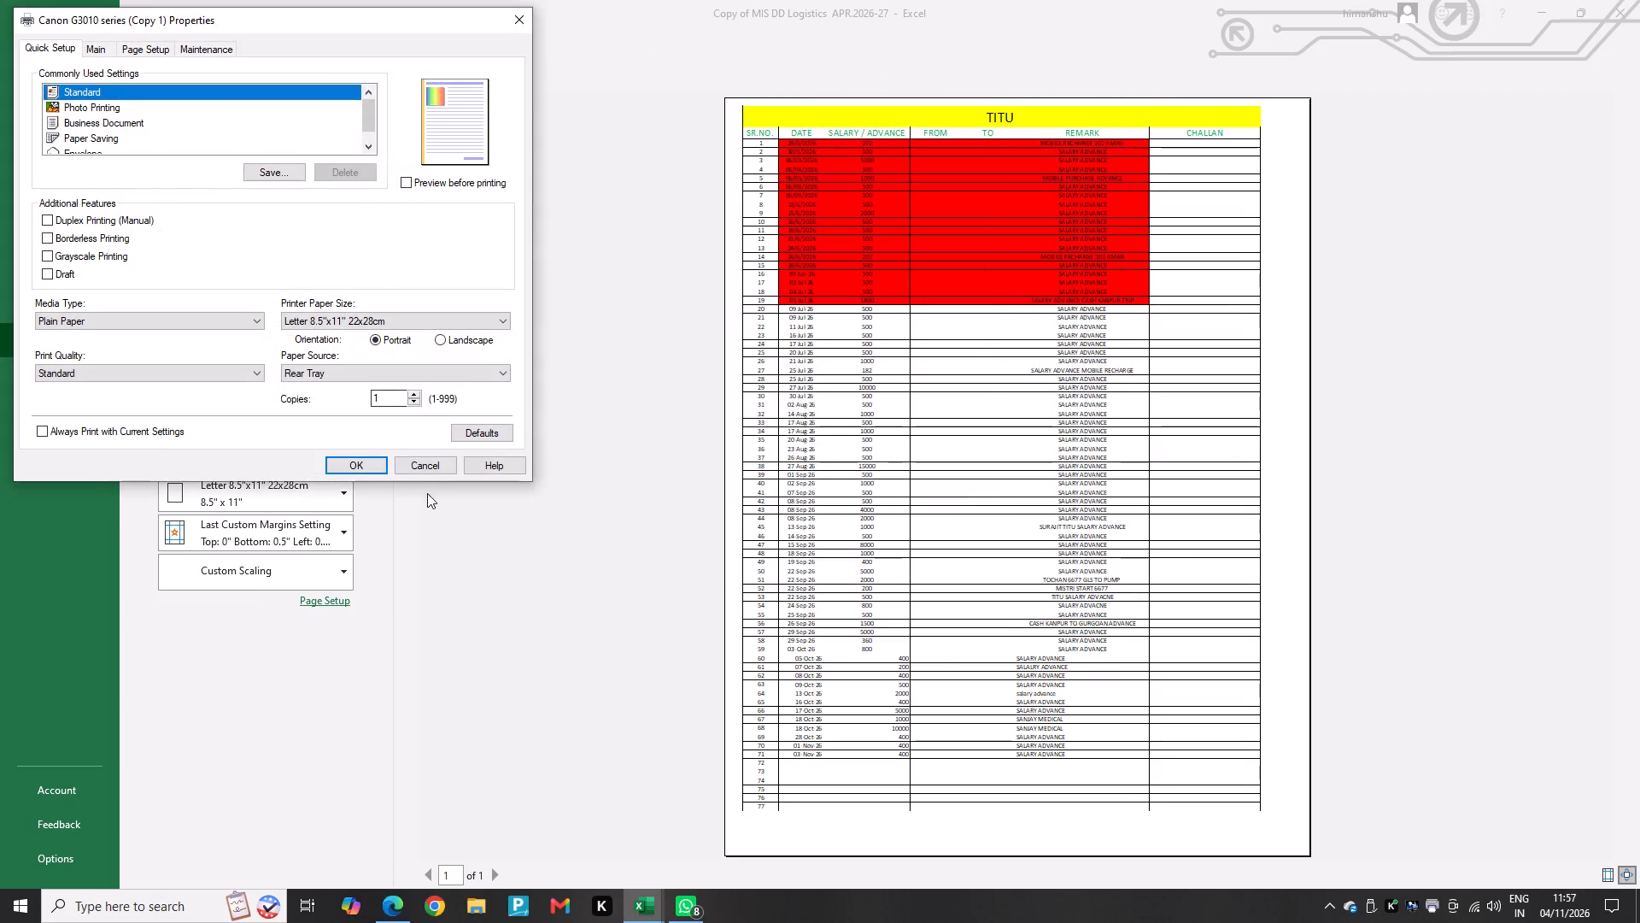
{"action": "left_click", "coordinate": [435, 458]}
Remove the Canon G3010 series (Copy 1) printer from the computer's printers and scanners.
{"action": "left_click", "coordinate": [321, 232]}
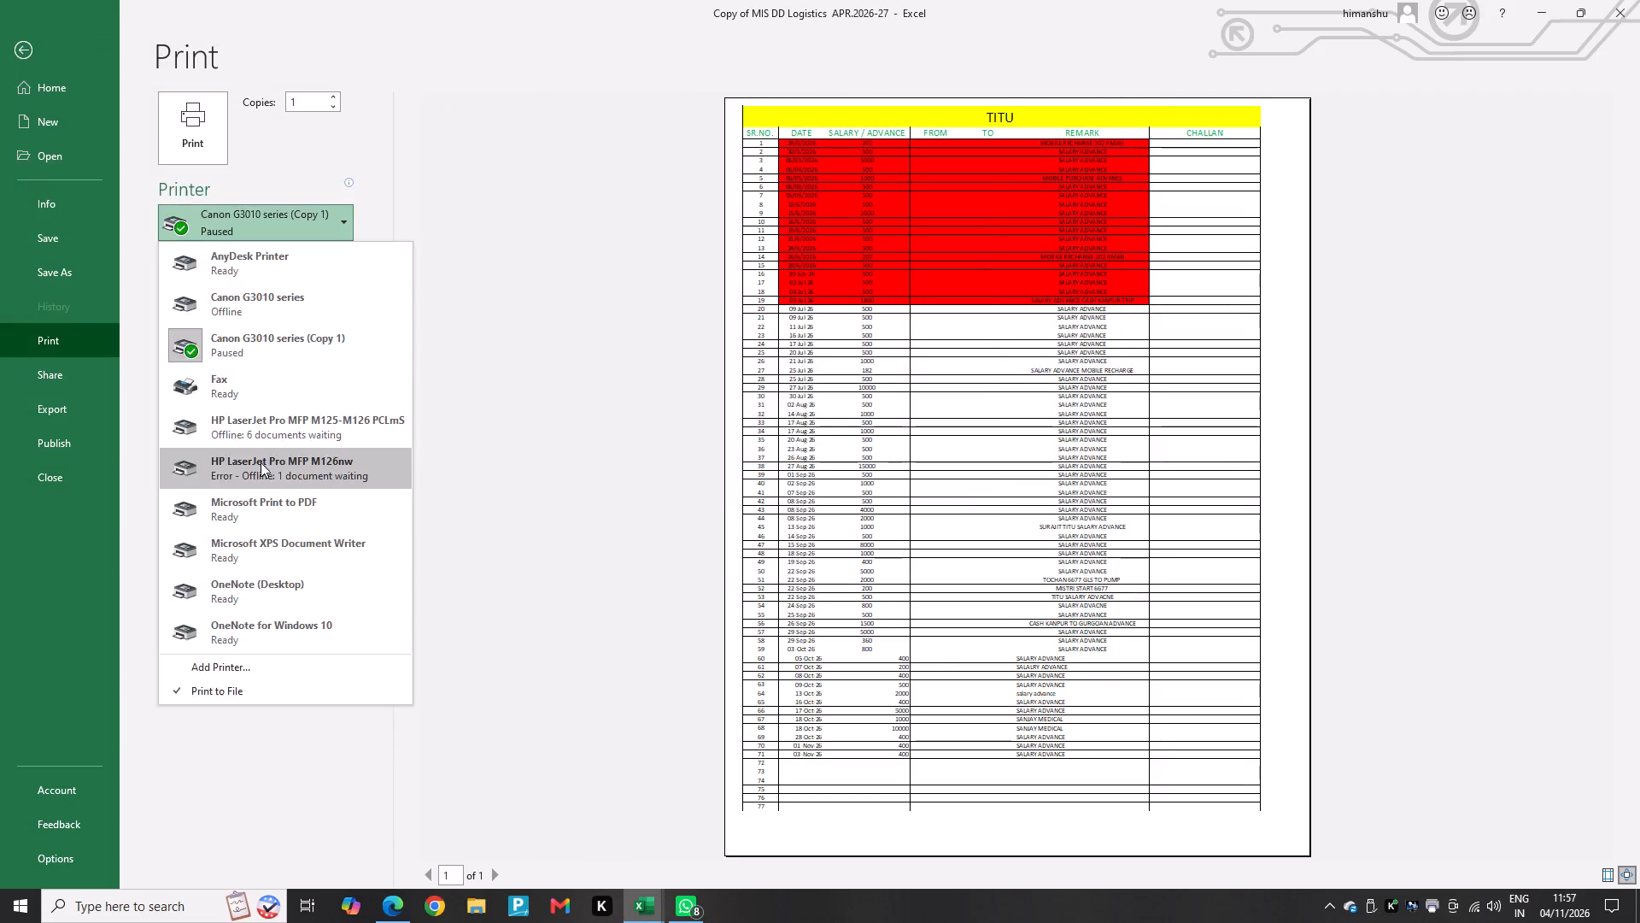
{"action": "left_click", "coordinate": [221, 665]}
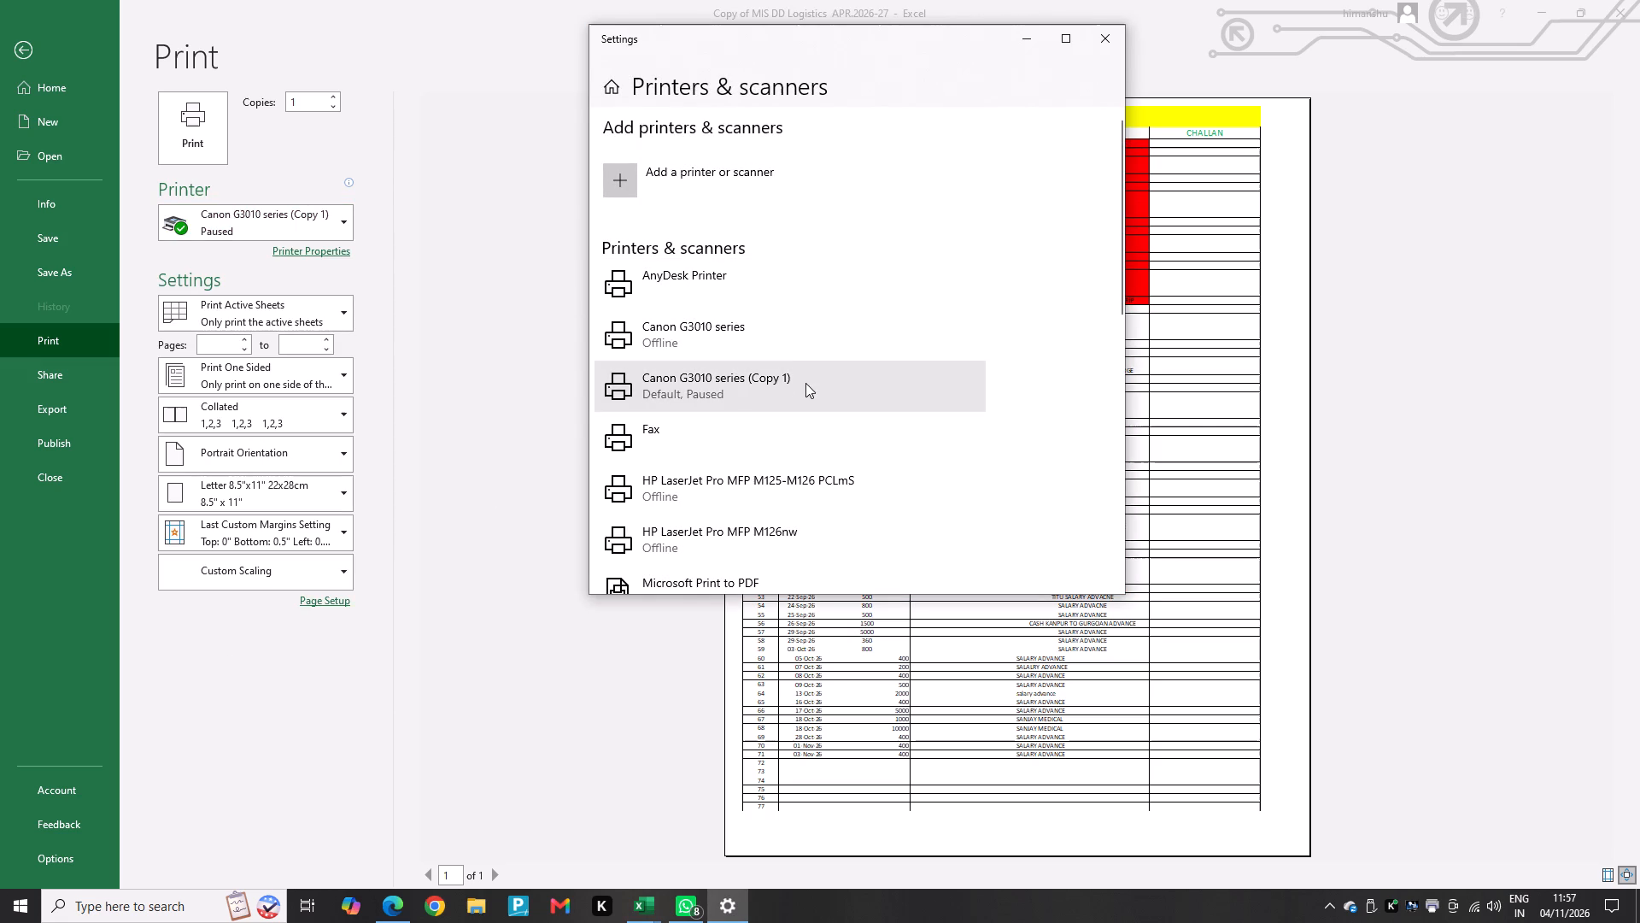
{"action": "left_click", "coordinate": [805, 383]}
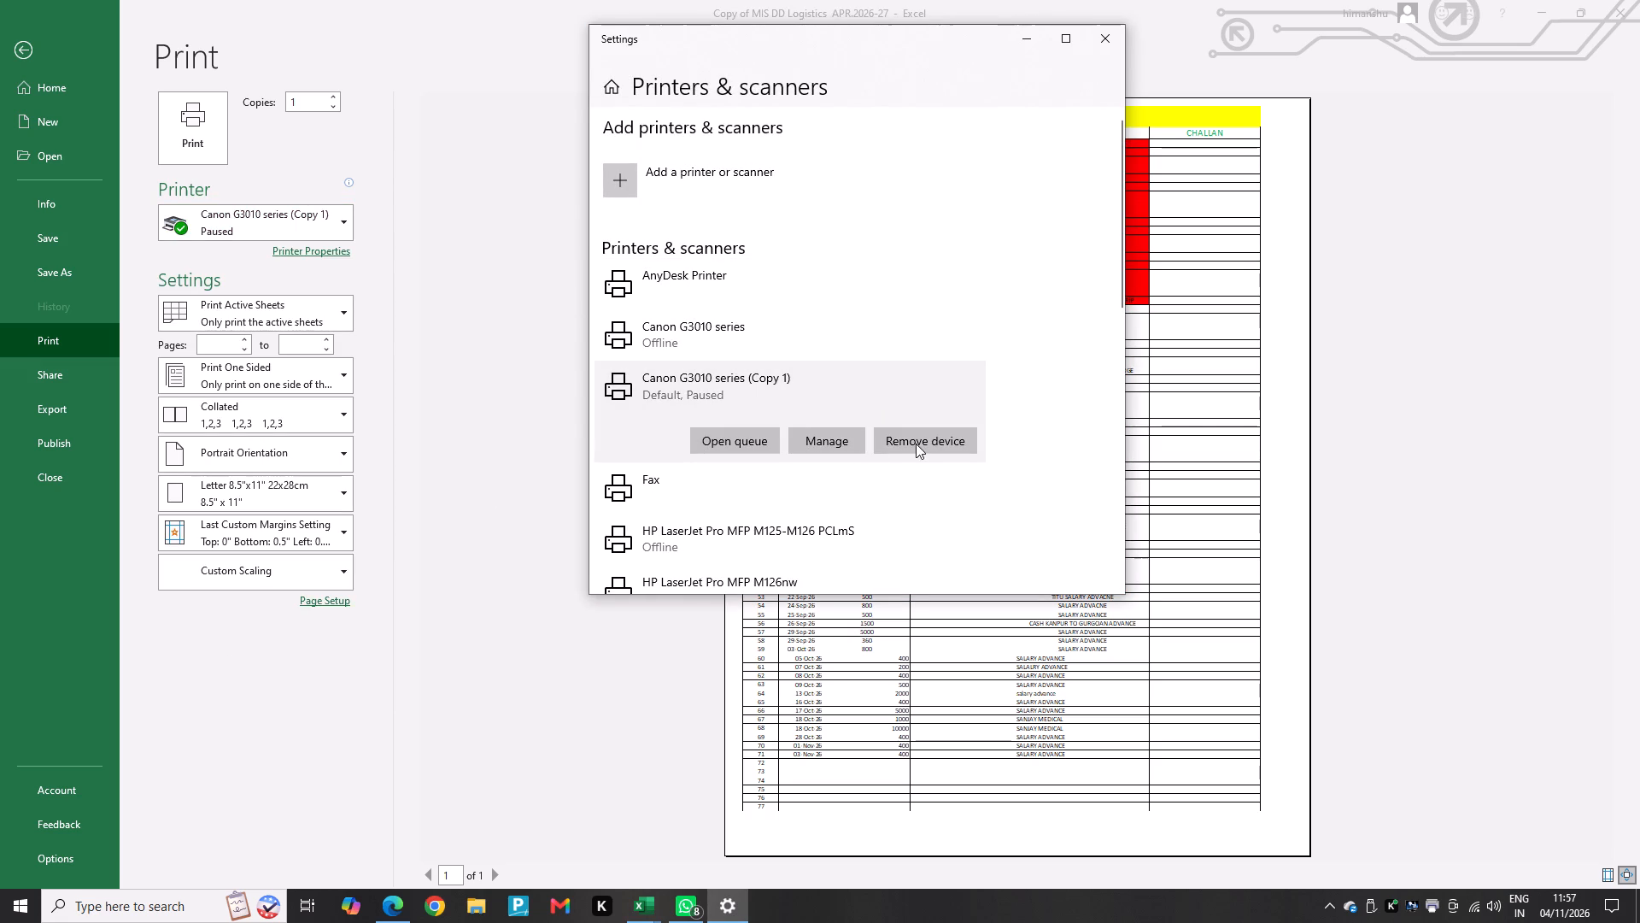
{"action": "left_click", "coordinate": [934, 442]}
{"action": "left_click", "coordinate": [635, 123]}
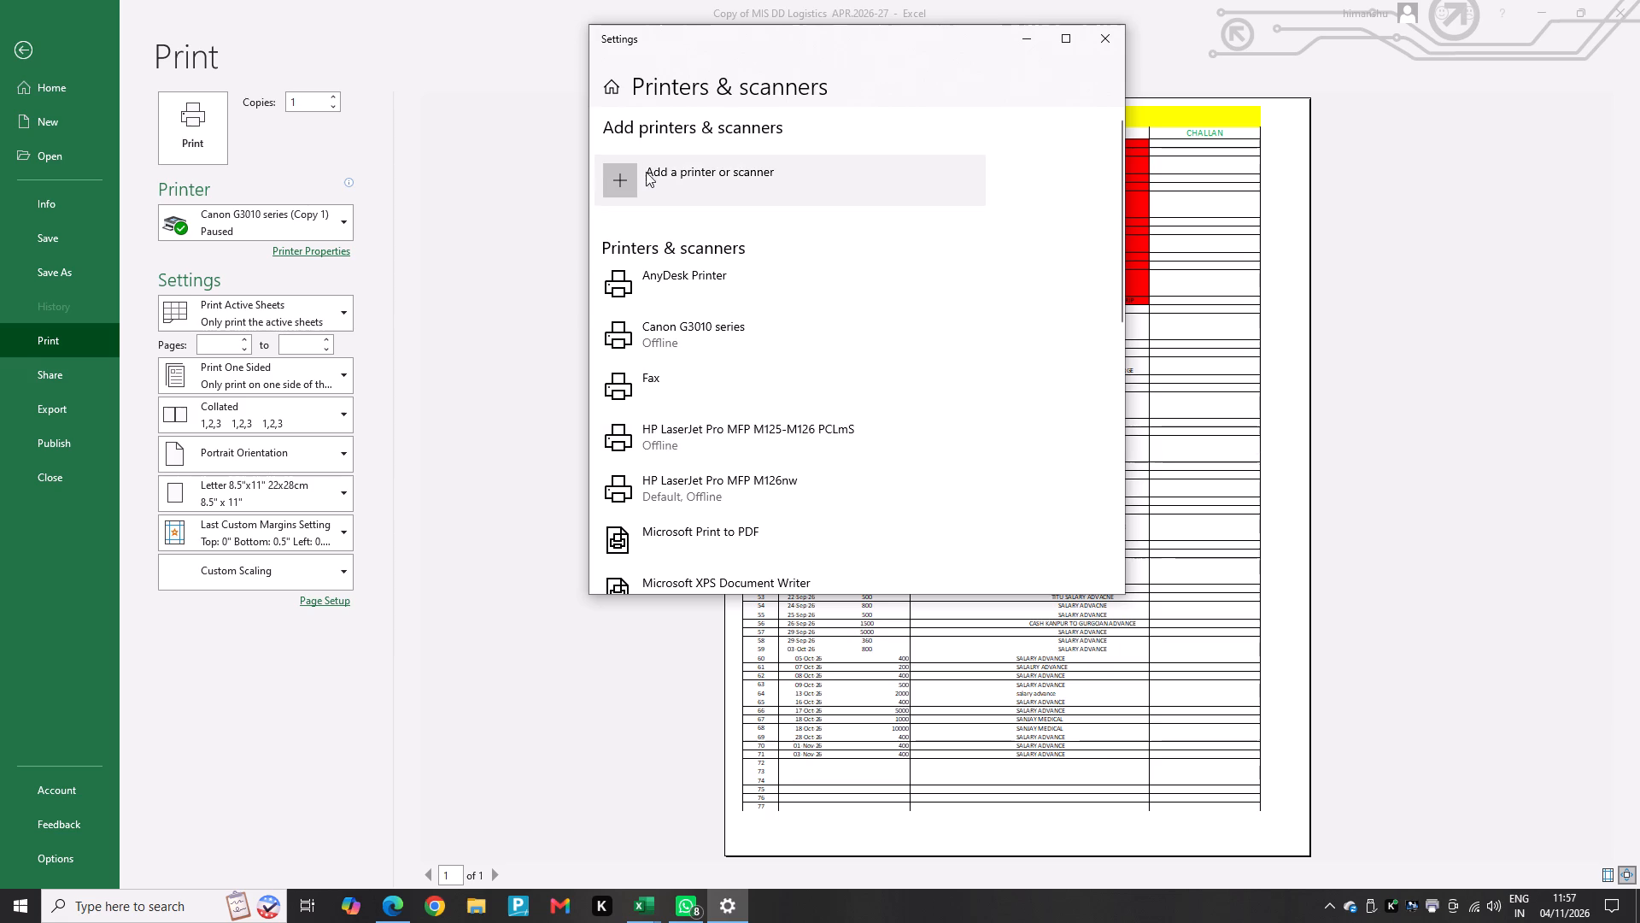
Search for available printers and add the discovered G3010 series multifunction printer to the computer.
{"action": "left_click", "coordinate": [647, 178]}
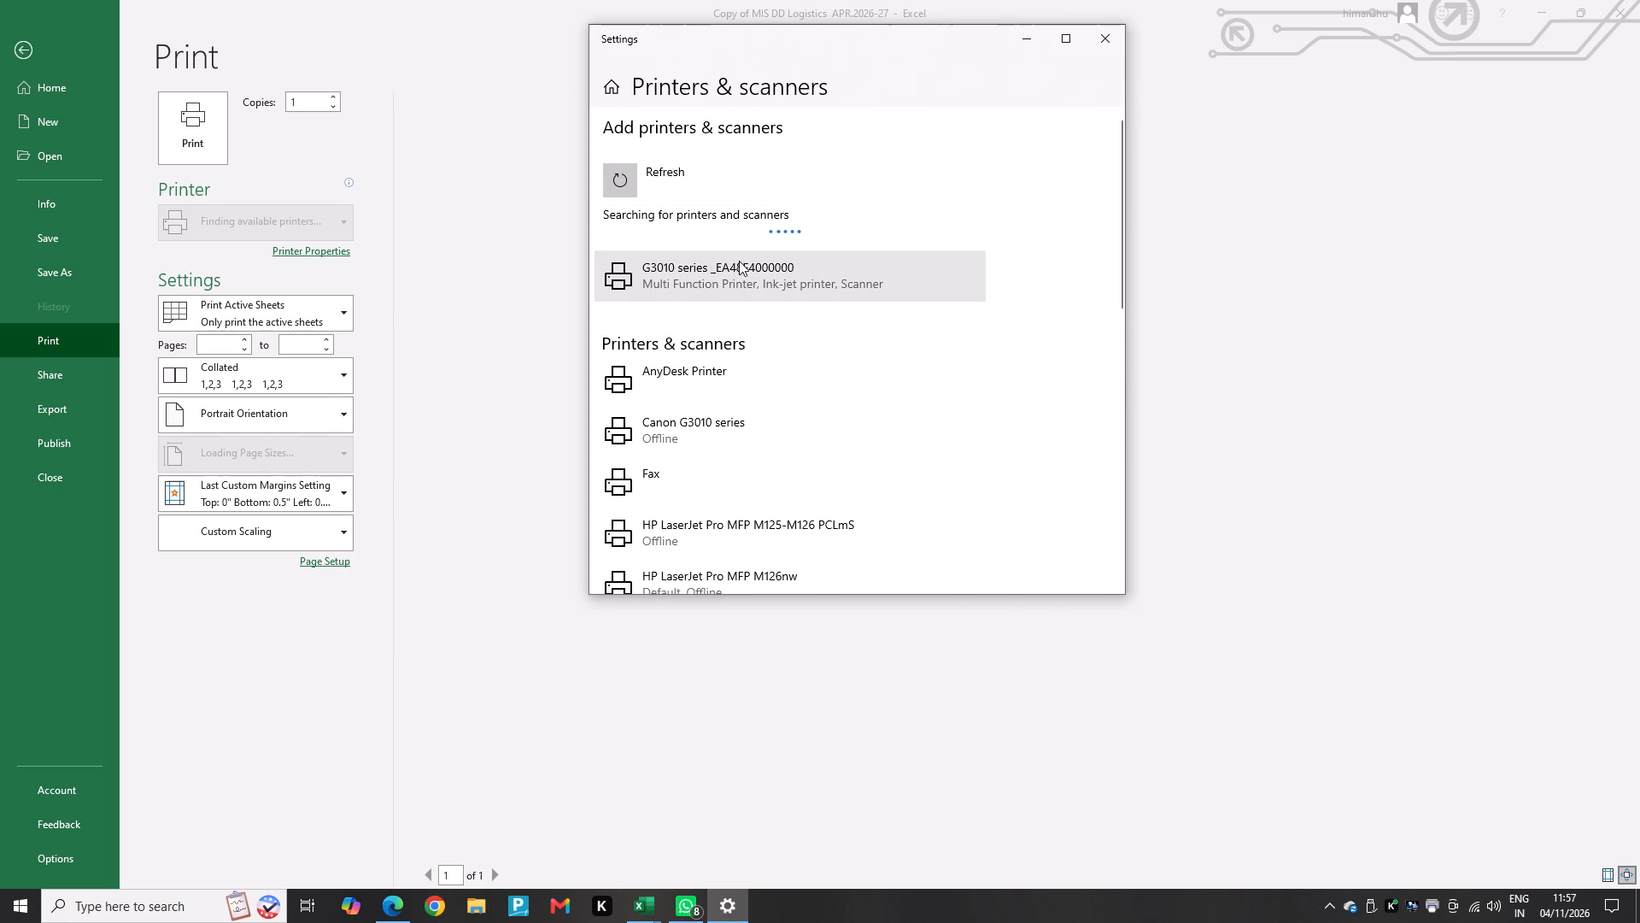
{"action": "left_click", "coordinate": [745, 279]}
{"action": "left_click", "coordinate": [939, 326]}
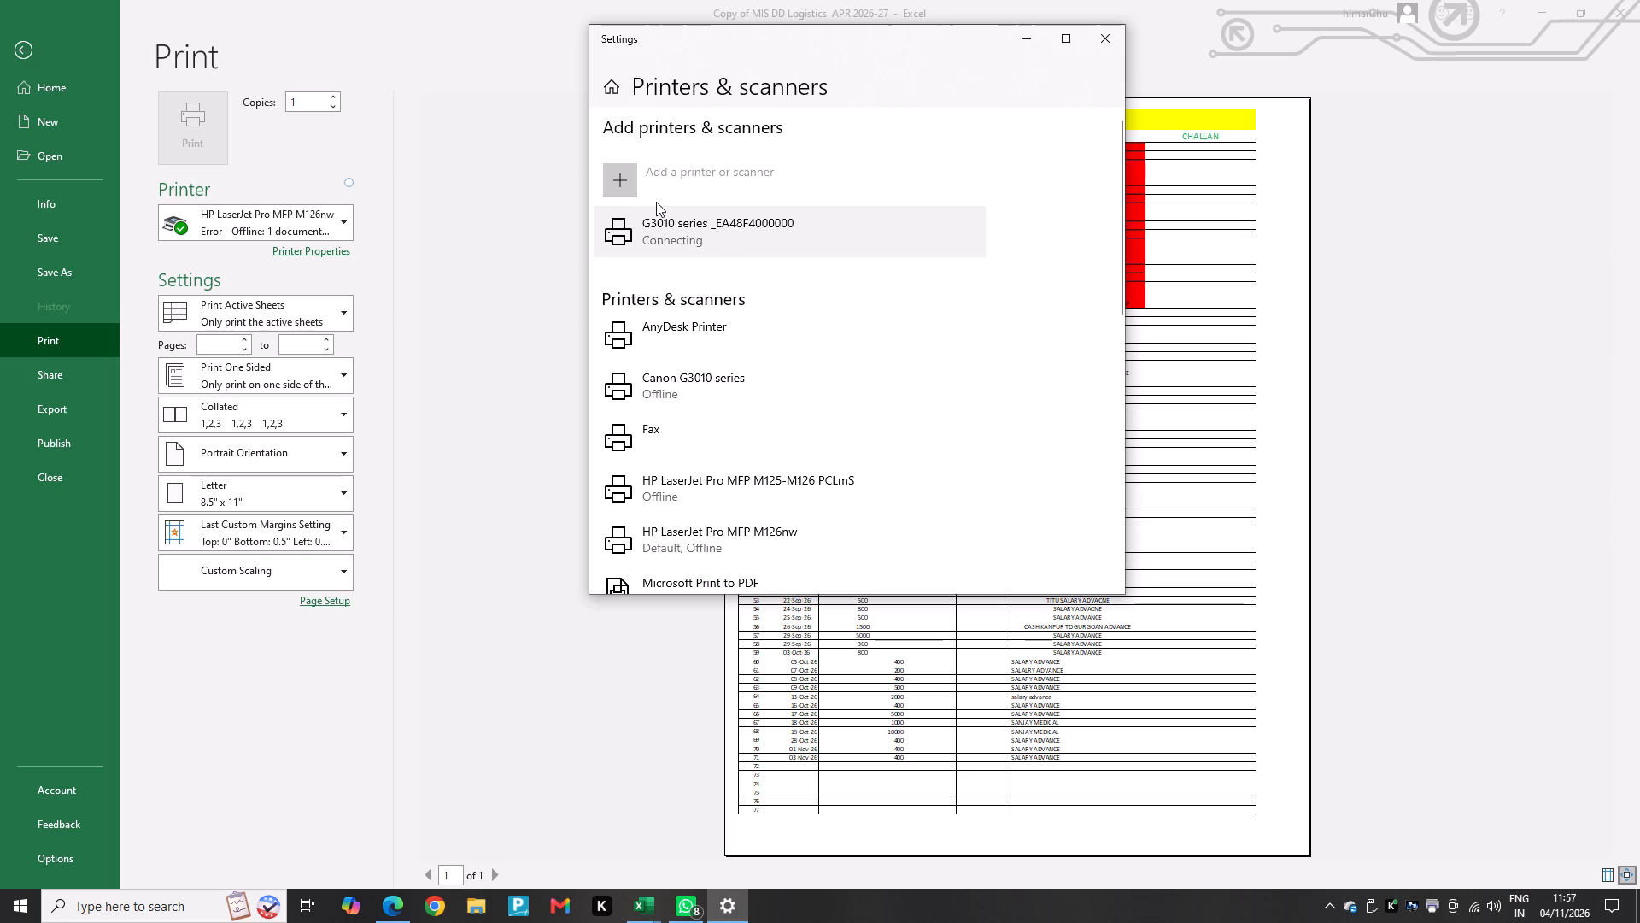
{"action": "scroll", "coordinate": [688, 285], "scroll_direction": "down", "scroll_amount": 5}
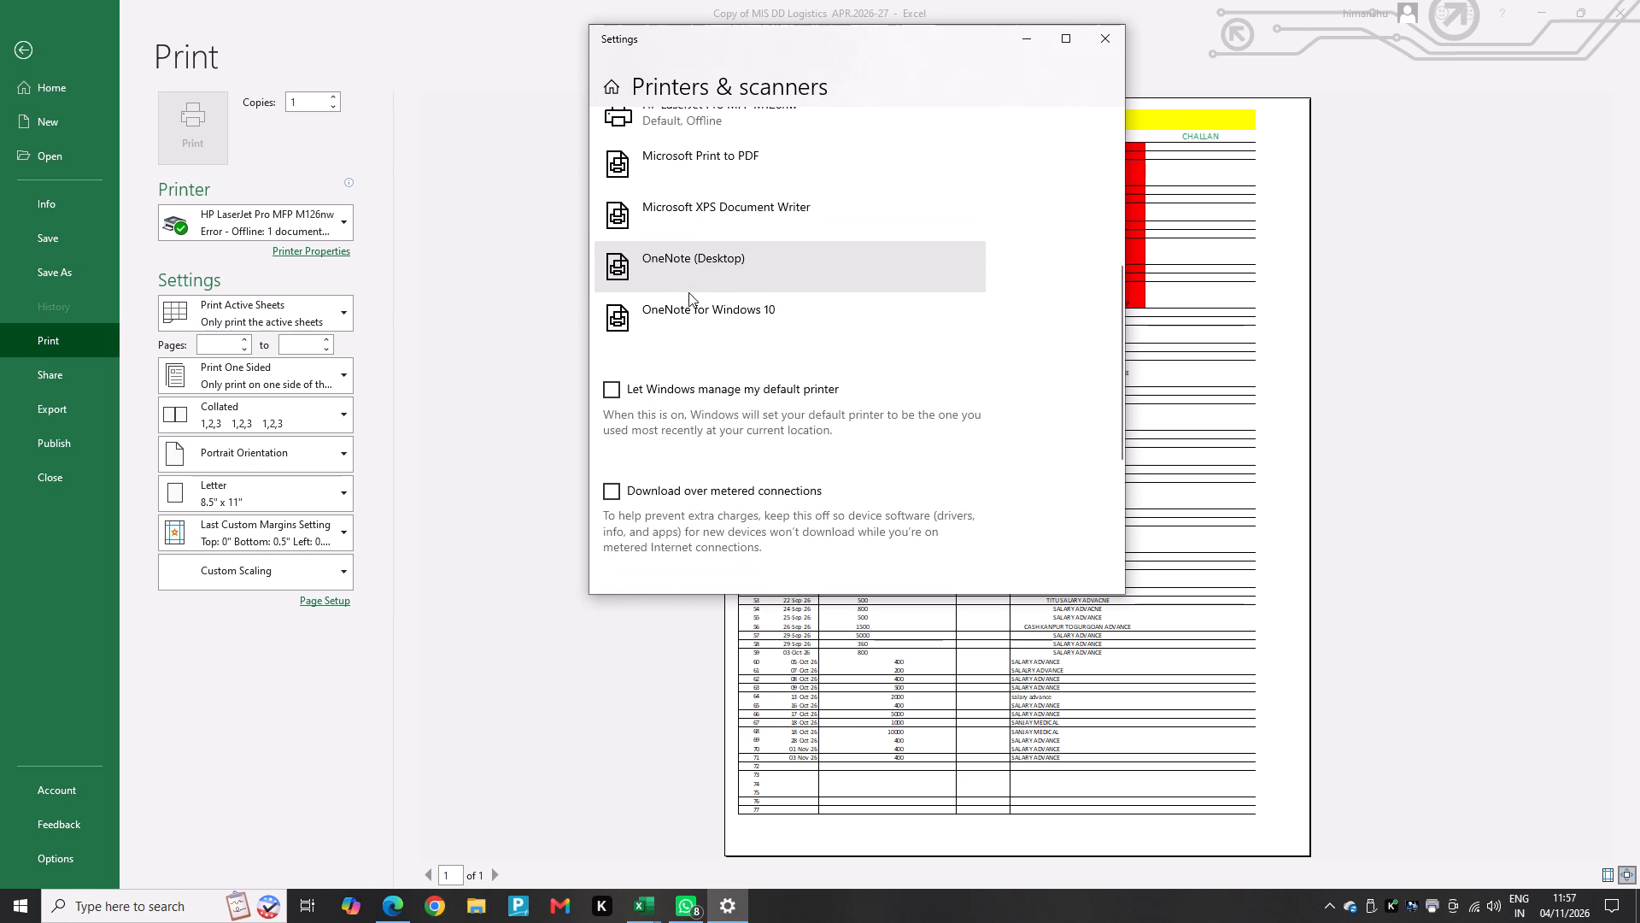
{"action": "scroll", "coordinate": [688, 292], "scroll_direction": "up", "scroll_amount": 7}
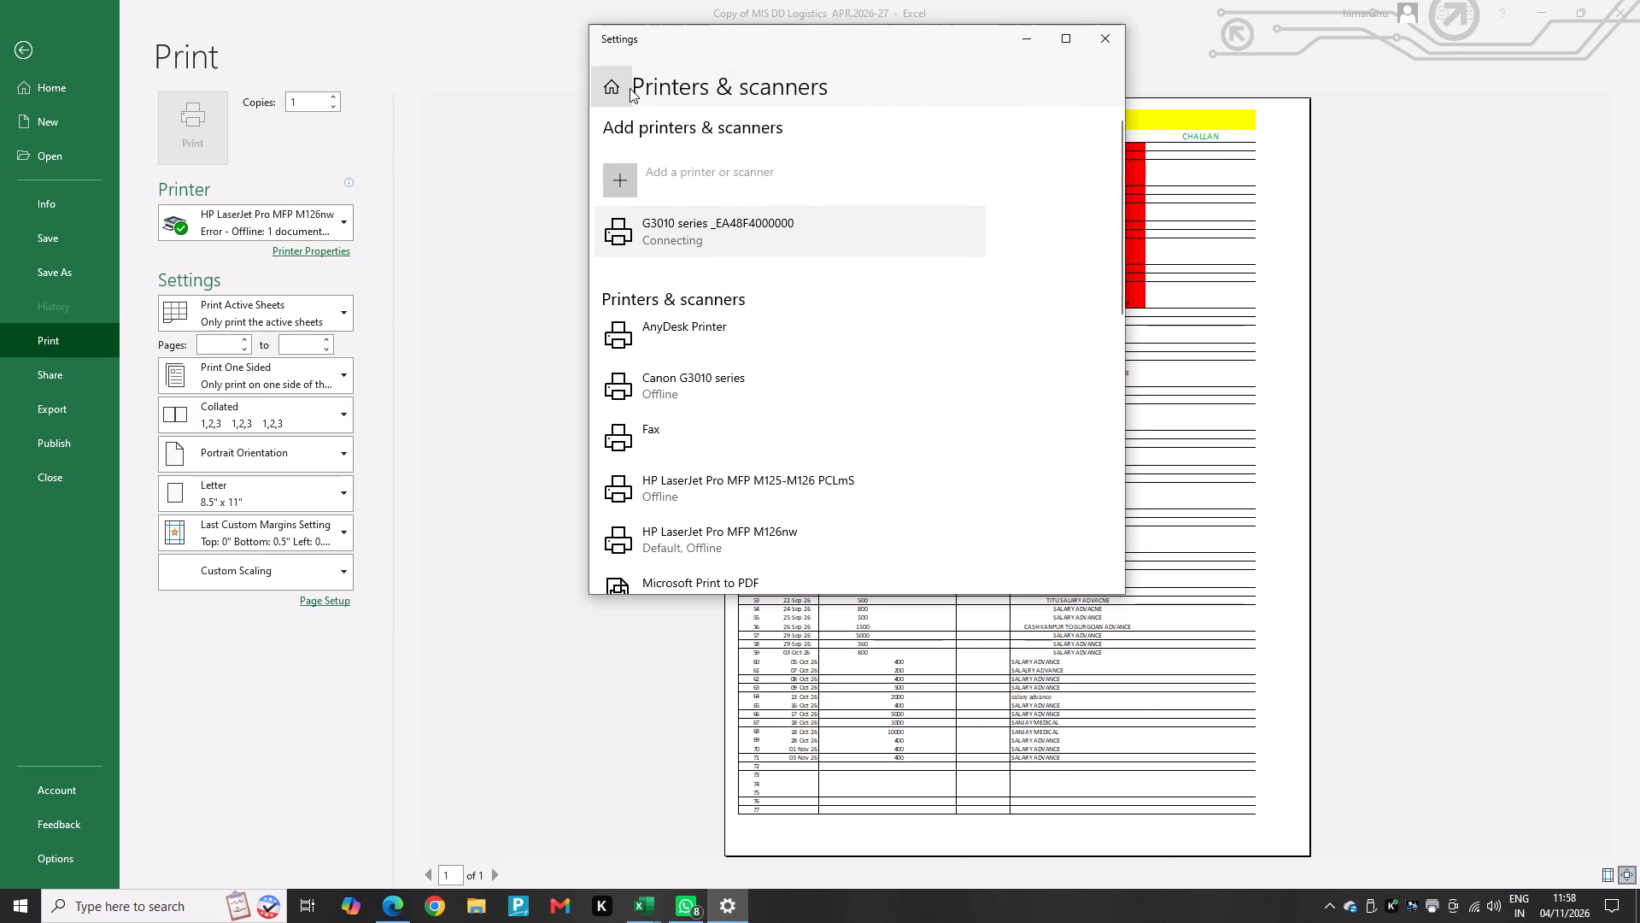
{"action": "left_click", "coordinate": [1035, 30]}
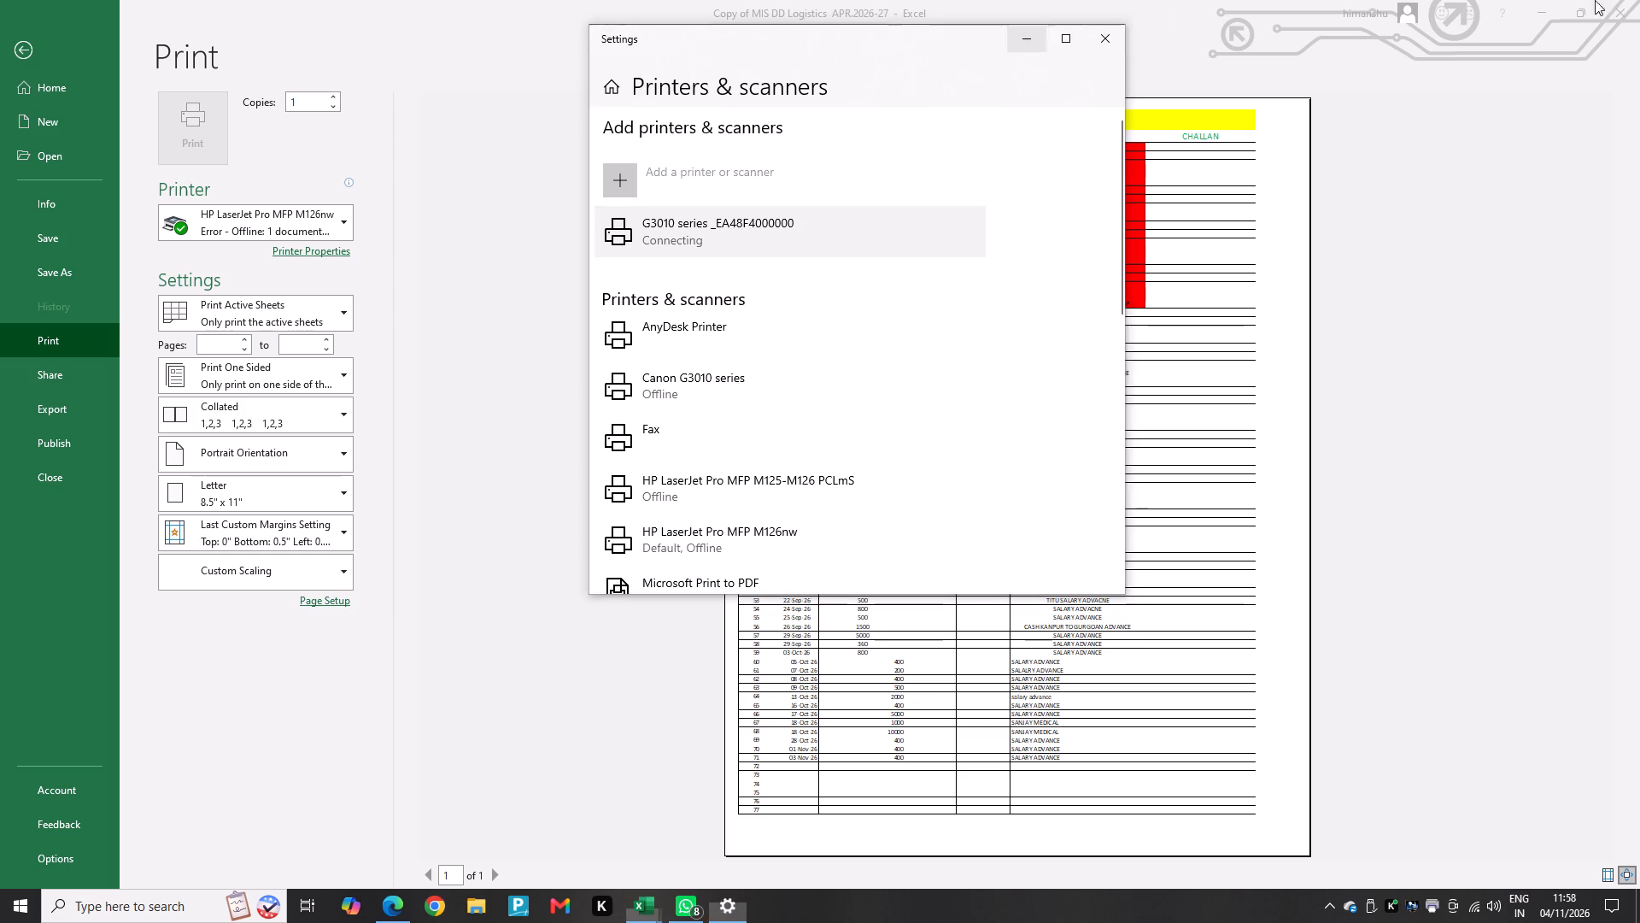
Set the open workbooks aside and look through the computer's list of installed apps.
{"action": "left_click", "coordinate": [1540, 11]}
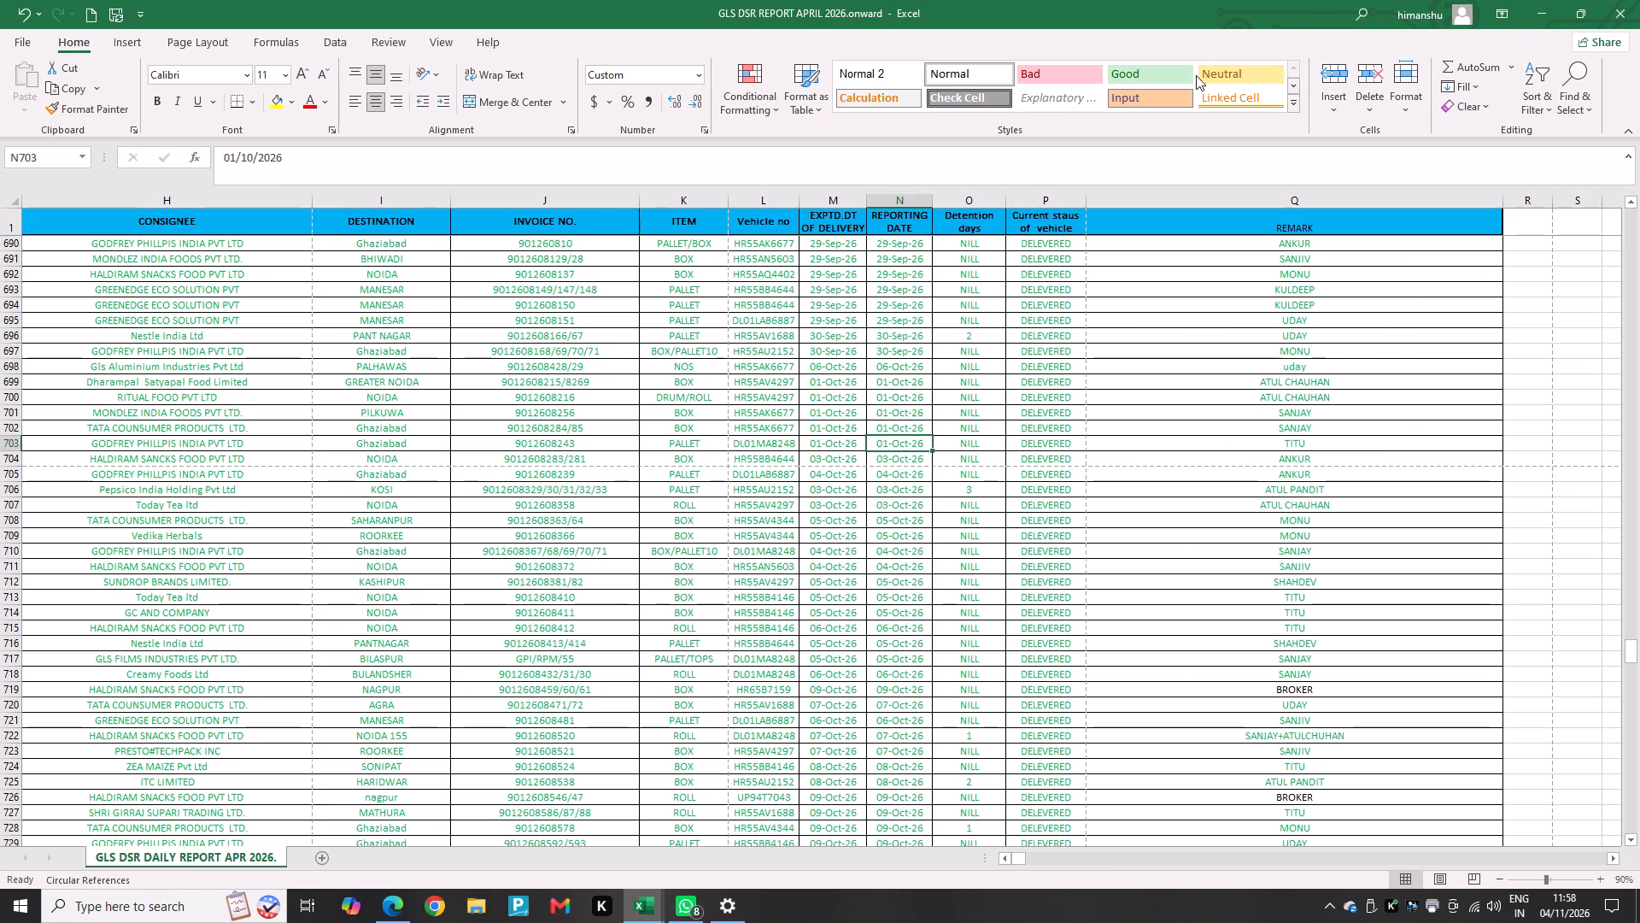
{"action": "left_click", "coordinate": [1543, 15]}
{"action": "left_click", "coordinate": [0, 922]}
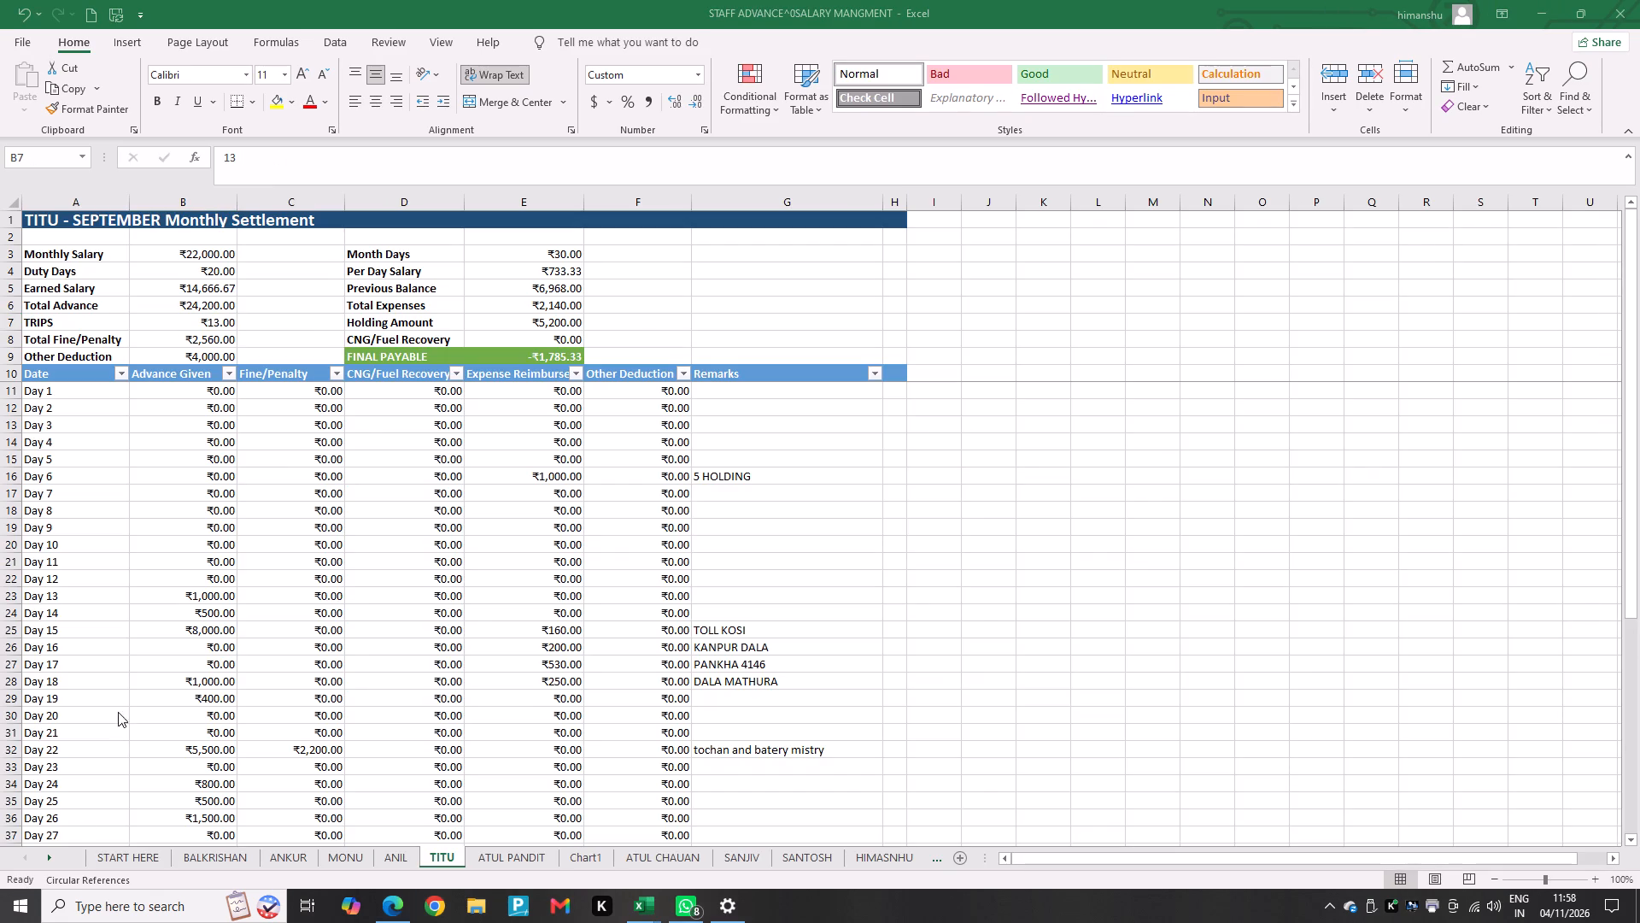
{"action": "scroll", "coordinate": [126, 628], "scroll_direction": "down", "scroll_amount": 5}
{"action": "scroll", "coordinate": [126, 628], "scroll_direction": "up", "scroll_amount": 5}
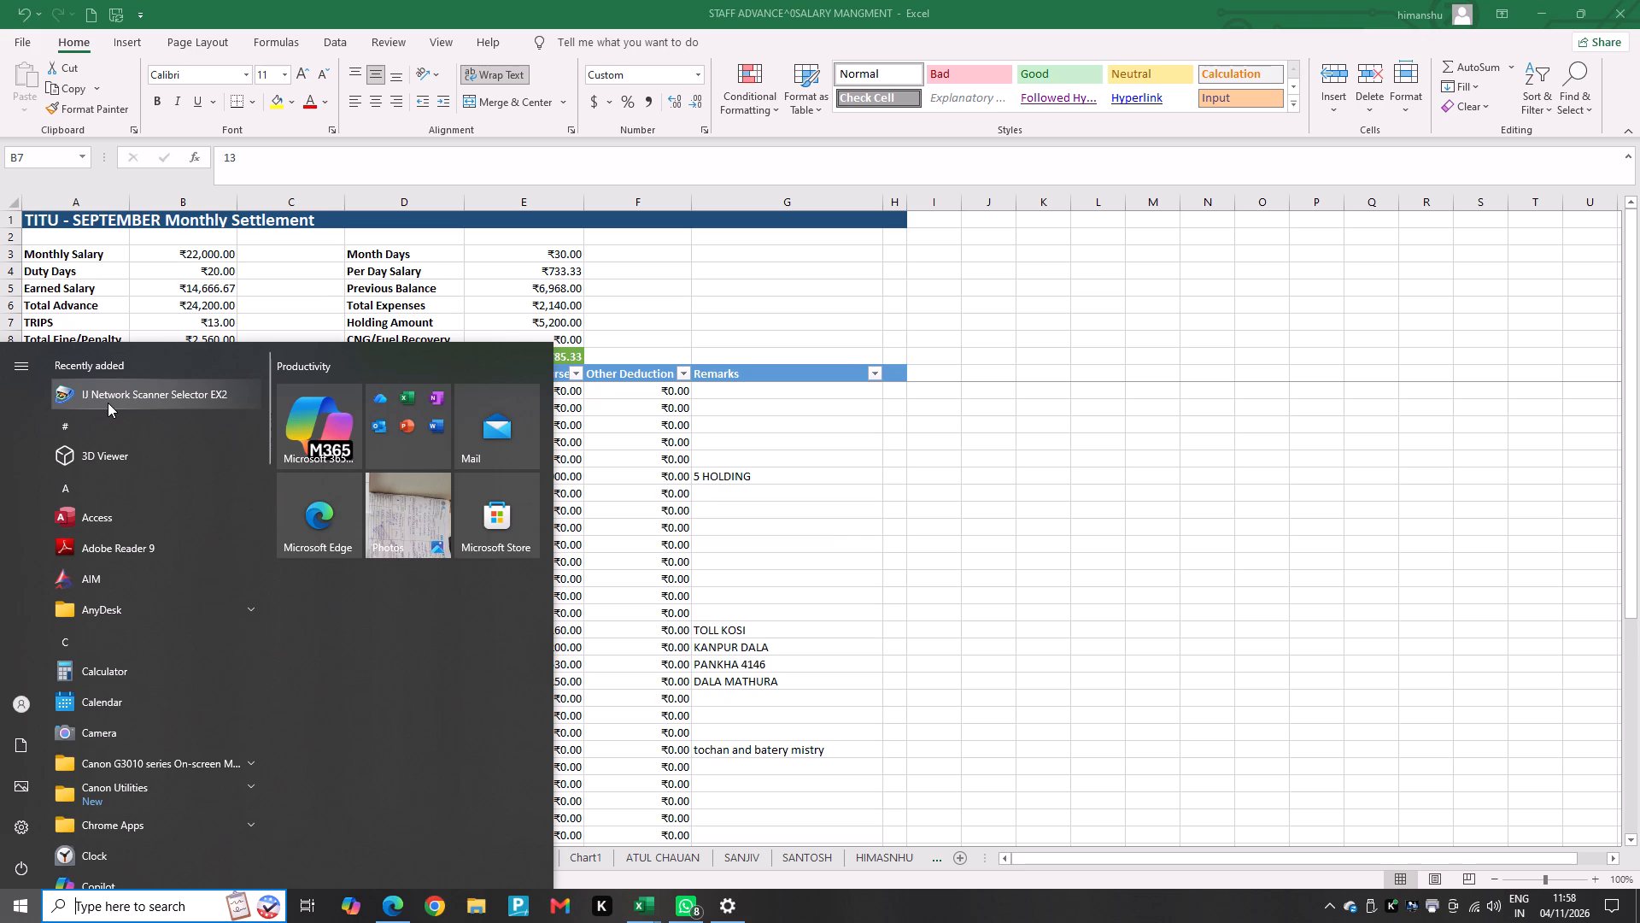
{"action": "scroll", "coordinate": [125, 456], "scroll_direction": "down", "scroll_amount": 2}
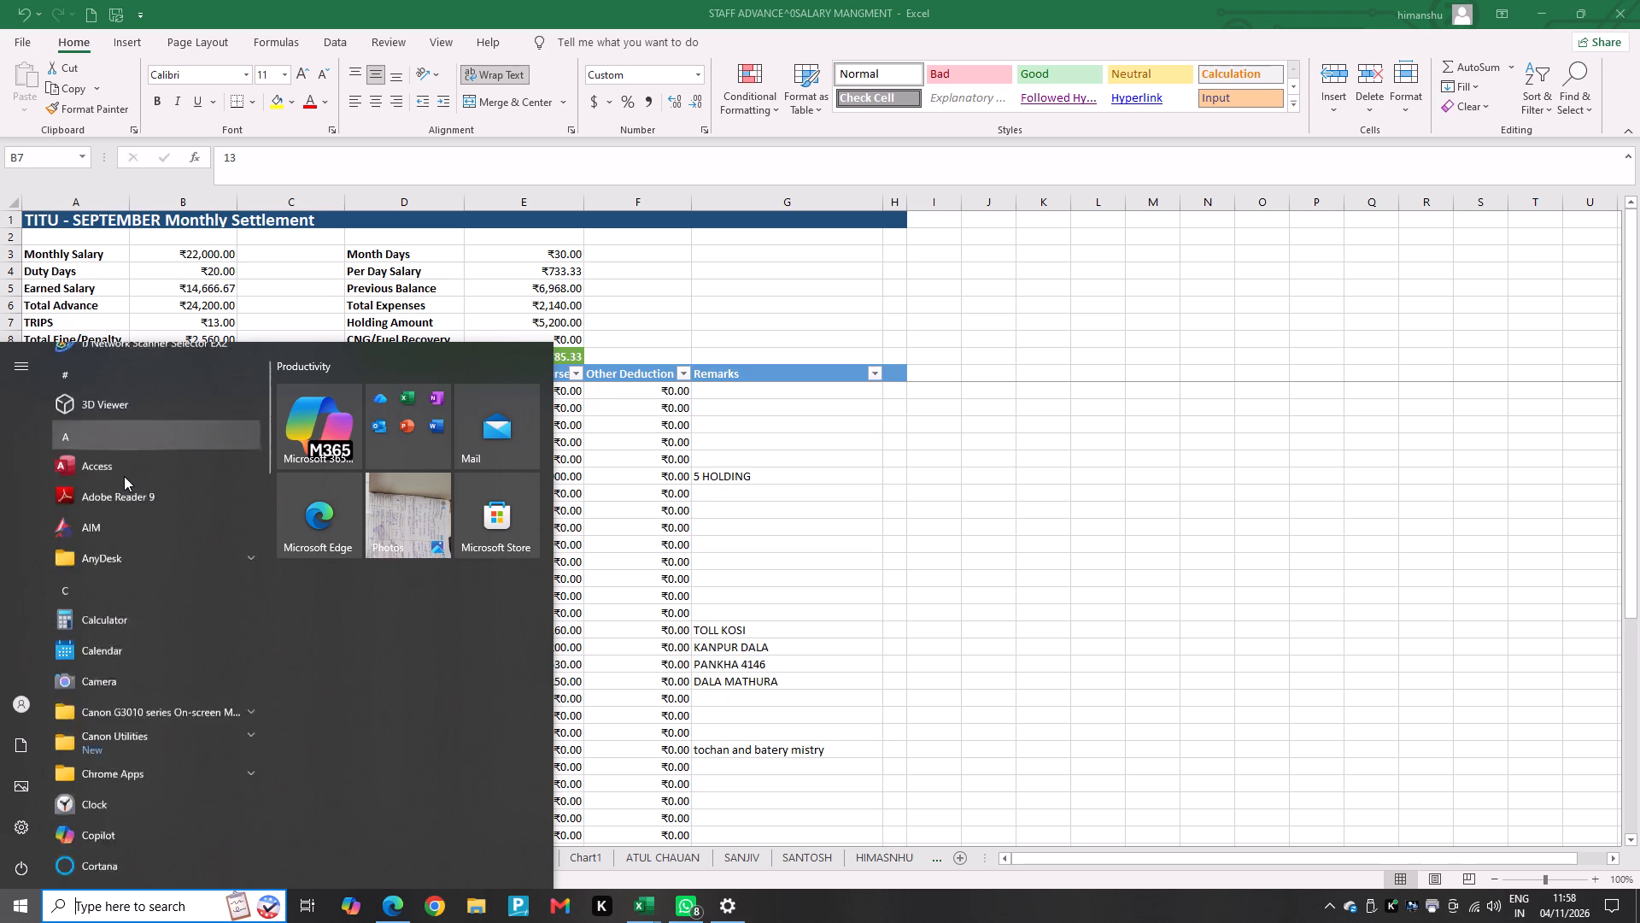
{"action": "scroll", "coordinate": [131, 516], "scroll_direction": "down", "scroll_amount": 2}
{"action": "scroll", "coordinate": [157, 617], "scroll_direction": "down", "scroll_amount": 14}
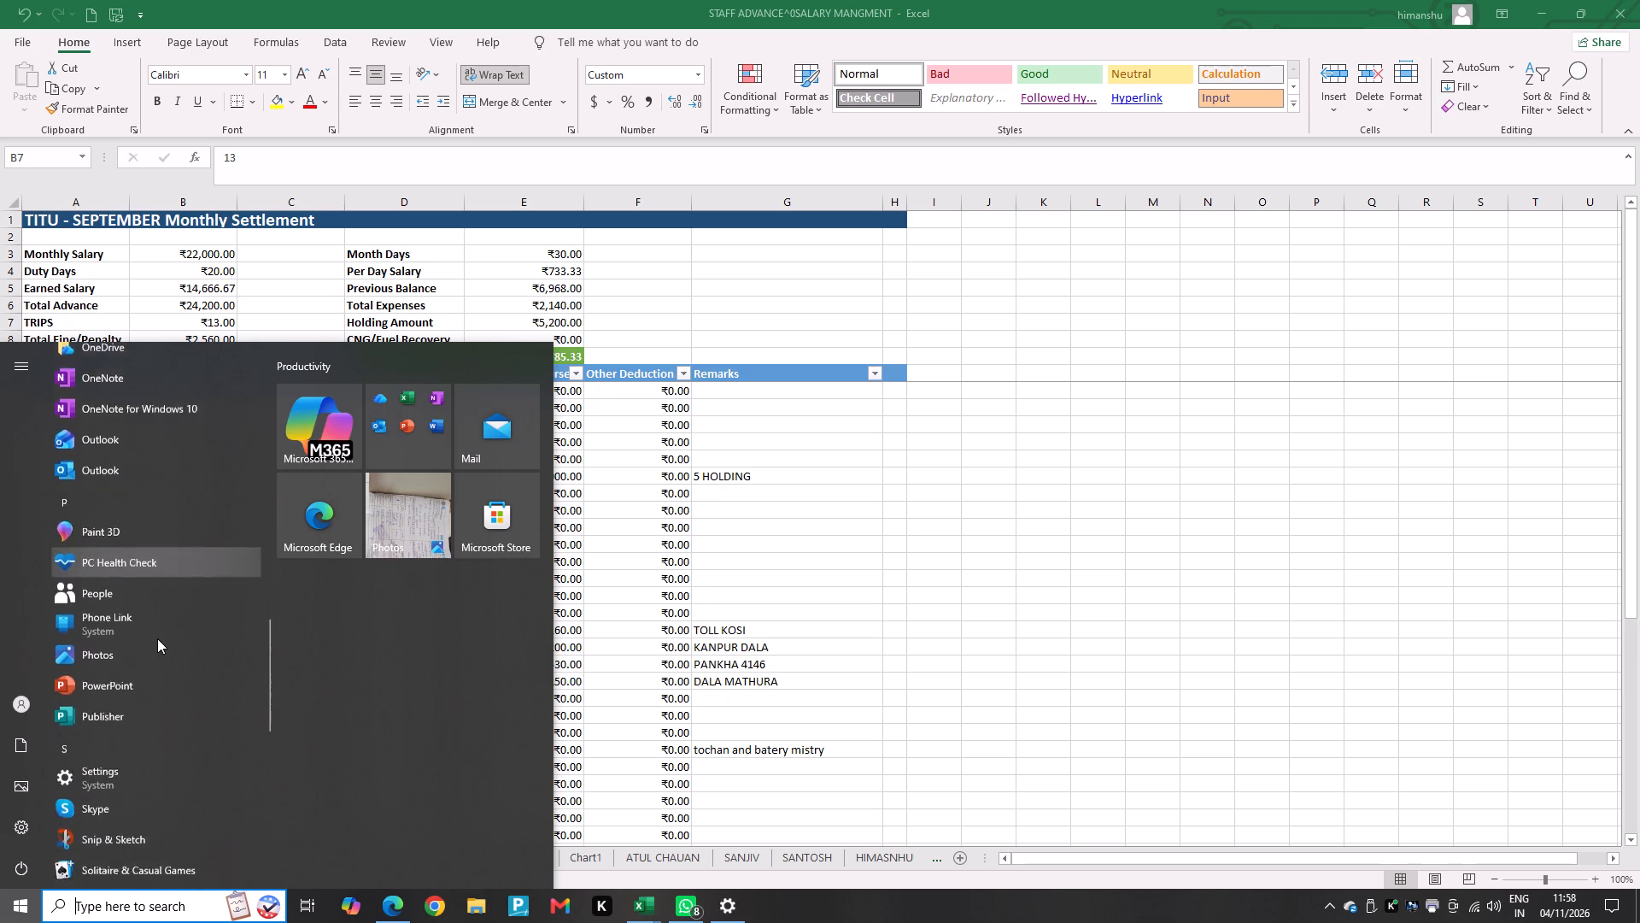
{"action": "scroll", "coordinate": [157, 638], "scroll_direction": "down", "scroll_amount": 8}
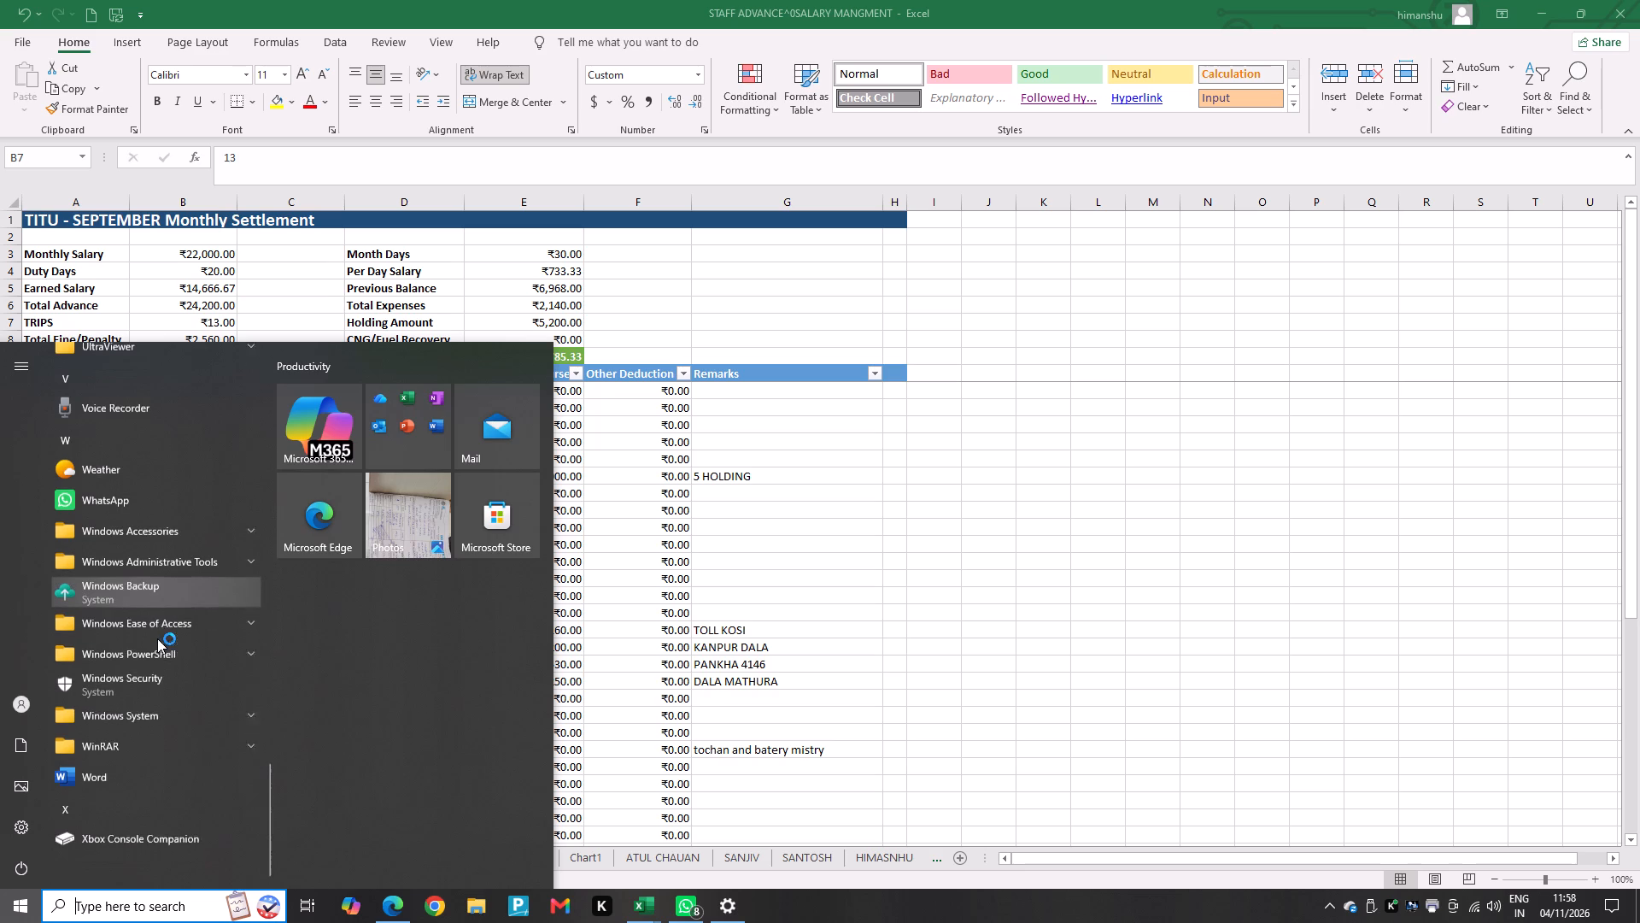
{"action": "scroll", "coordinate": [157, 638], "scroll_direction": "down", "scroll_amount": 5}
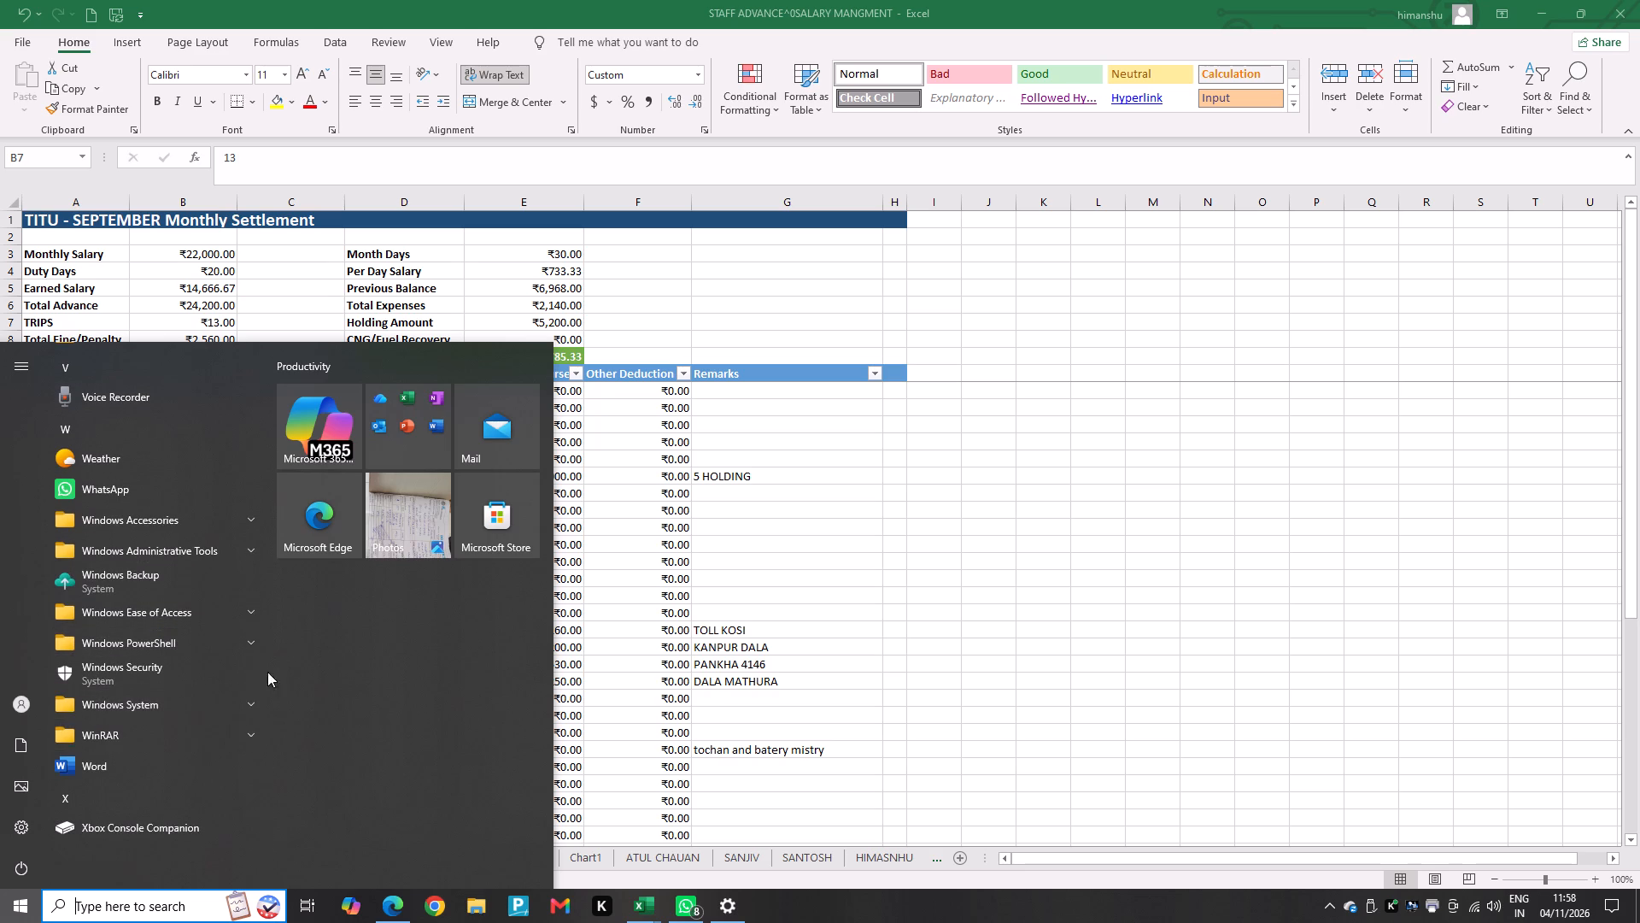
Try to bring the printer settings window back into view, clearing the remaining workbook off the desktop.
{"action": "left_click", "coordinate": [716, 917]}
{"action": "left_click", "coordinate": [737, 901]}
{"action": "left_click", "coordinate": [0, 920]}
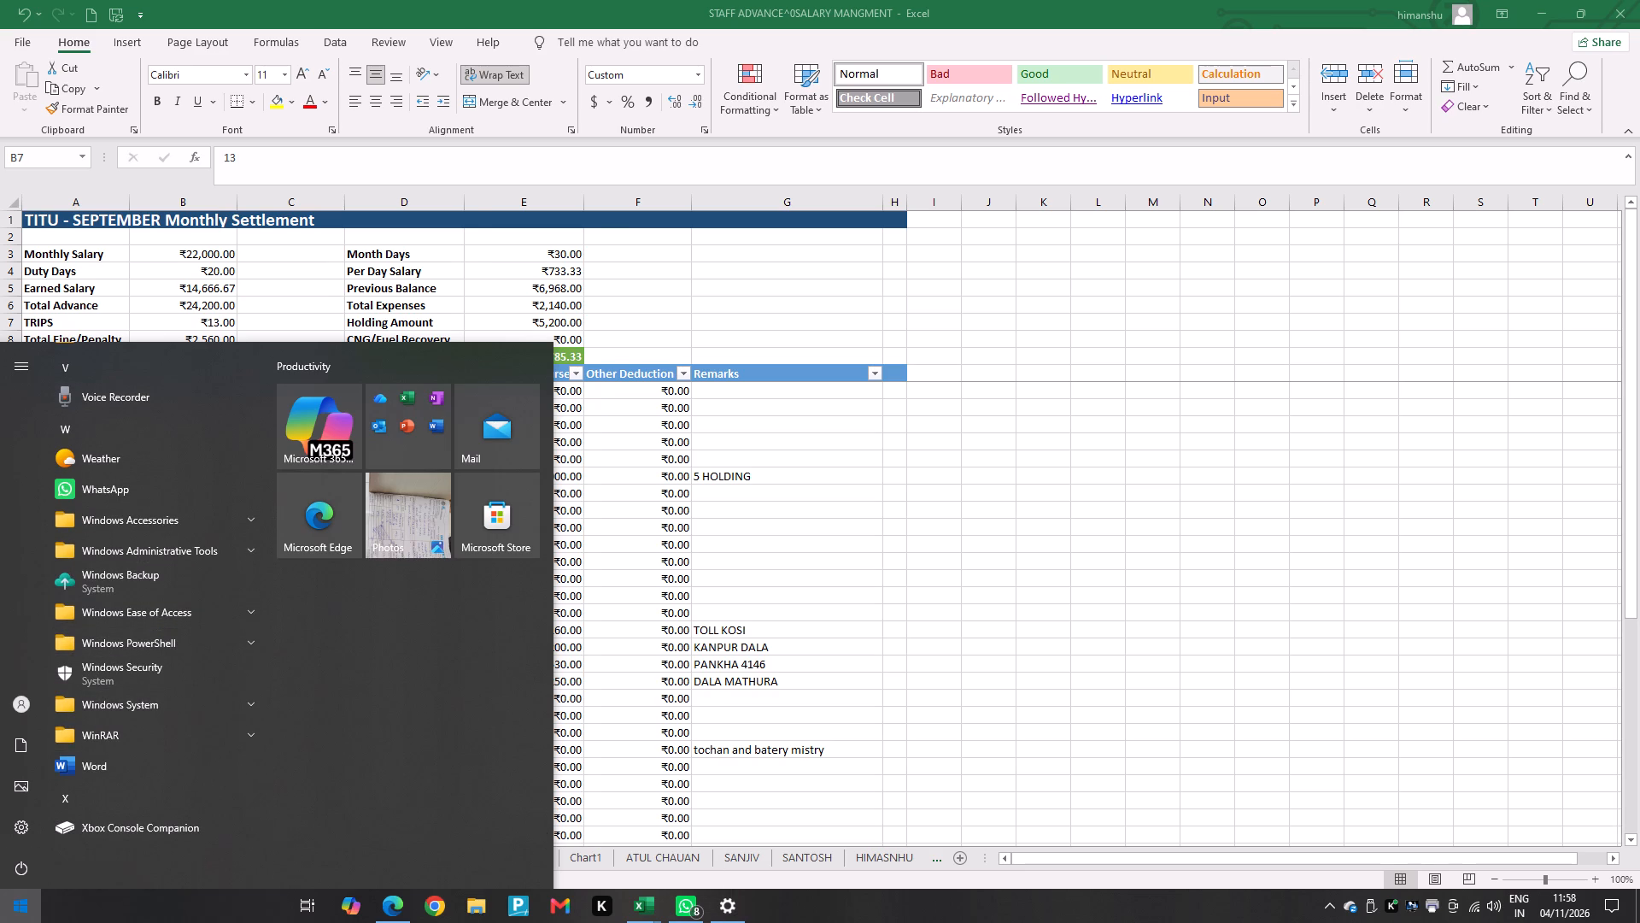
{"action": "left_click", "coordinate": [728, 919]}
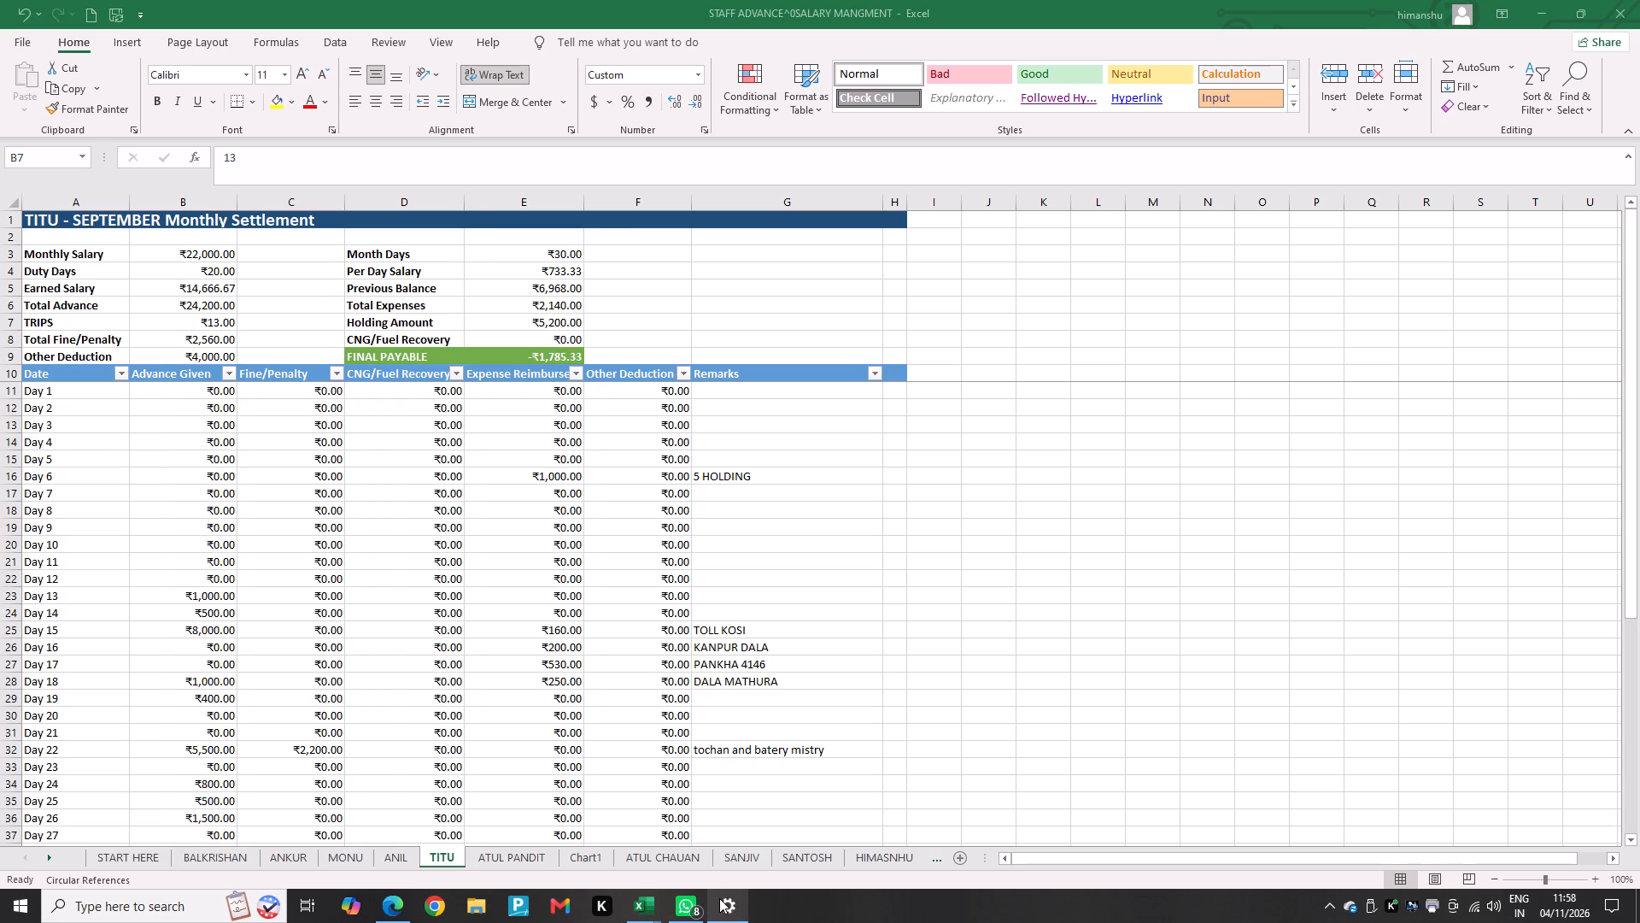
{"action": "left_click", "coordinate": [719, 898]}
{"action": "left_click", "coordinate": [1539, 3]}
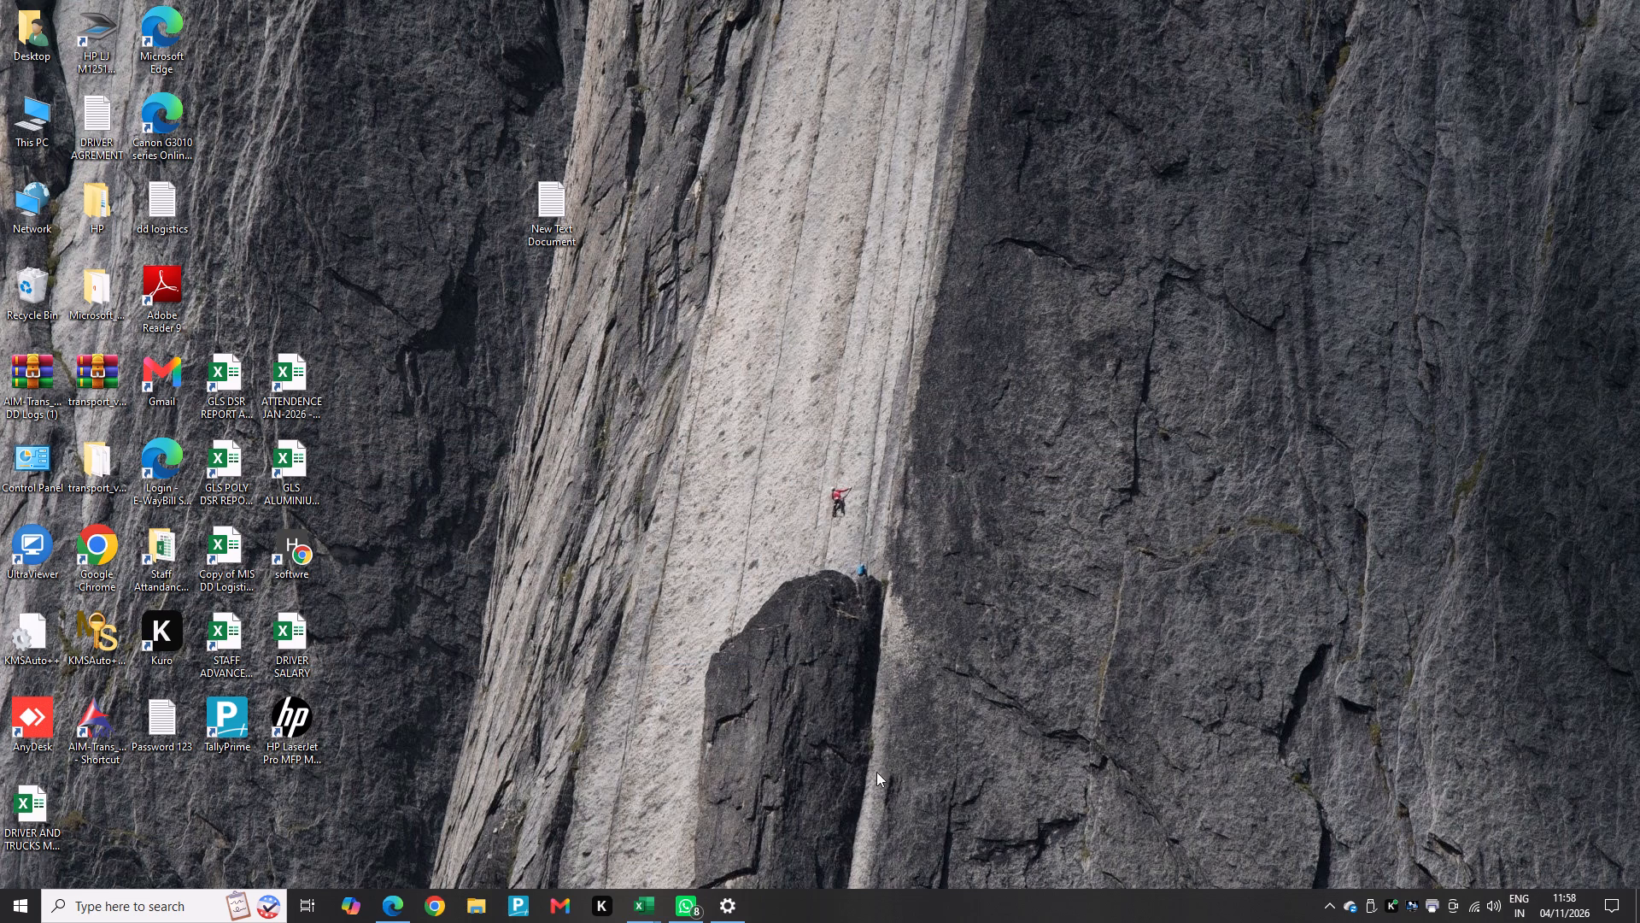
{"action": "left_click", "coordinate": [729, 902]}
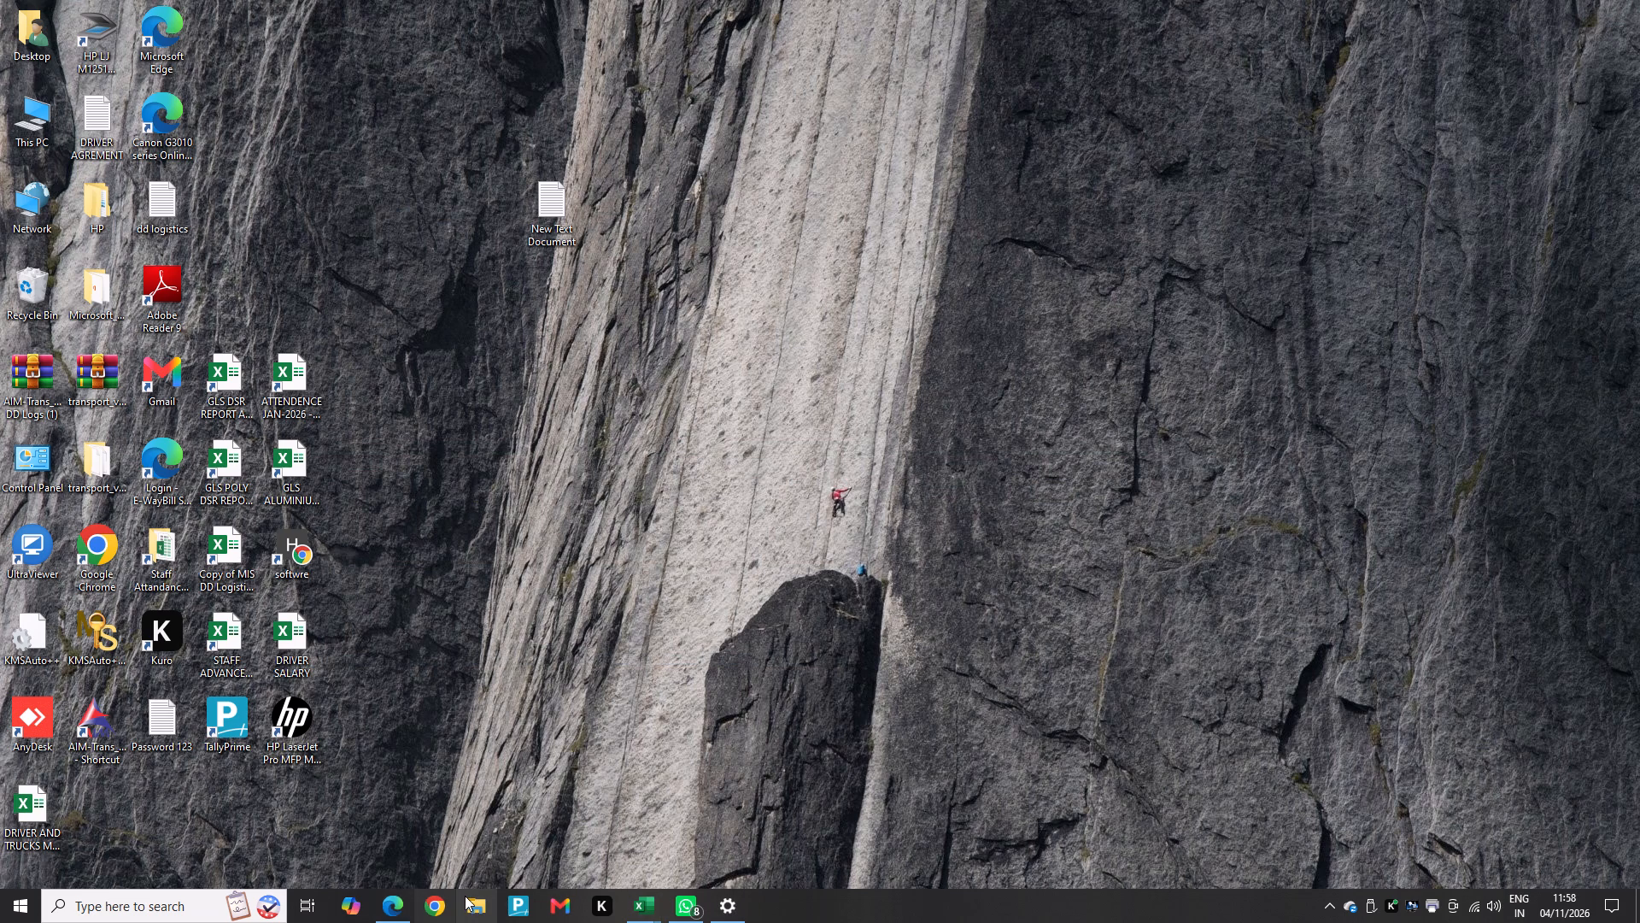
Launch the printer setup application win-g3010-1_4-n_mcd (2) from the Downloads folder.
{"action": "double_click", "coordinate": [471, 896]}
{"action": "left_click", "coordinate": [147, 257]}
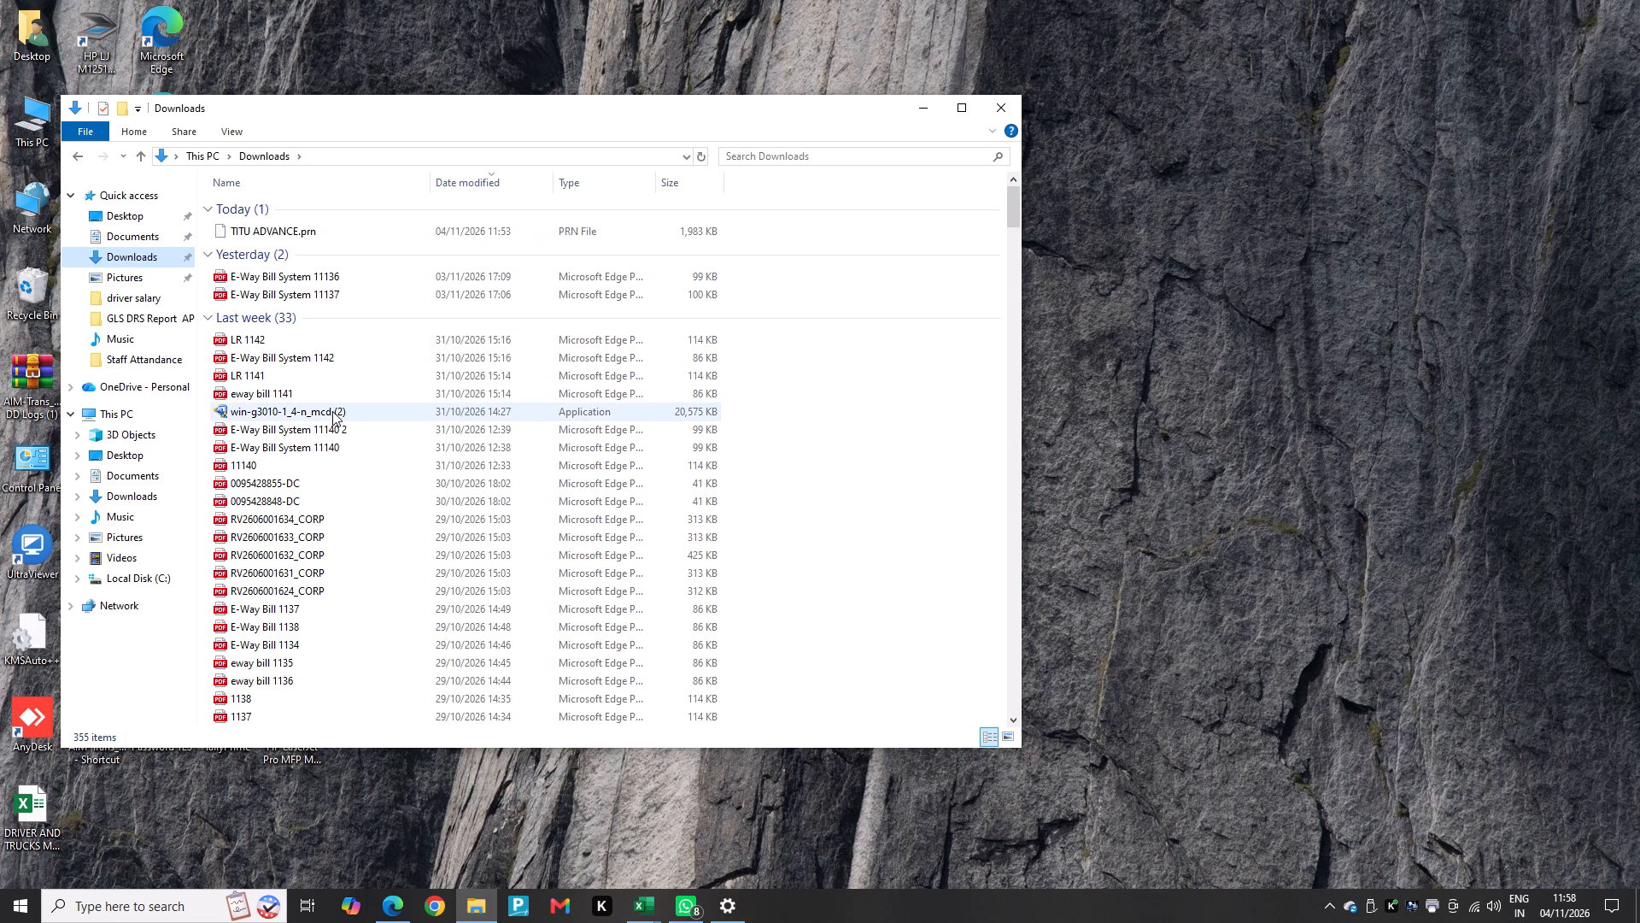
{"action": "double_click", "coordinate": [332, 413]}
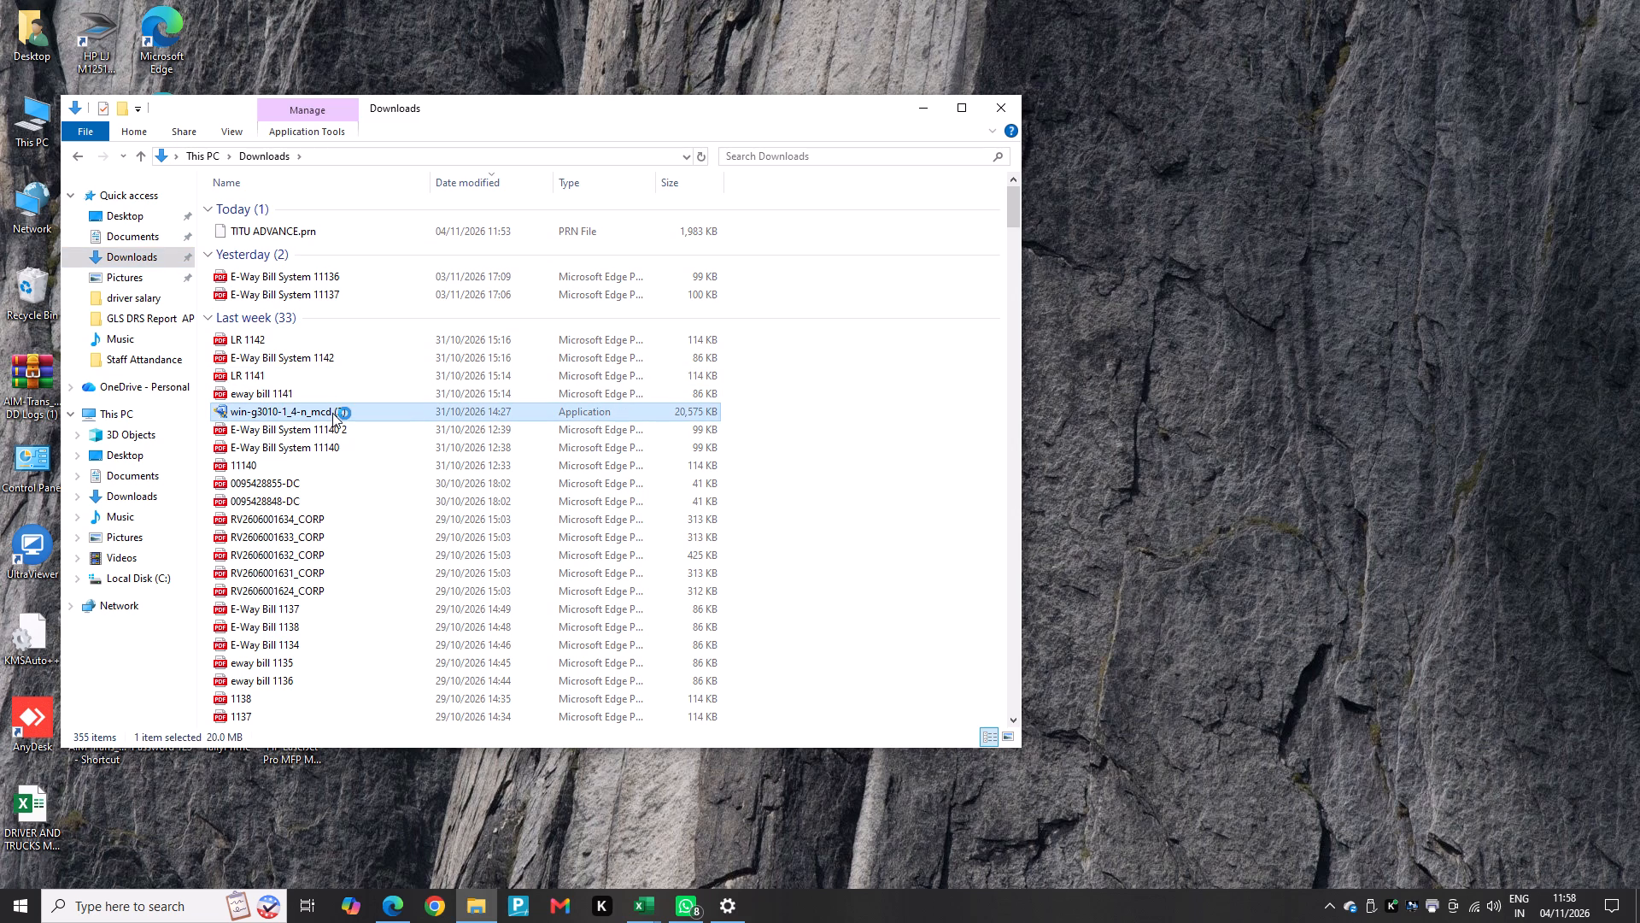